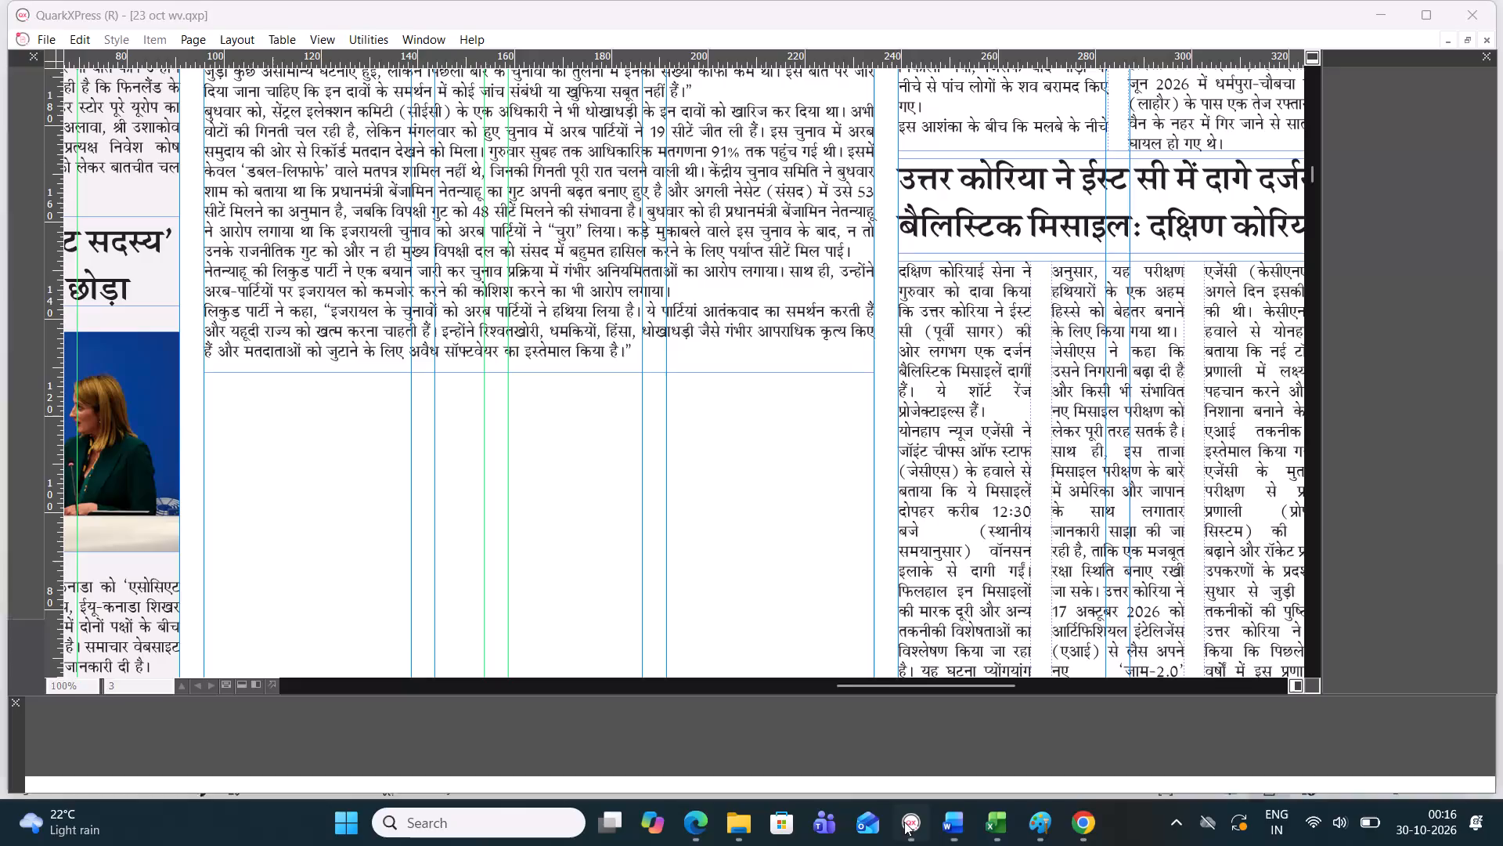
# Look over the newspaper layout, checking which international stories are already placed on page 3 and where space is free.
pyautogui.scroll(-1, 831, 519)
pyautogui.scroll(1, 831, 517)
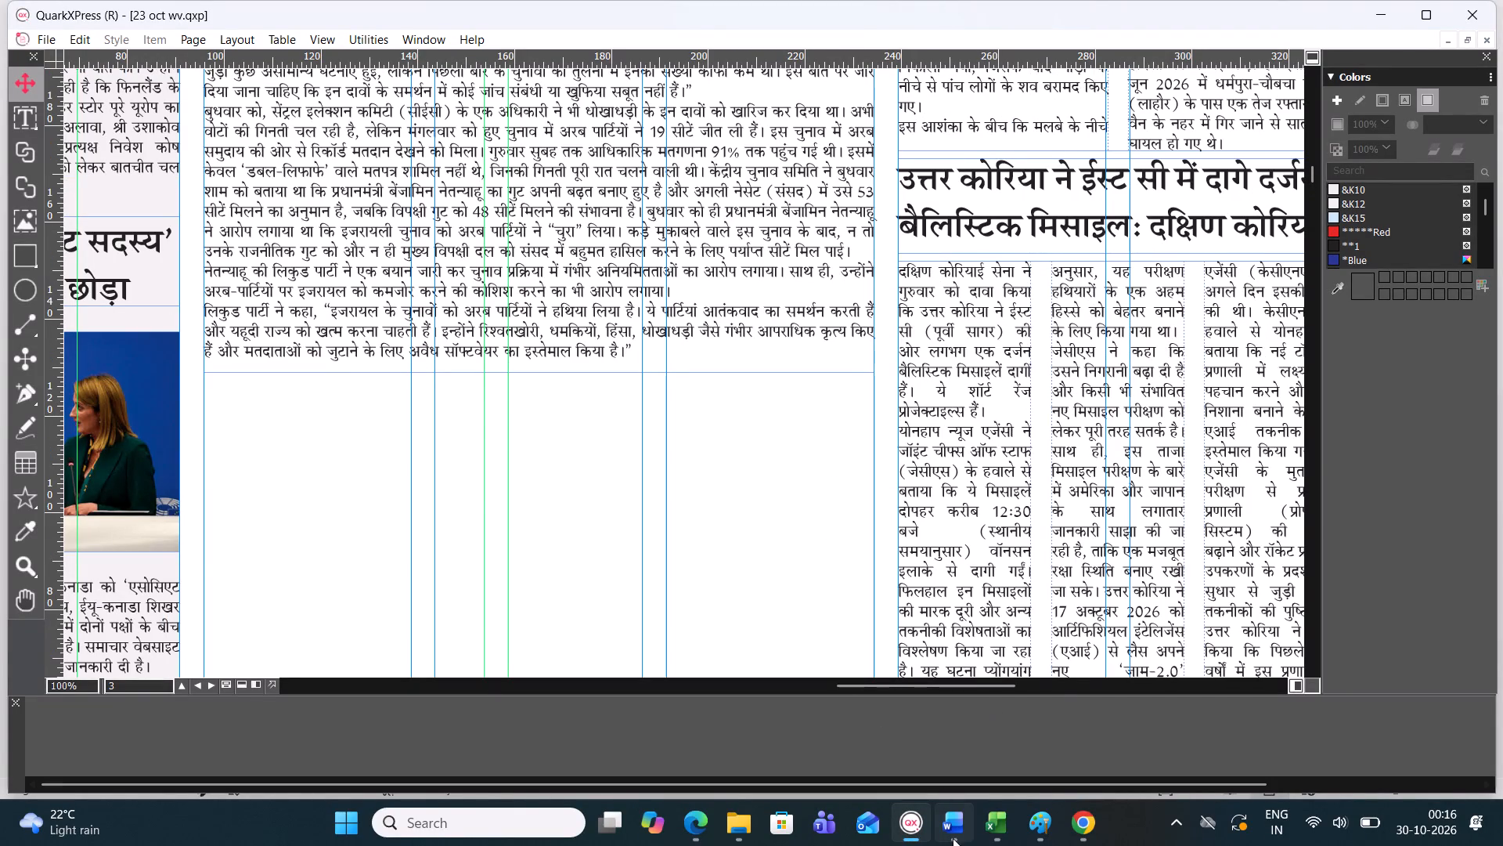
pyautogui.scroll(2, 843, 537)
pyautogui.scroll(-1, 844, 537)
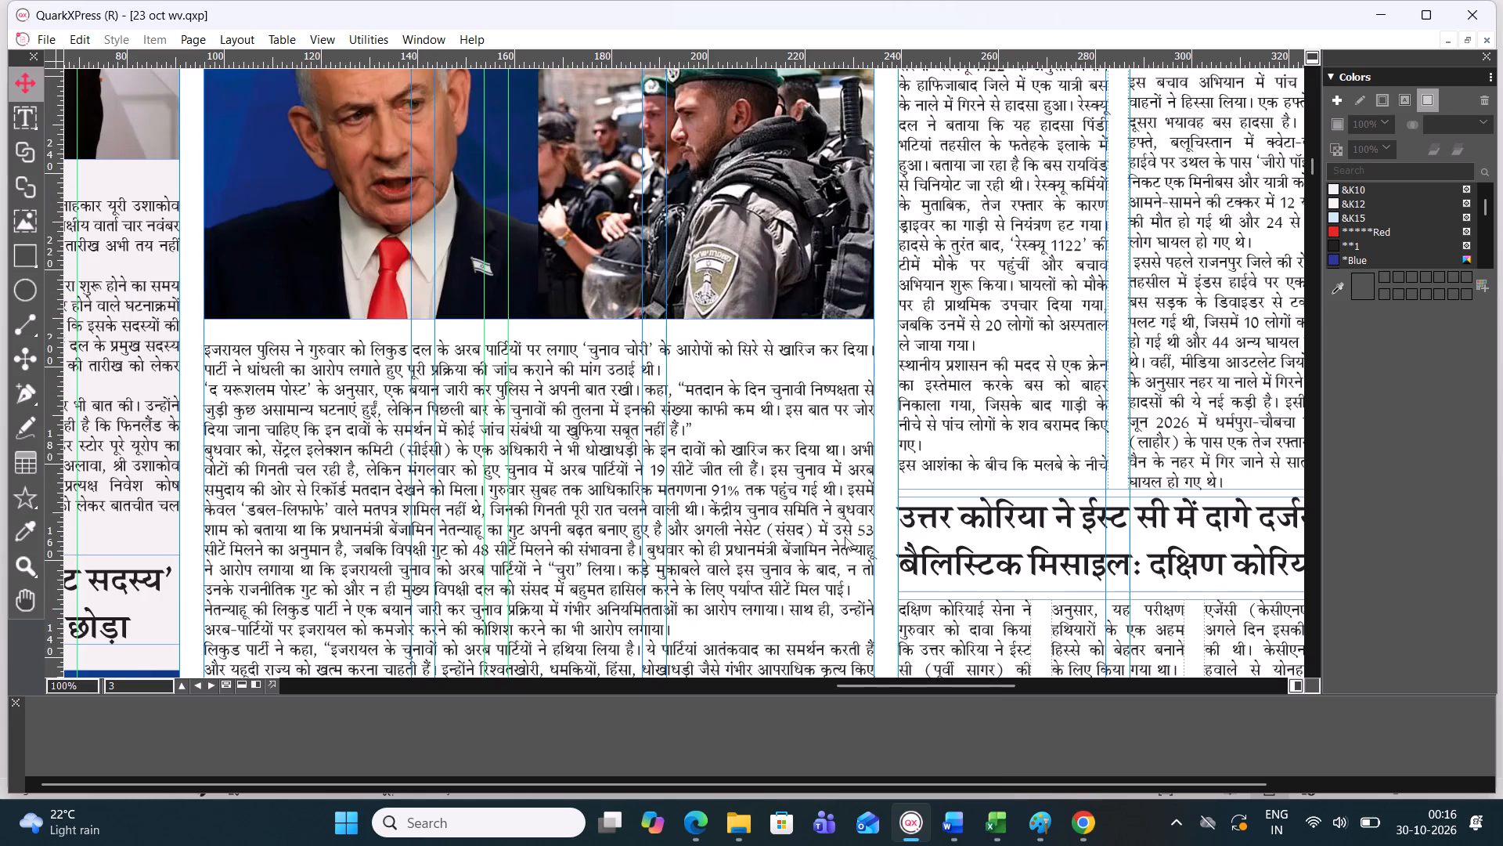
pyautogui.scroll(-1, 856, 533)
pyautogui.scroll(4, 879, 522)
pyautogui.scroll(-1, 879, 522)
pyautogui.scroll(4, 879, 522)
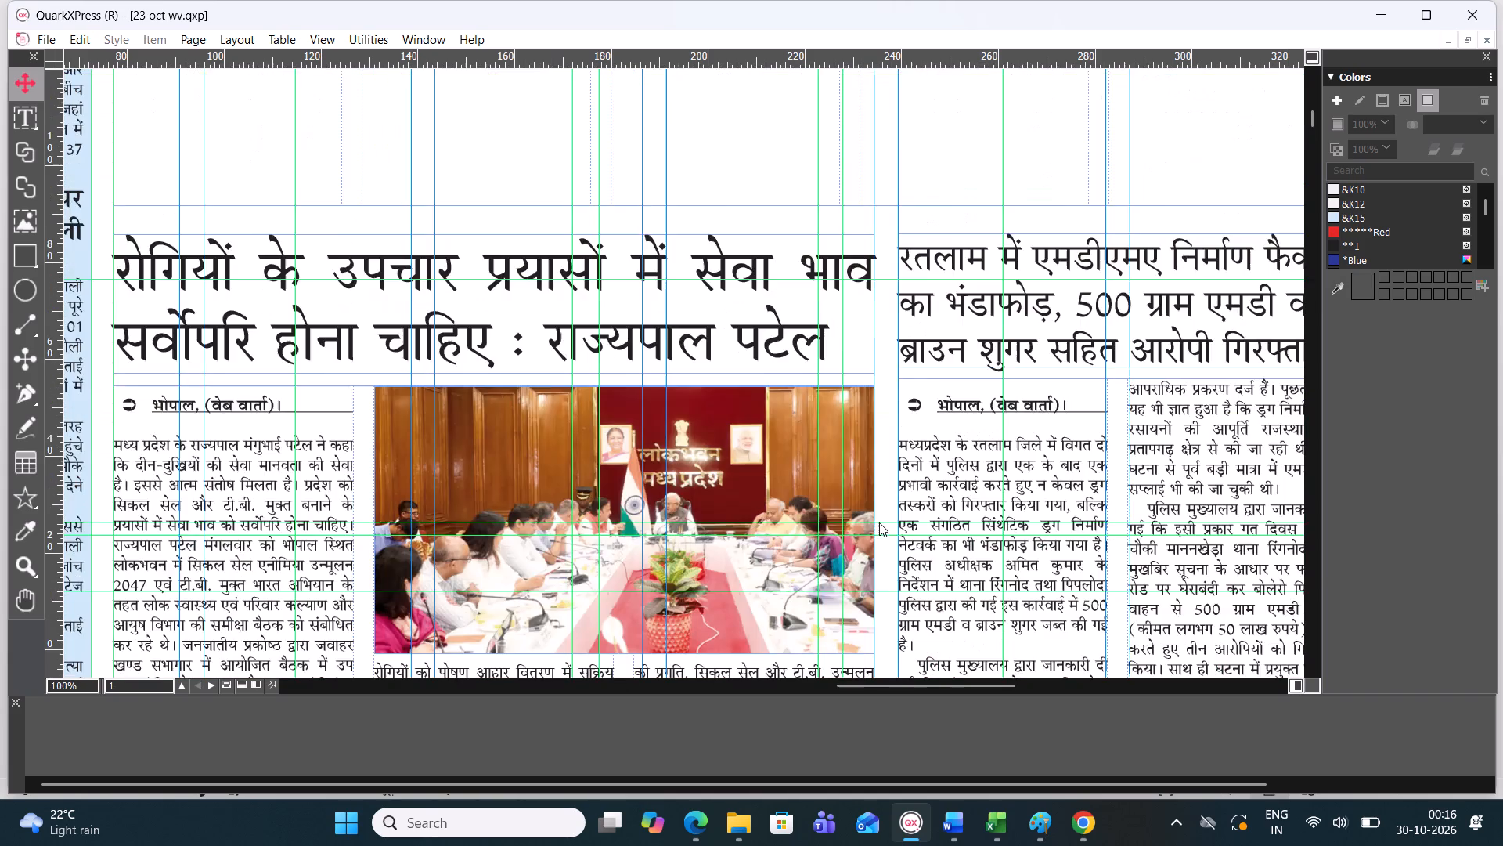
pyautogui.scroll(-1, 879, 522)
pyautogui.scroll(1, 879, 522)
pyautogui.scroll(-4, 879, 522)
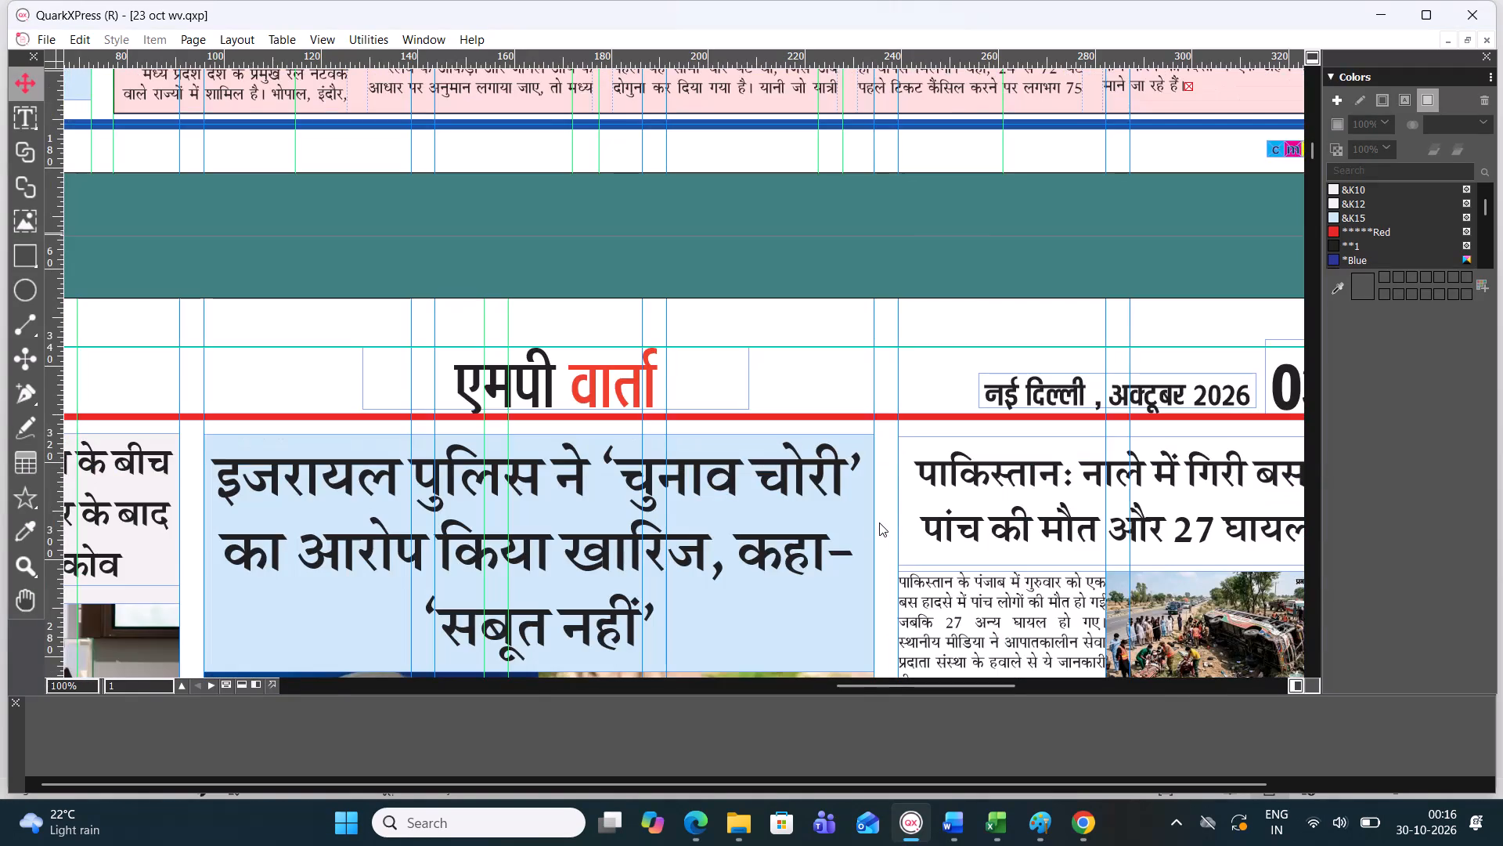
pyautogui.scroll(-2, 1009, 470)
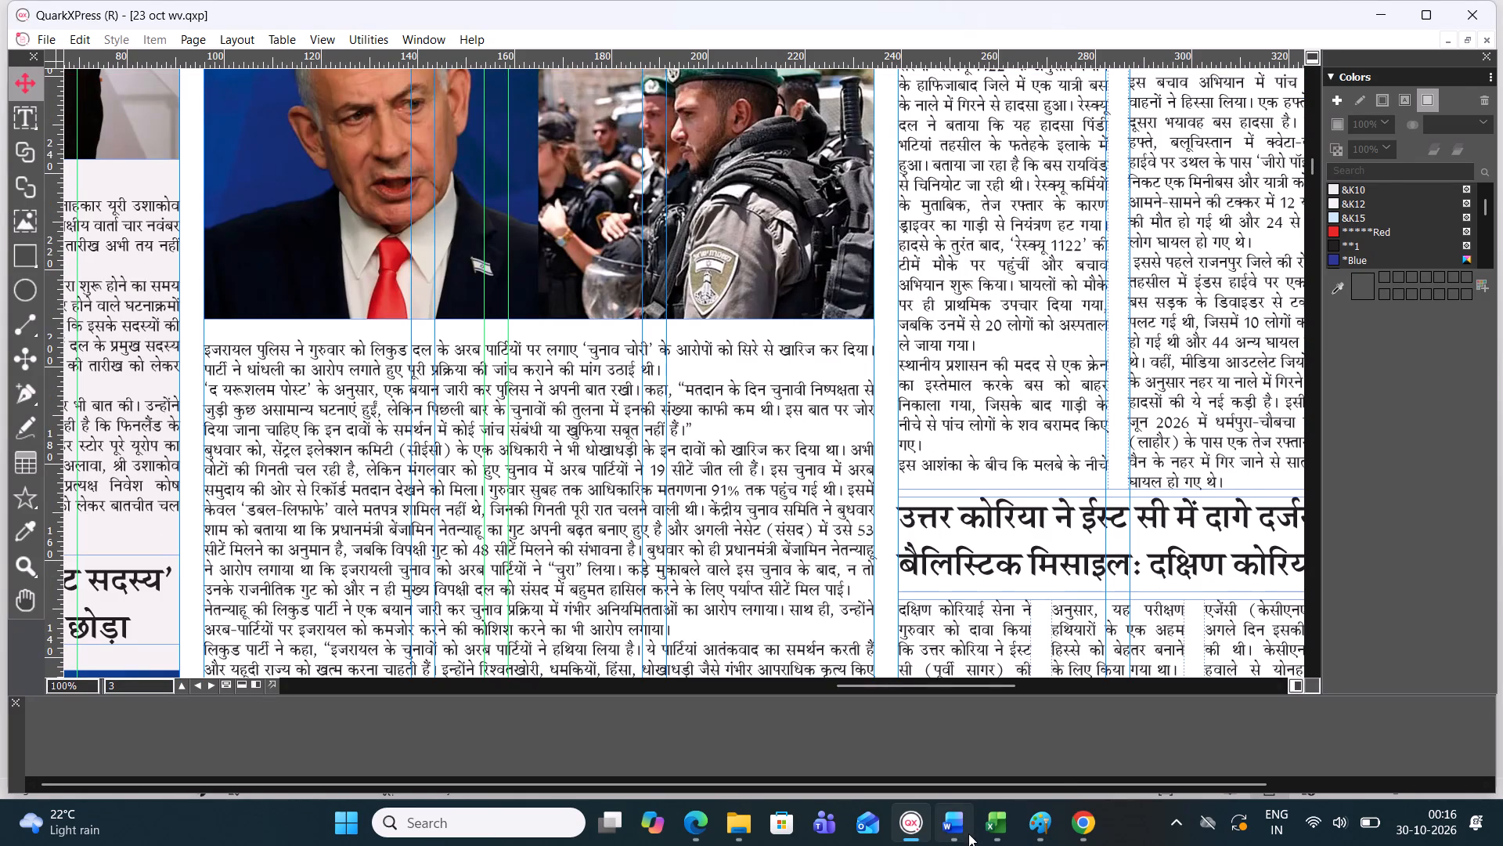
# Switch to the Word document 29 Oct International and check its articles against the stories placed on page 3 in QuarkXPress.
pyautogui.click(950, 825)
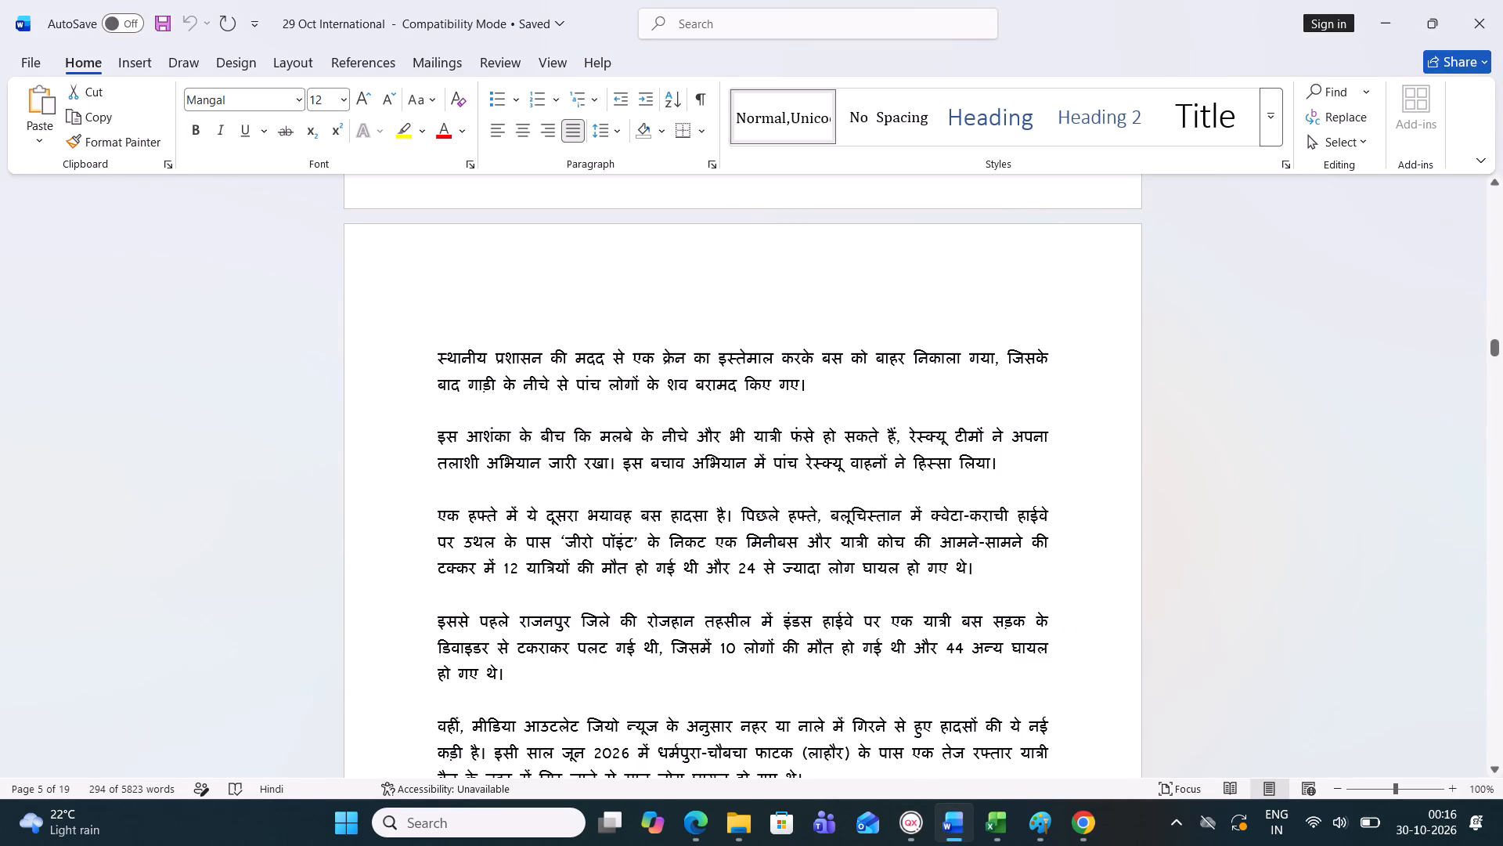
pyautogui.scroll(1, 506, 525)
pyautogui.scroll(-2, 506, 524)
pyautogui.scroll(5, 511, 519)
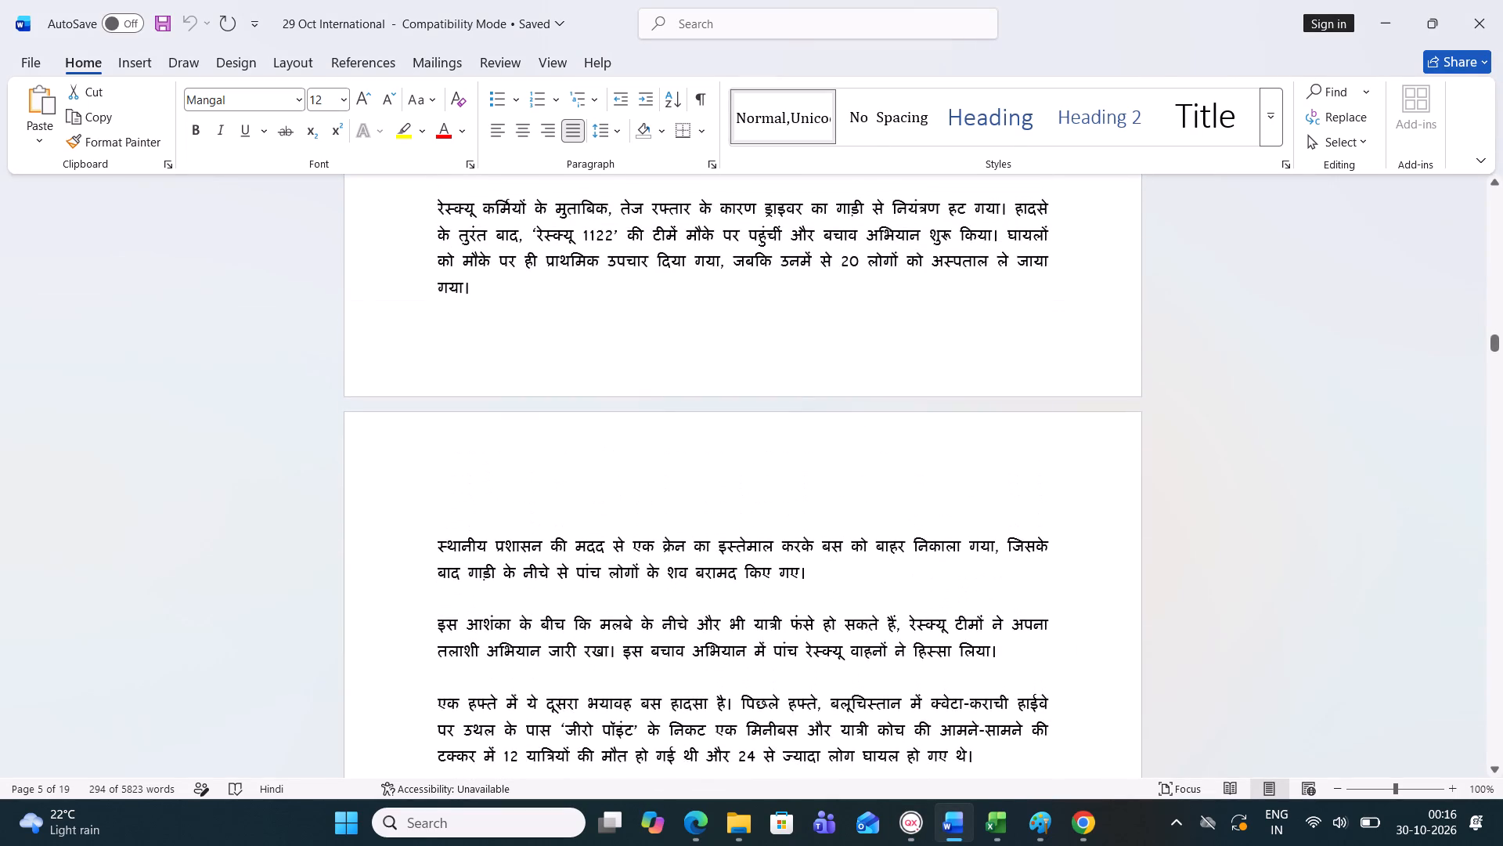
pyautogui.scroll(3, 519, 509)
pyautogui.scroll(-1, 521, 508)
pyautogui.scroll(3, 523, 503)
pyautogui.scroll(-1, 524, 501)
pyautogui.scroll(2, 524, 501)
pyautogui.scroll(-1, 524, 501)
pyautogui.scroll(1, 524, 501)
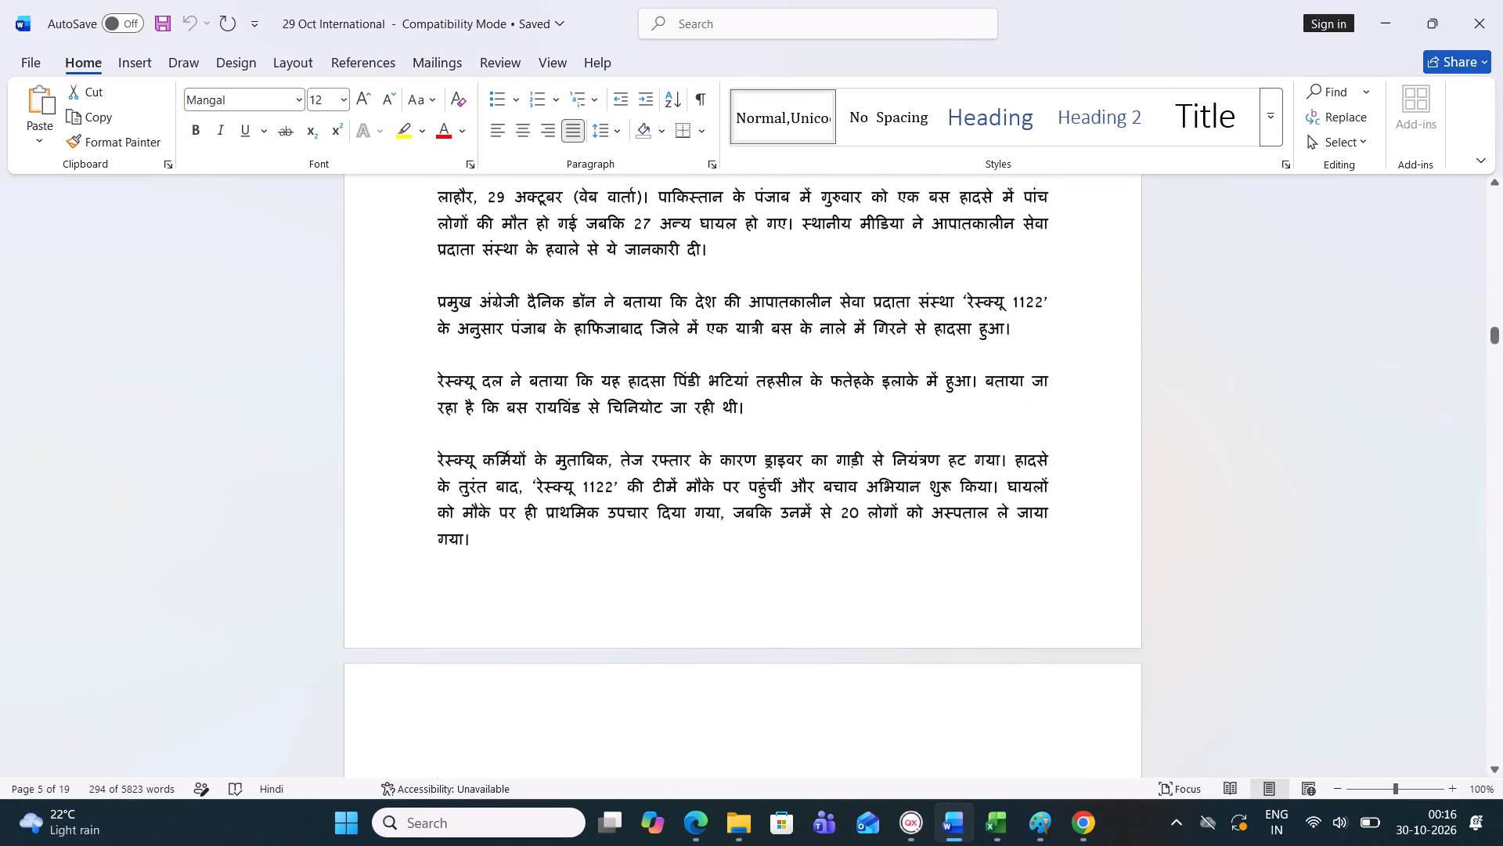
pyautogui.scroll(3, 524, 501)
pyautogui.scroll(-1, 524, 499)
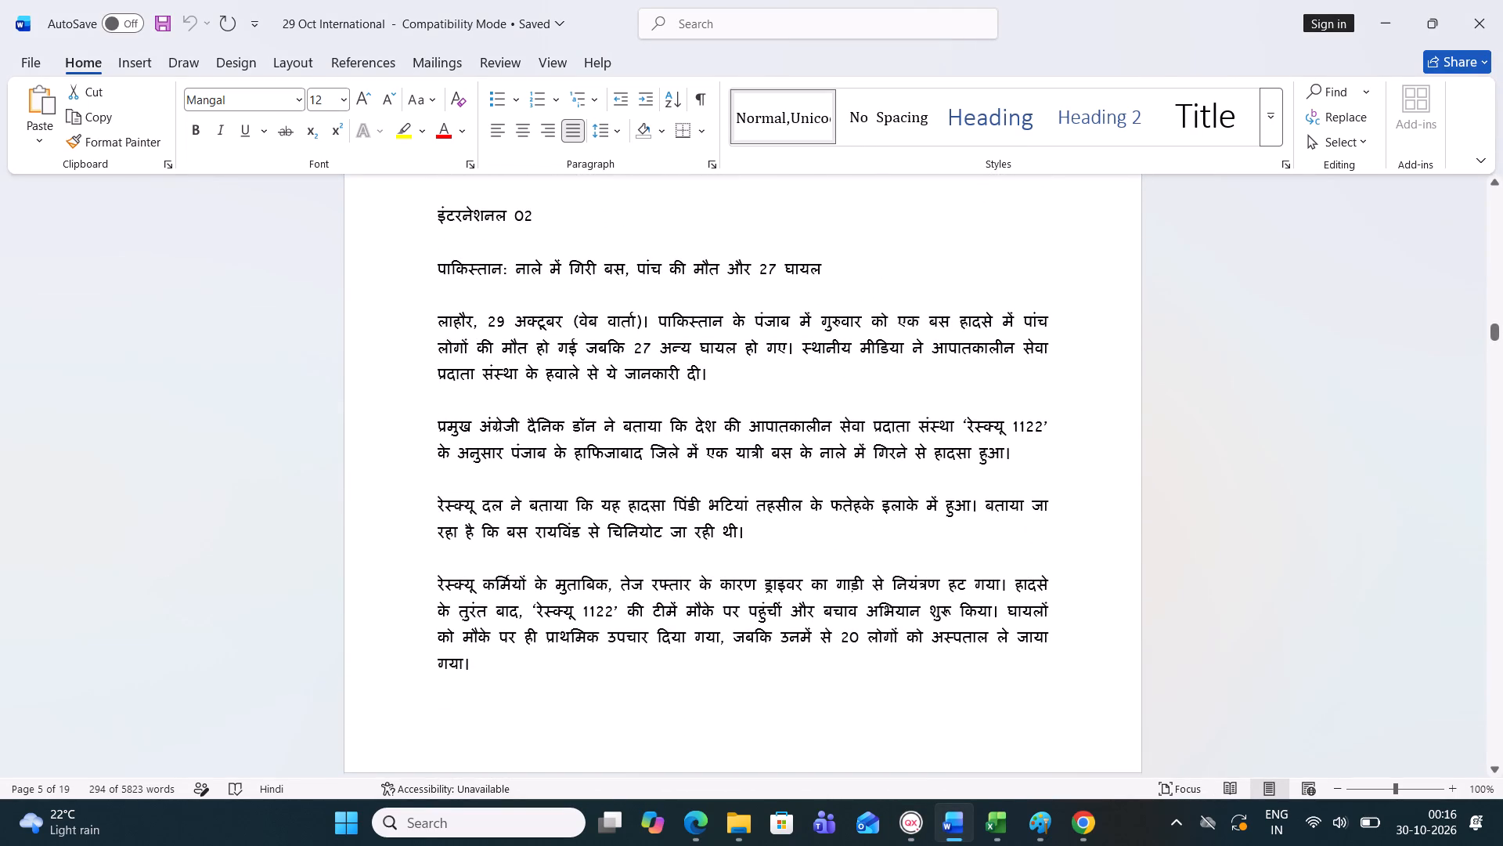
pyautogui.scroll(-4, 525, 496)
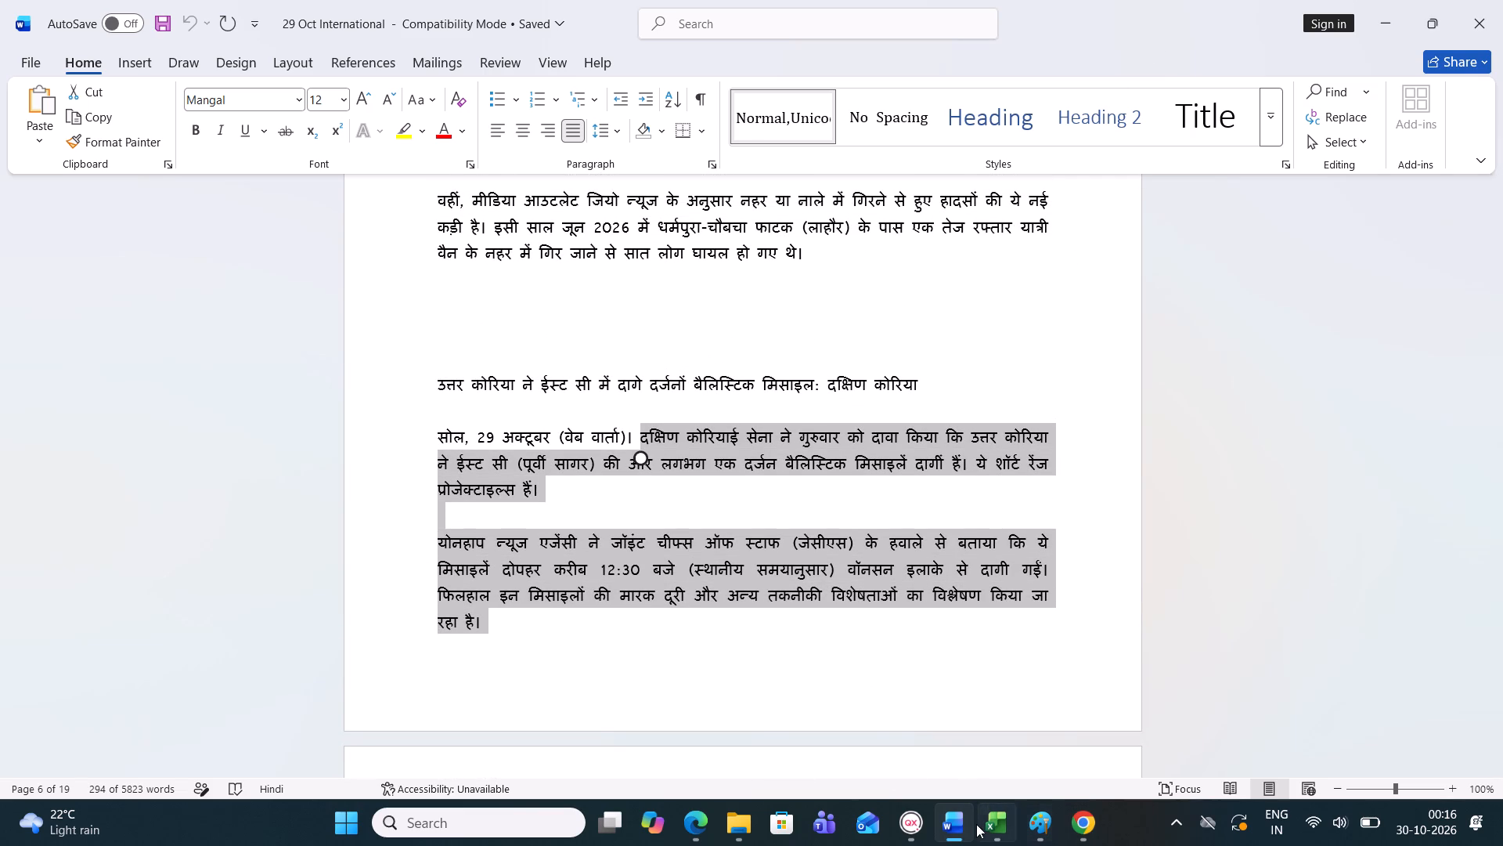
pyautogui.click(904, 817)
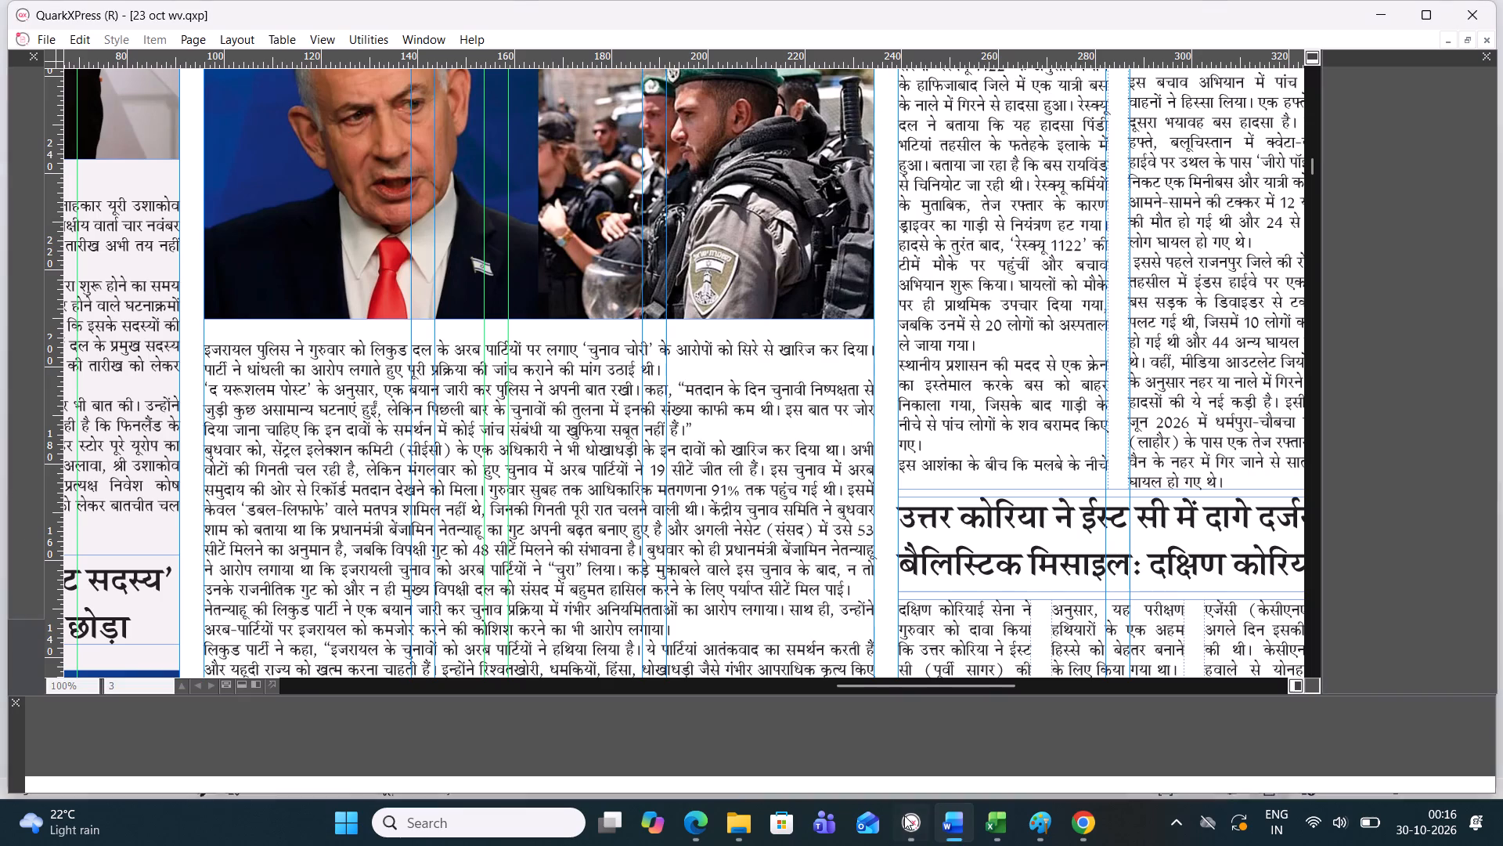
pyautogui.scroll(-2, 1011, 452)
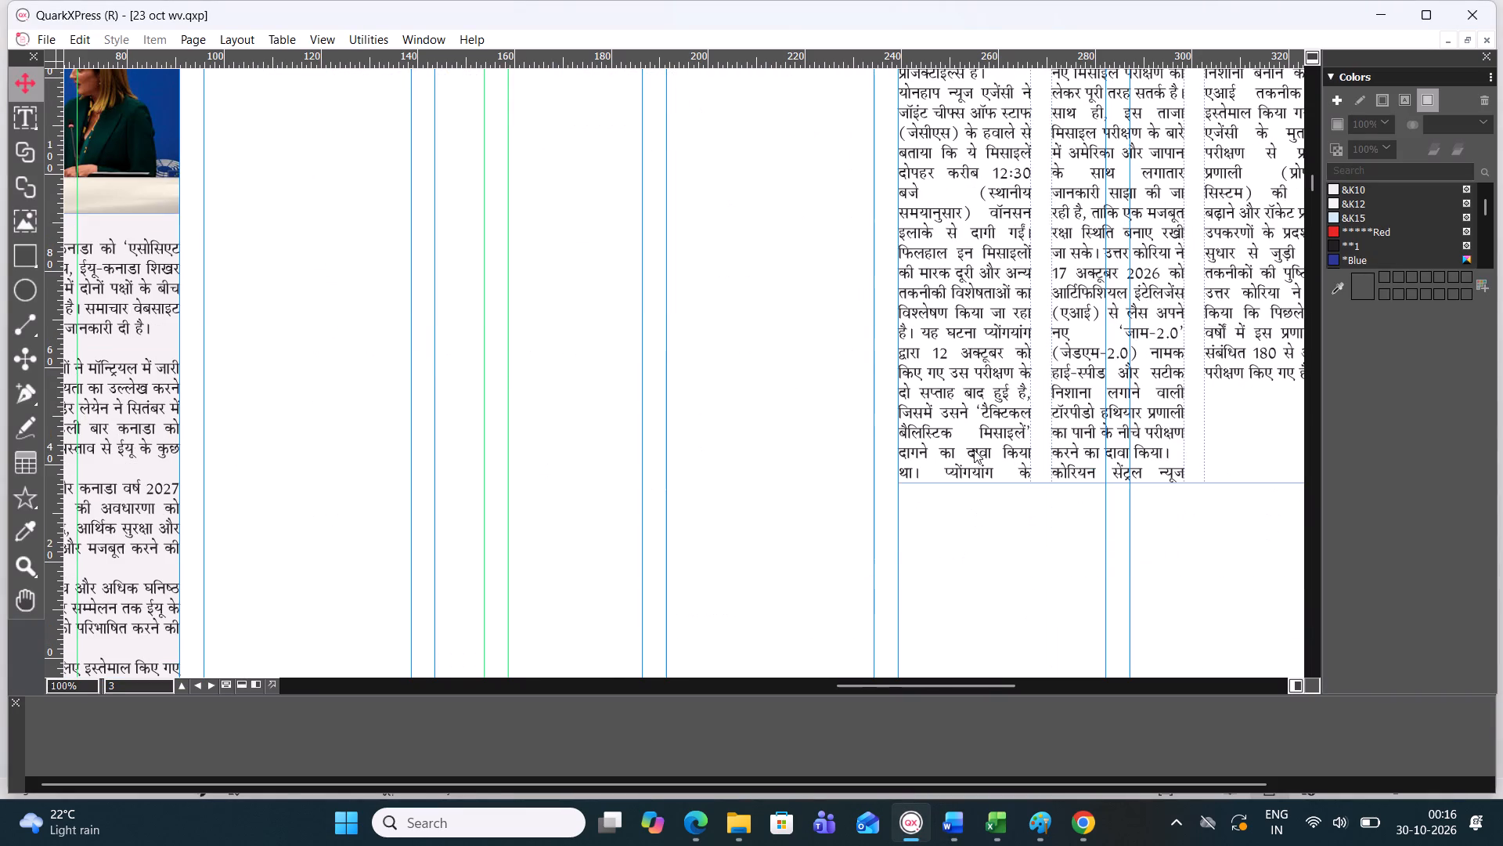
# In the Word document, copy the two-line headline beginning "प्योंगयांग का परमाणु कार्यक्रम बना चिंता का सबब".
pyautogui.click(956, 837)
pyautogui.scroll(-1, 827, 538)
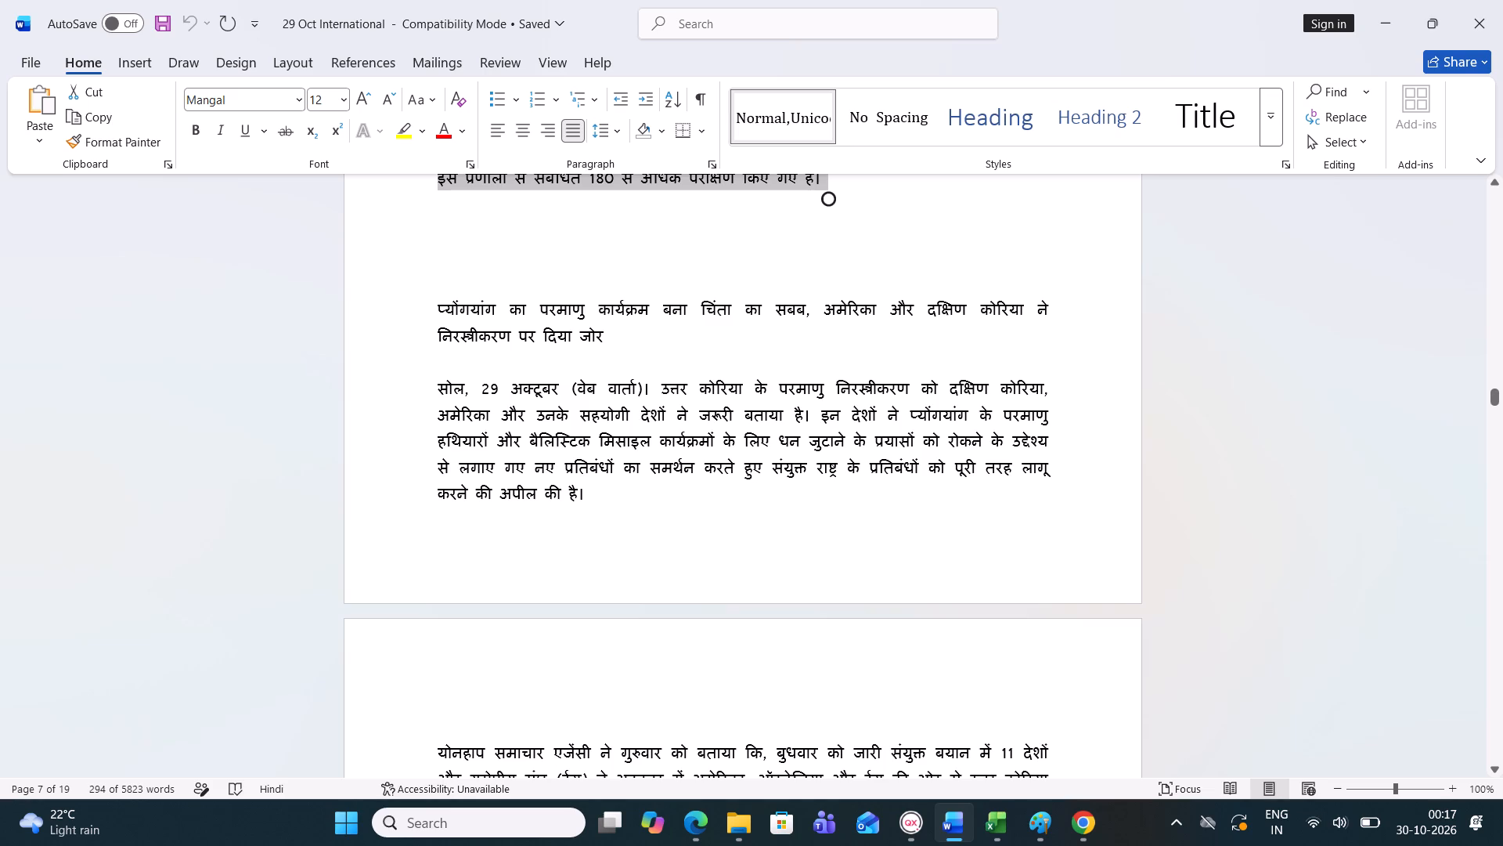
pyautogui.moveTo(433, 300); pyautogui.dragTo(662, 328)
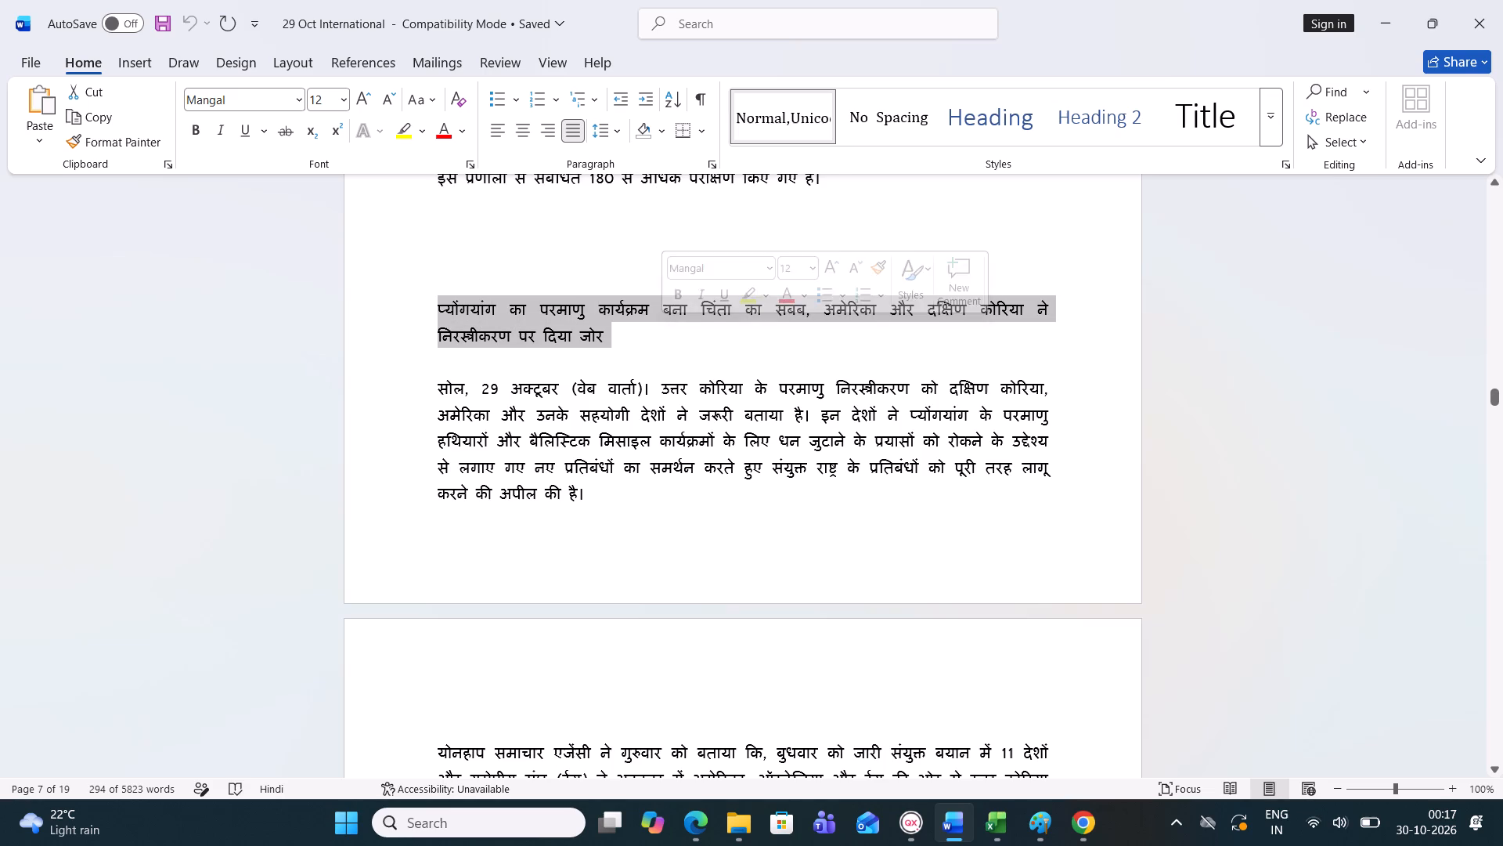
pyautogui.hotkey('ctrl', 'c')
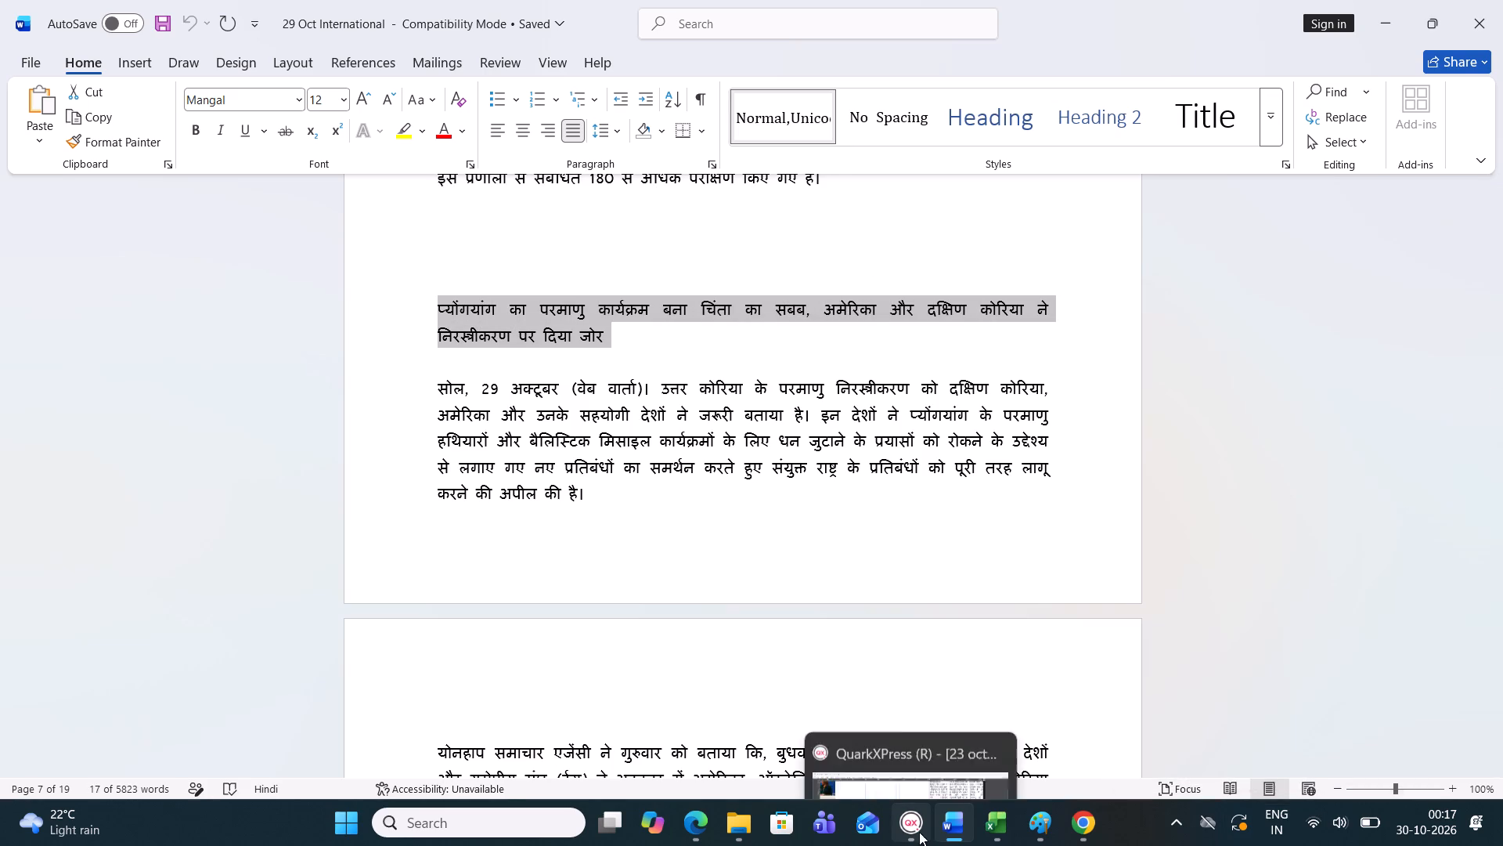
pyautogui.click(919, 832)
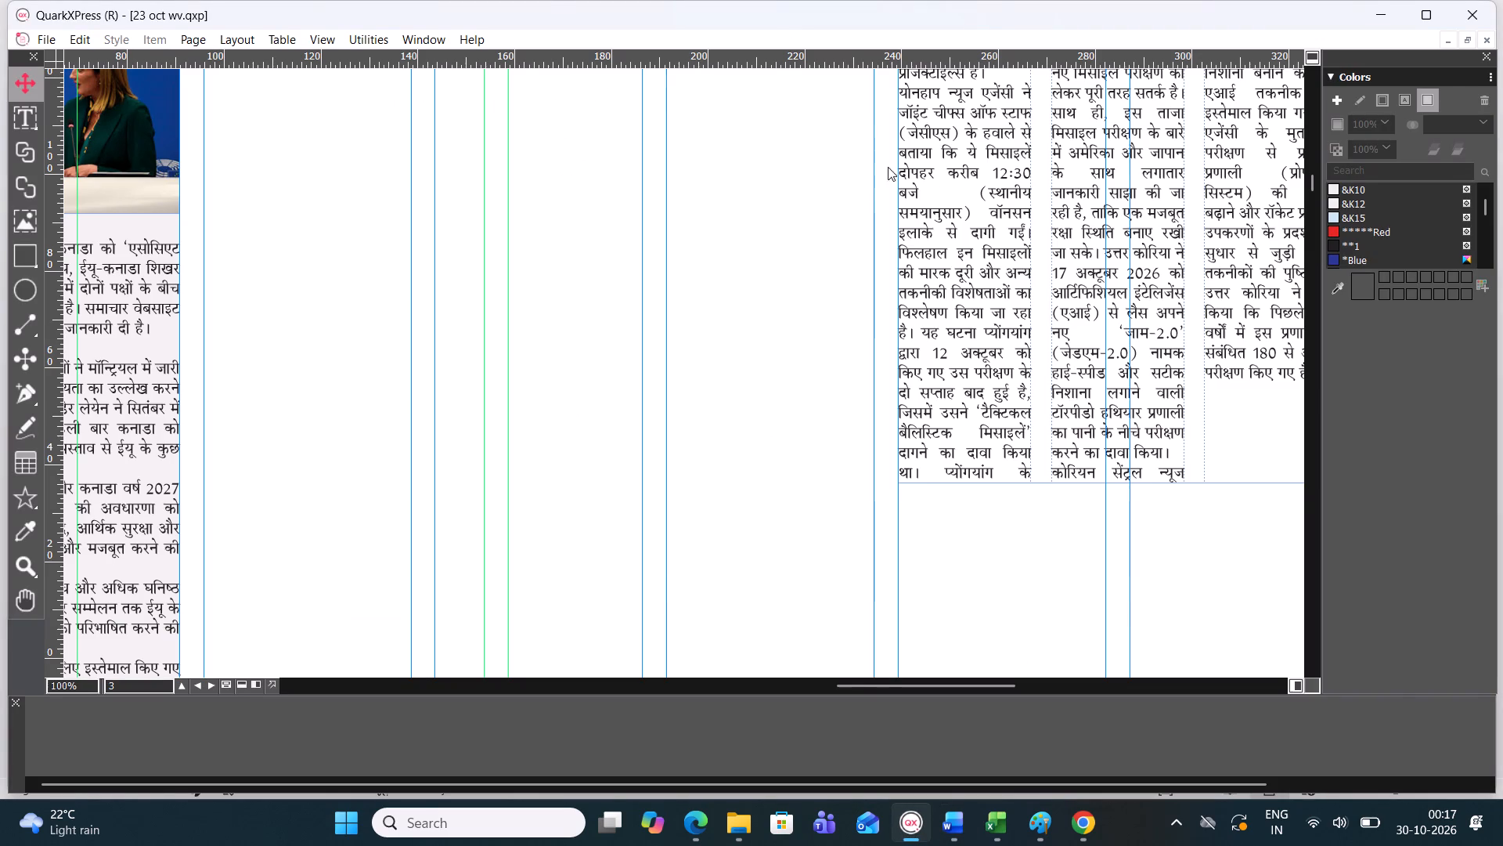
pyautogui.keyDown('ctrl'); pyautogui.scroll(-2, 860, 175); pyautogui.keyUp('ctrl')
pyautogui.scroll(1, 82, 269)
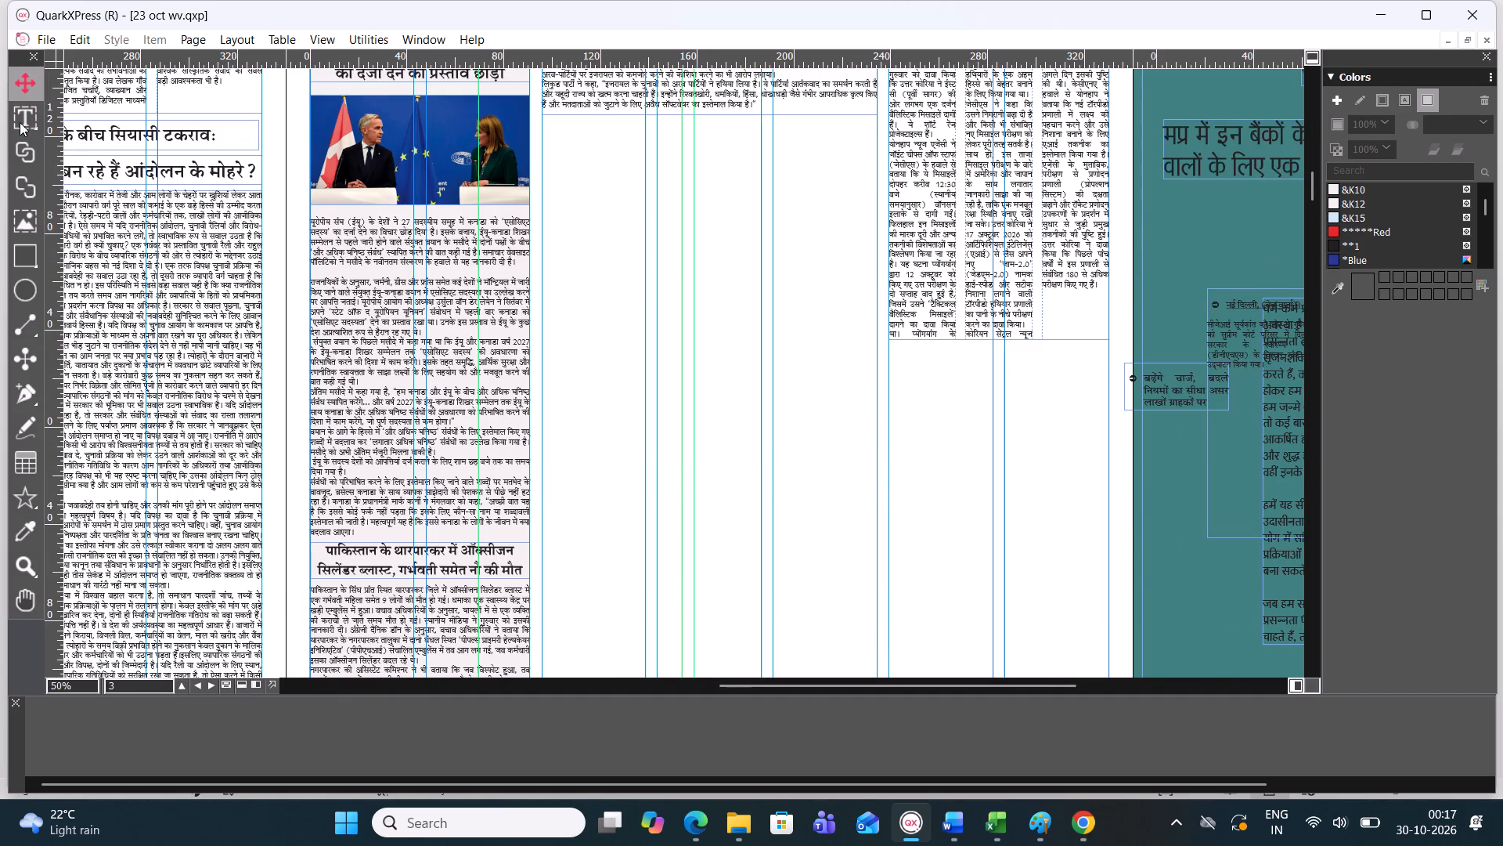
pyautogui.click(23, 117)
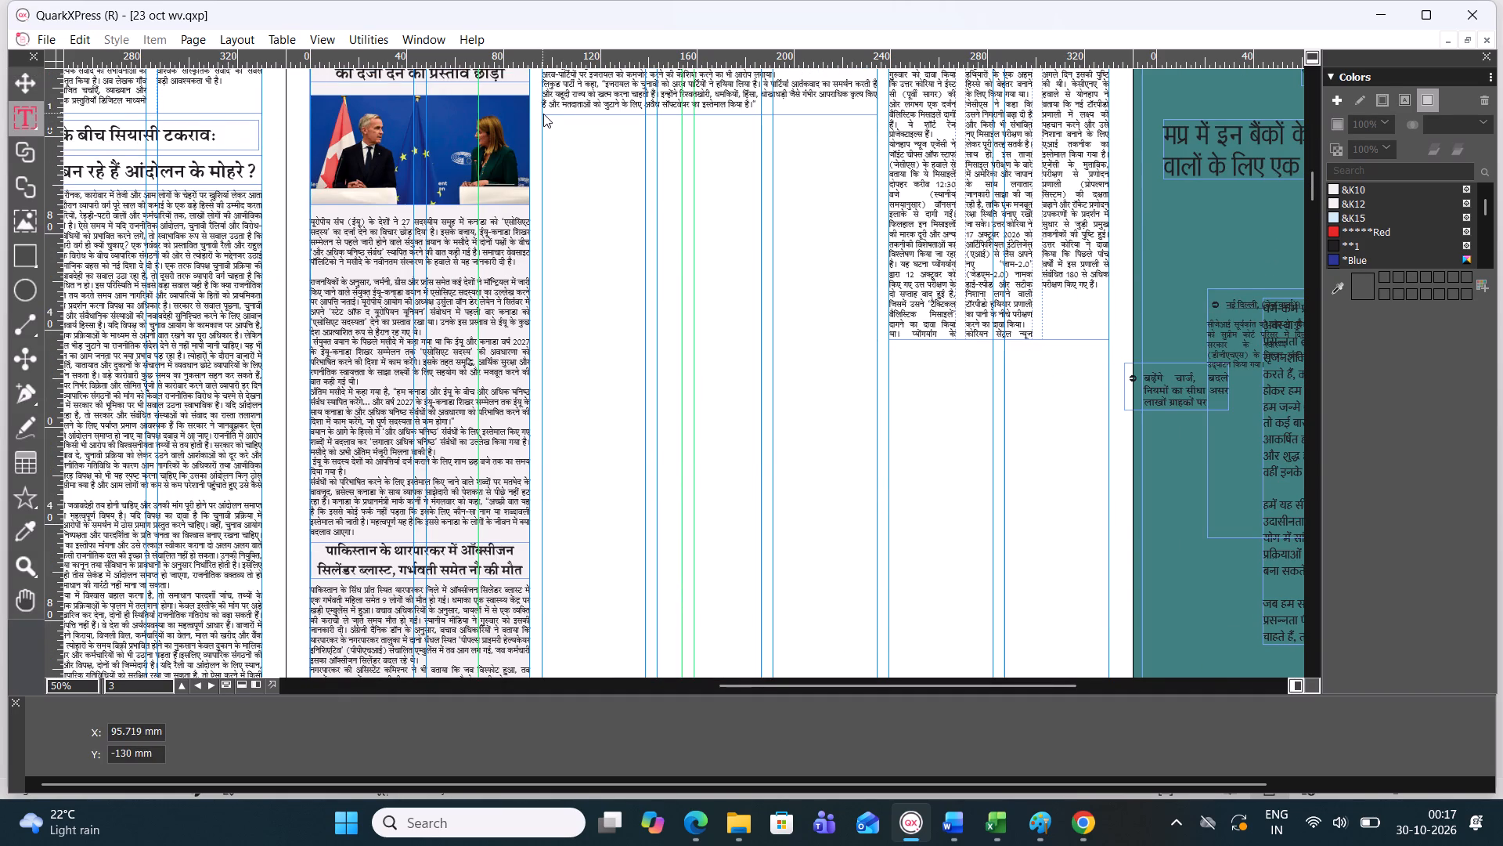
pyautogui.moveTo(542, 117); pyautogui.dragTo(703, 193)
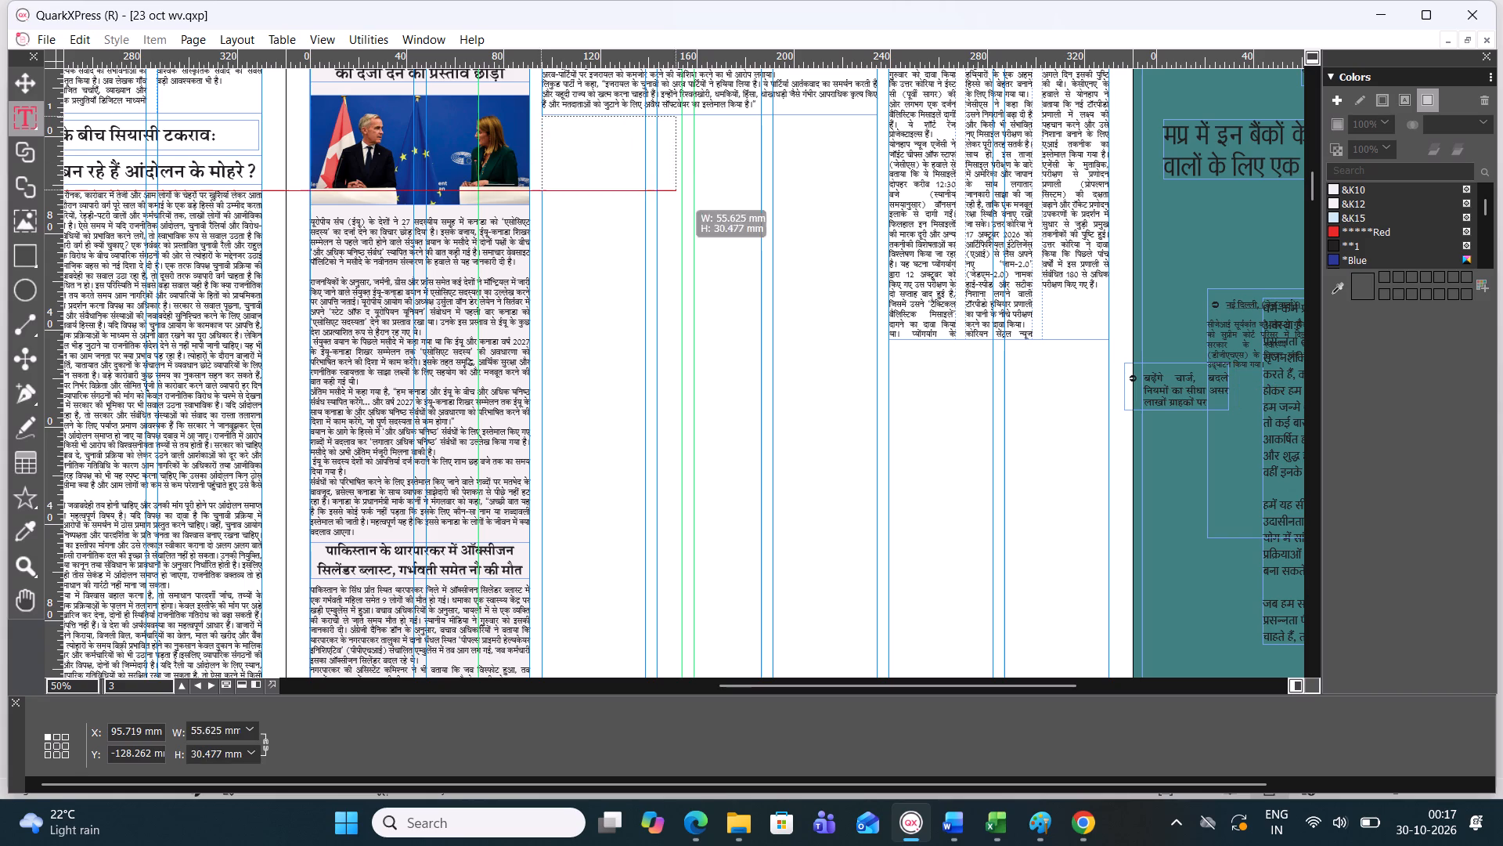
pyautogui.moveTo(703, 193); pyautogui.dragTo(879, 162)
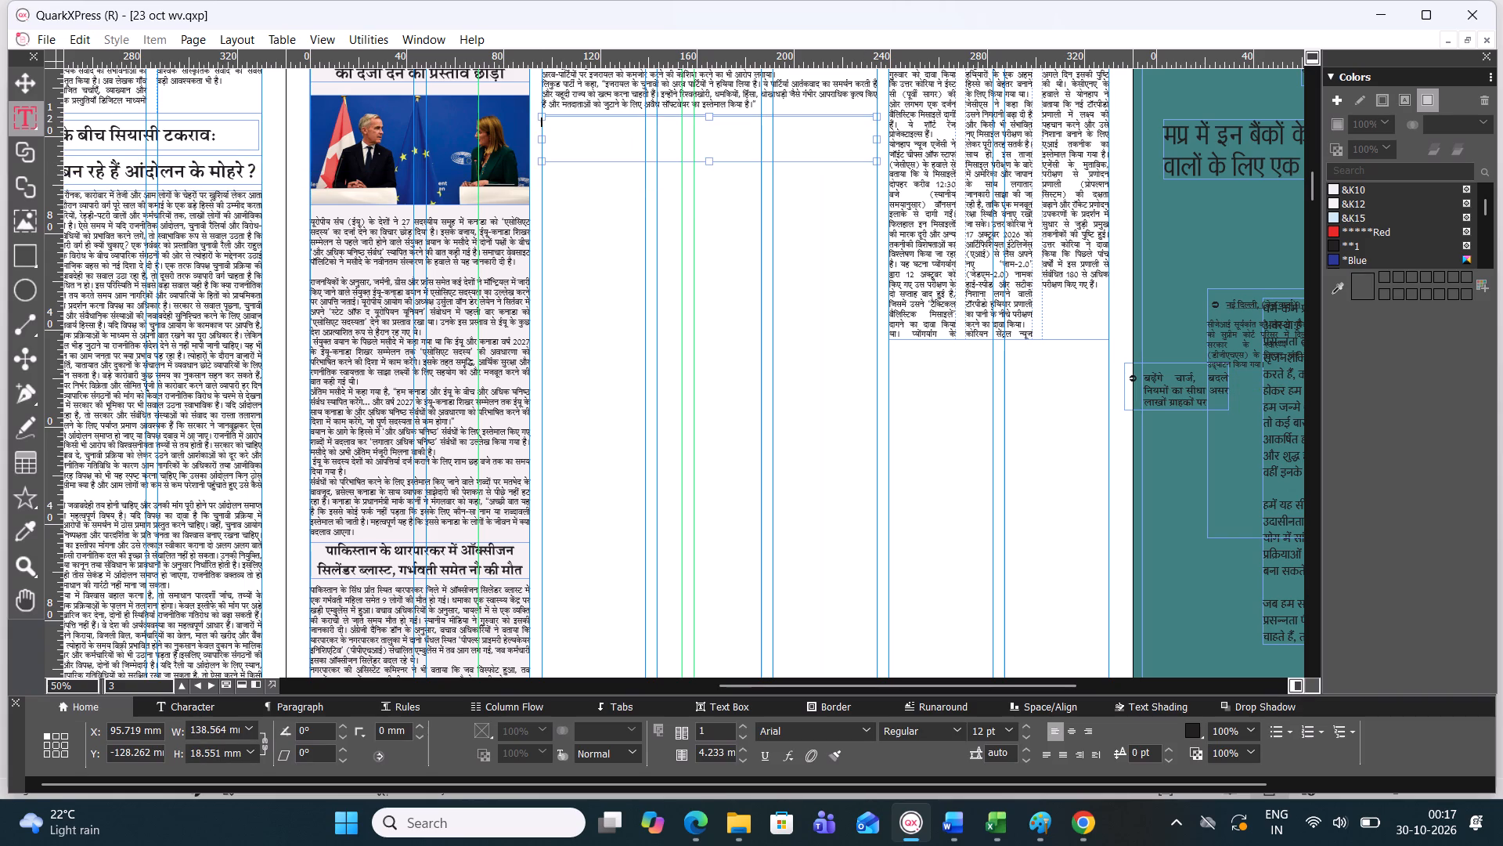
pyautogui.hotkey('ctrl', 'v')
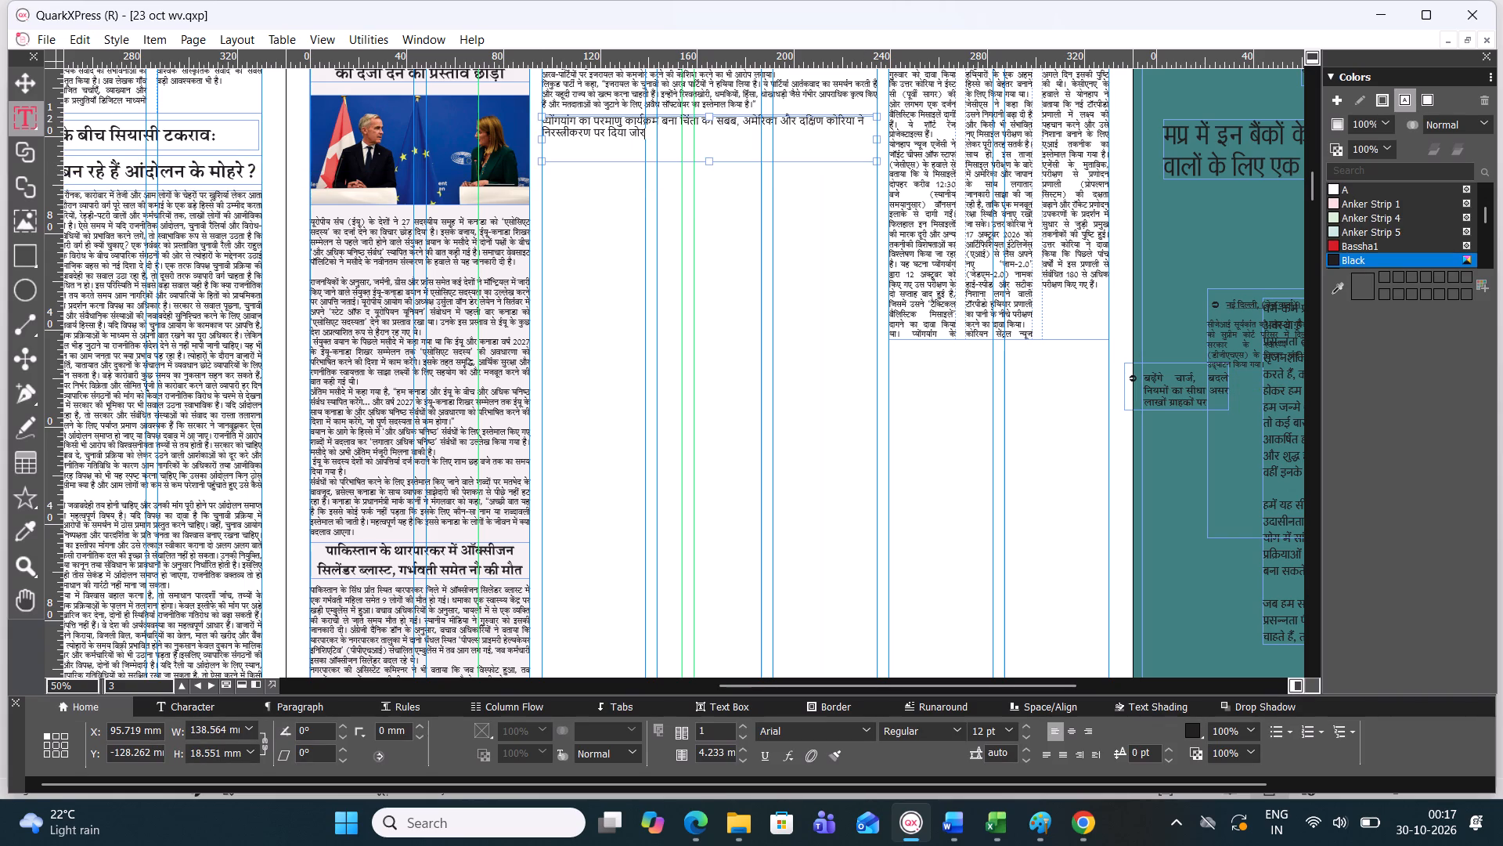
# Set the font of the whole pasted headline to Four C Gandhihead.
pyautogui.hotkey('ctrl', 'a')
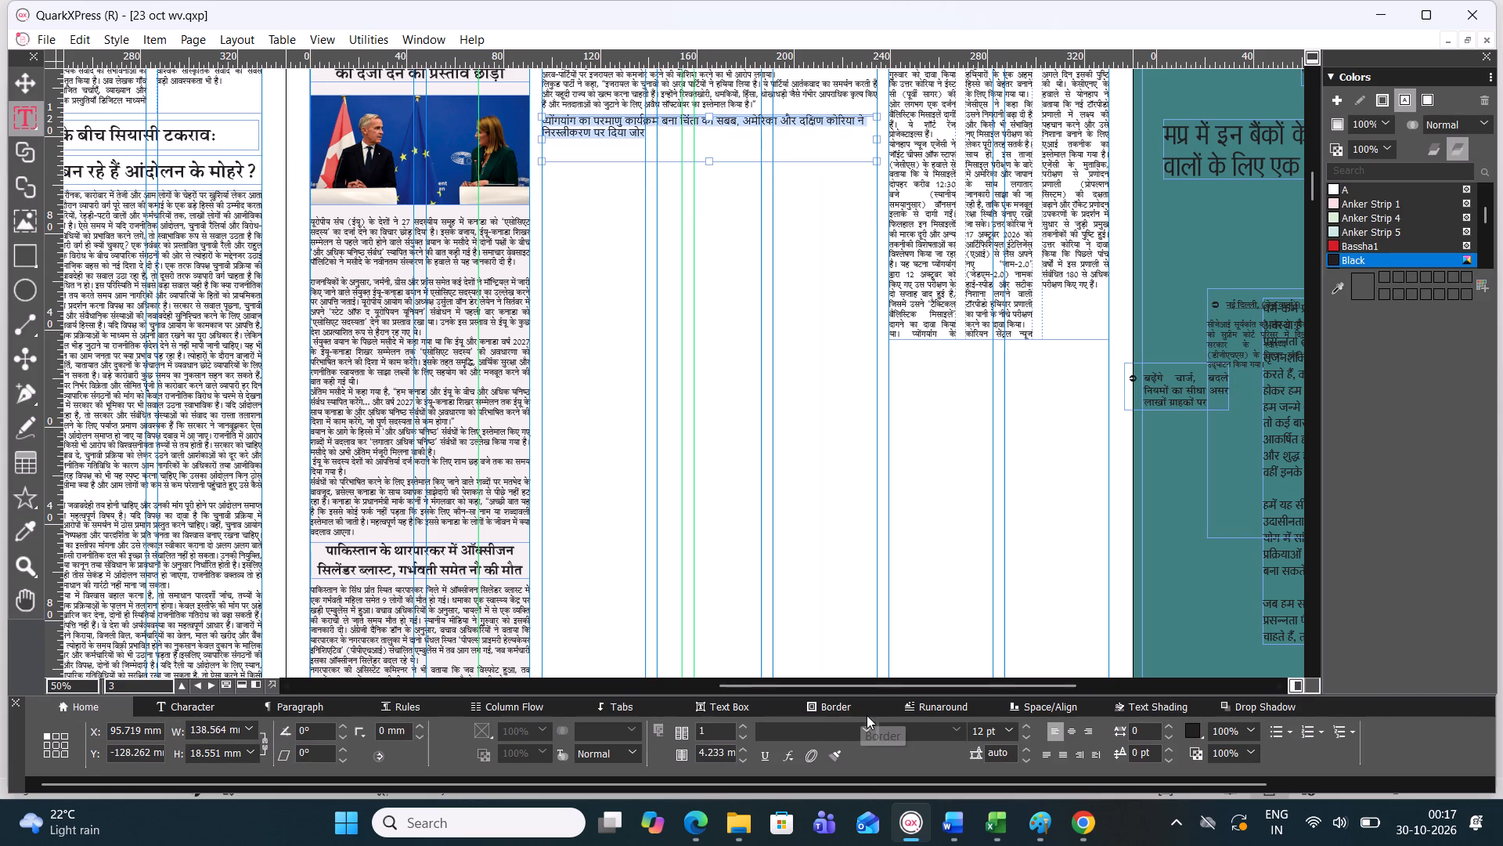
pyautogui.click(867, 724)
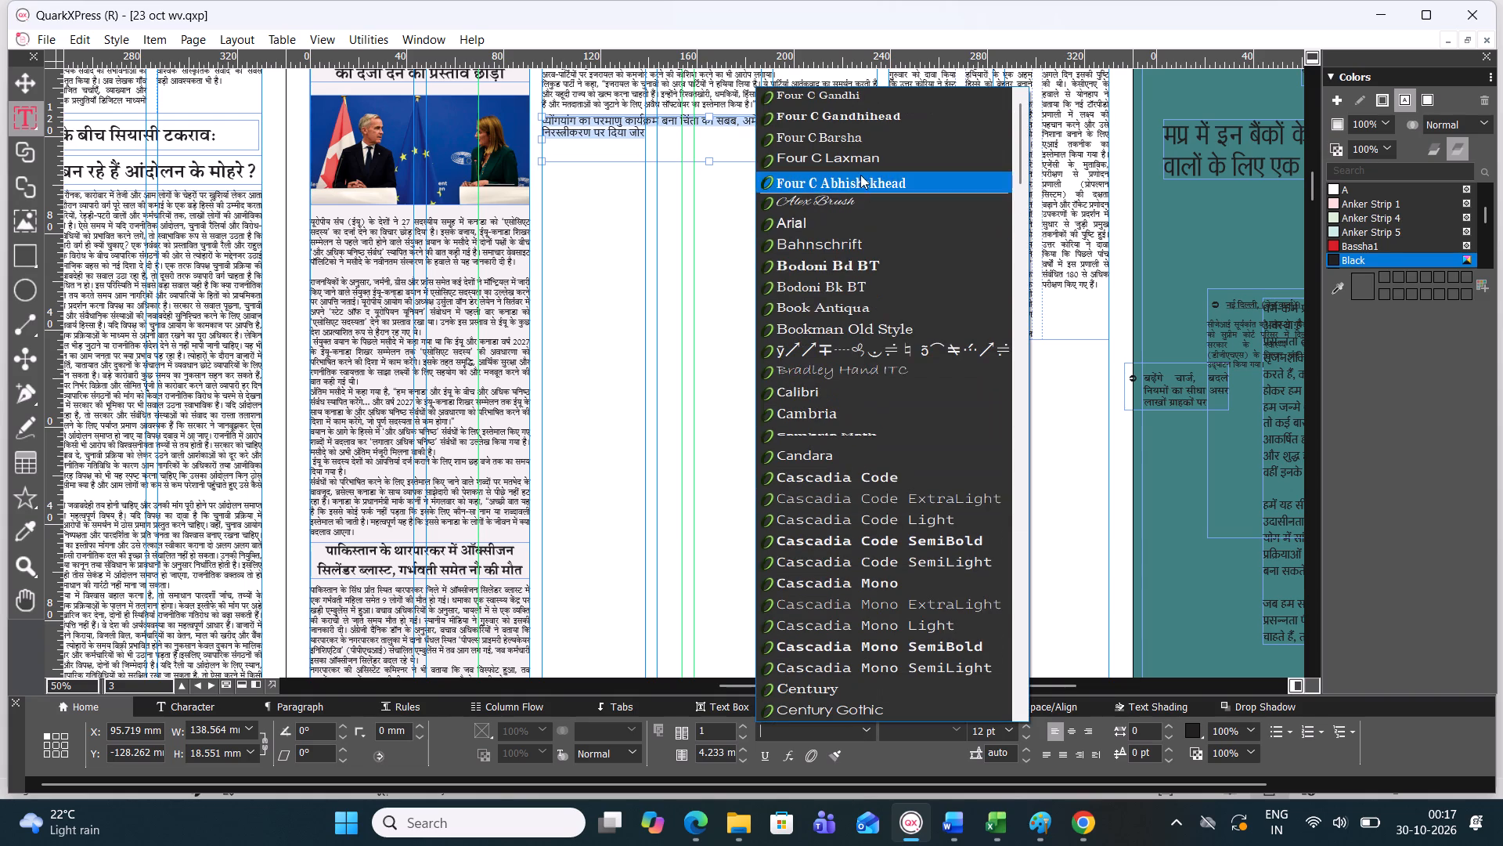
pyautogui.click(866, 121)
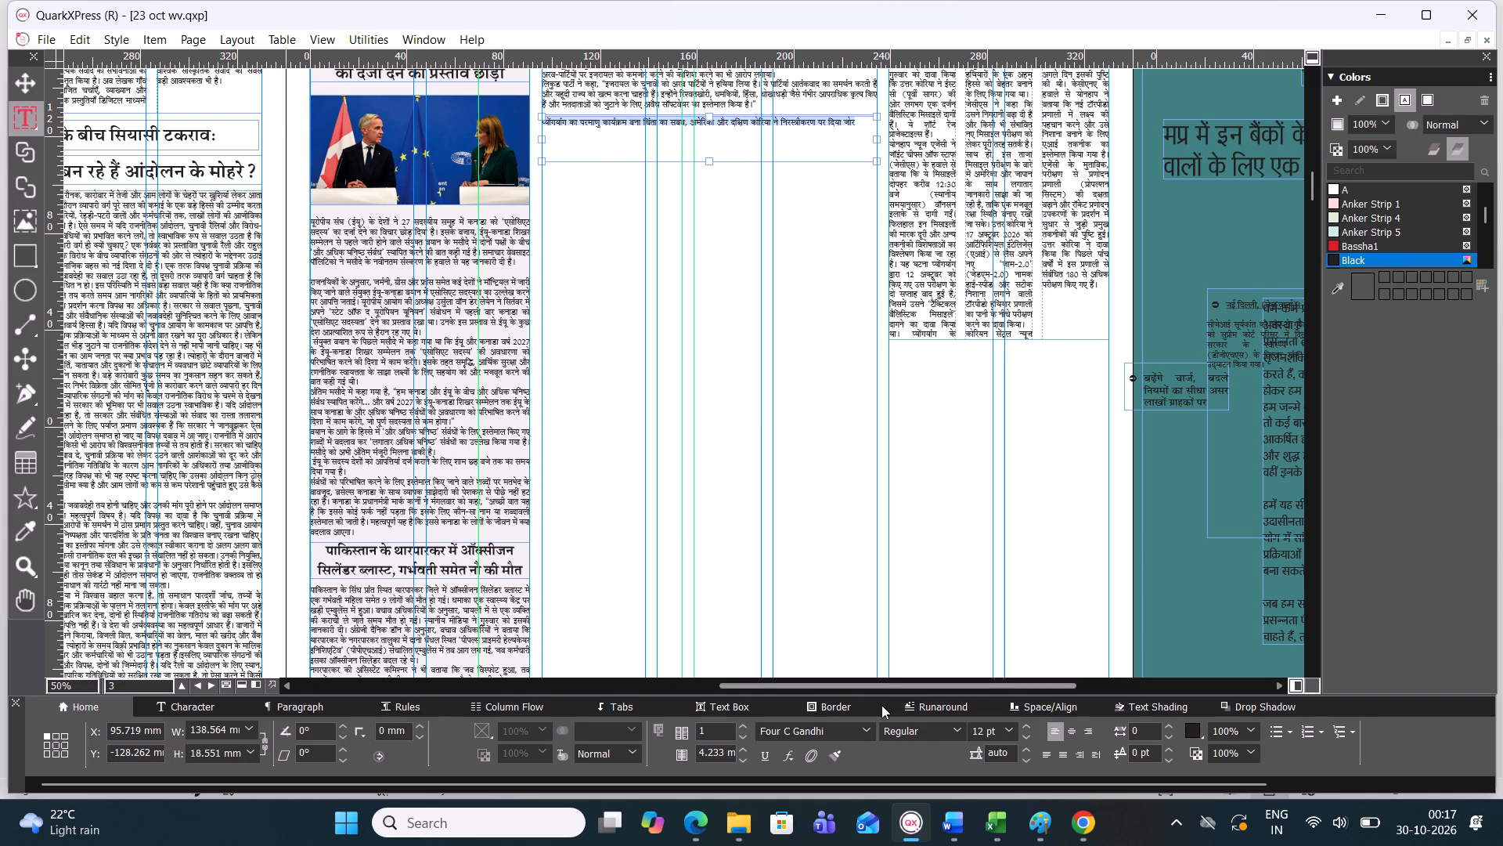
pyautogui.click(871, 736)
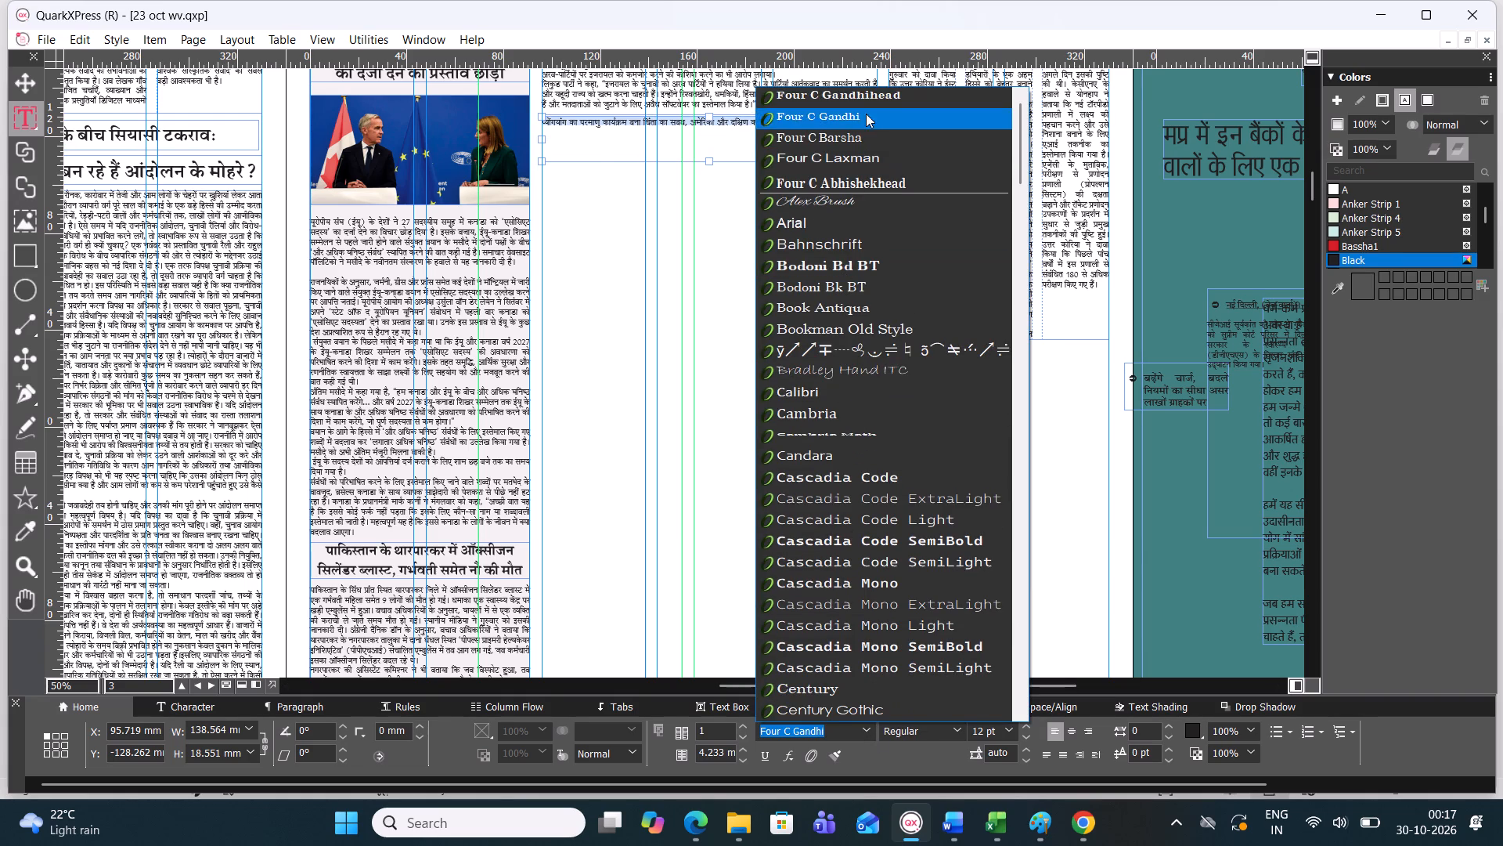
pyautogui.click(870, 98)
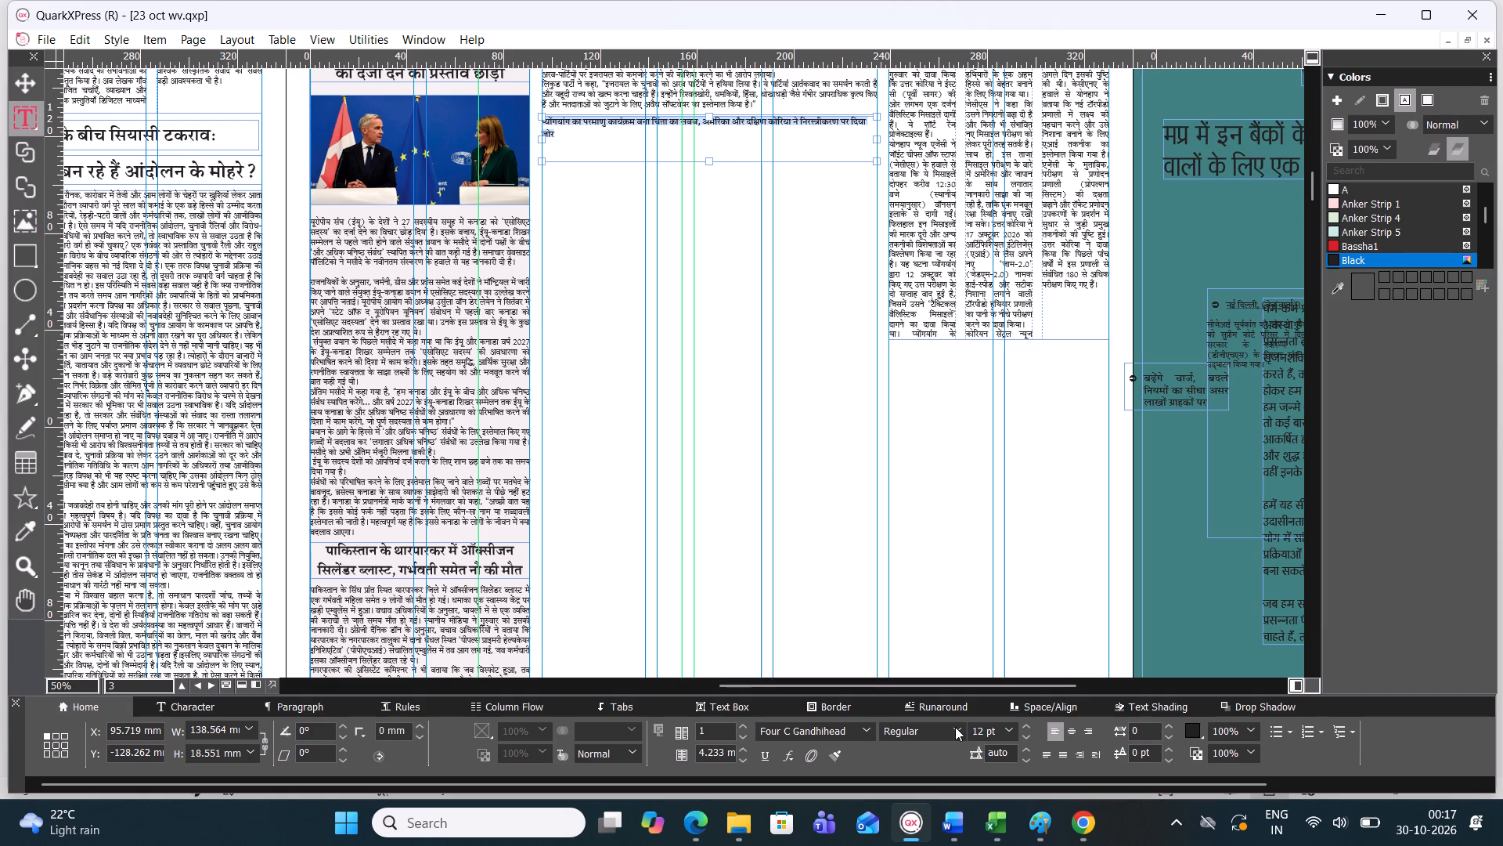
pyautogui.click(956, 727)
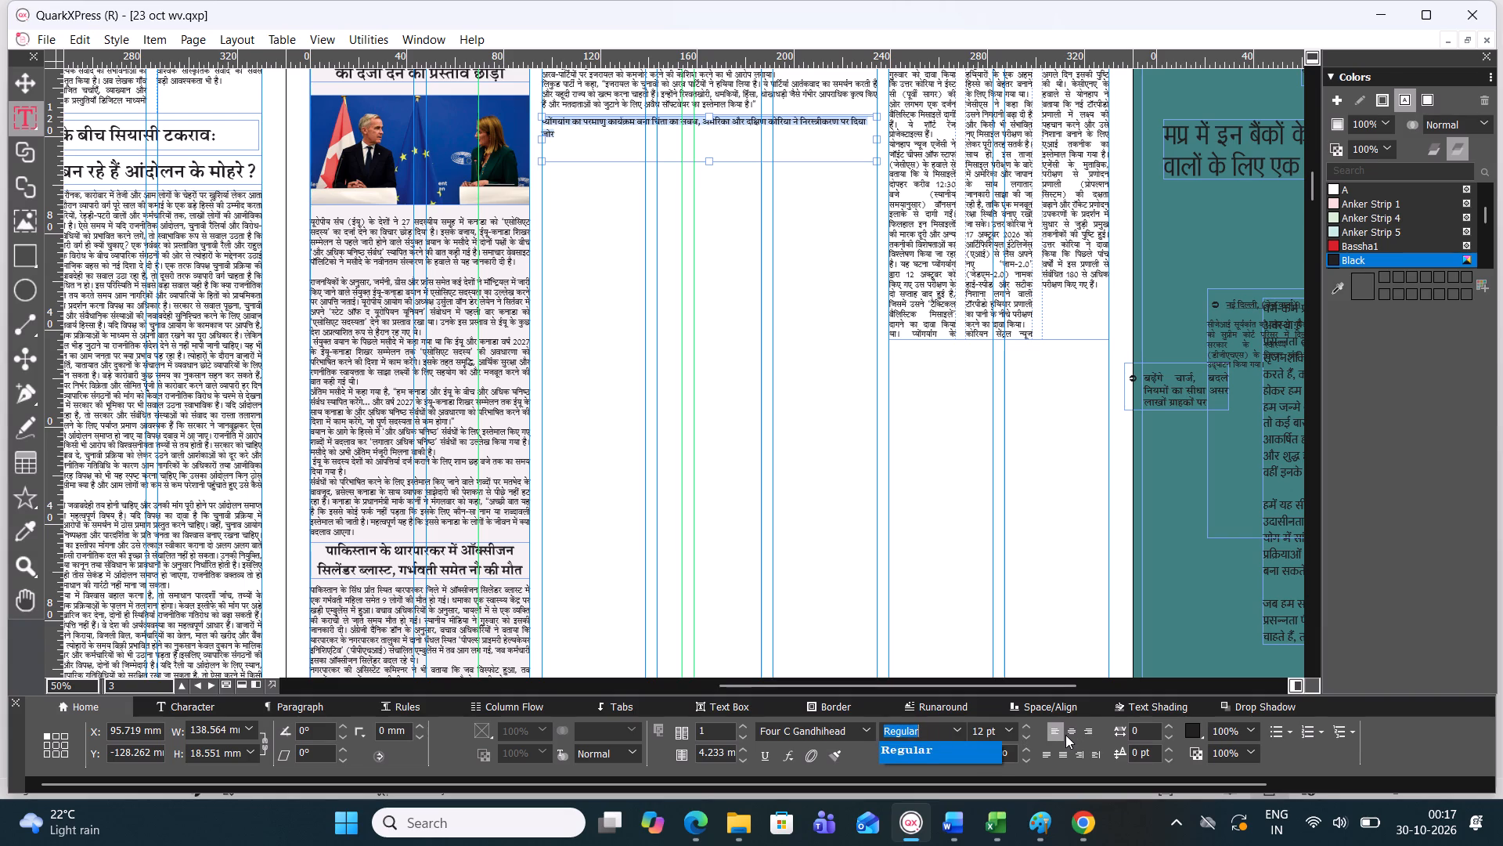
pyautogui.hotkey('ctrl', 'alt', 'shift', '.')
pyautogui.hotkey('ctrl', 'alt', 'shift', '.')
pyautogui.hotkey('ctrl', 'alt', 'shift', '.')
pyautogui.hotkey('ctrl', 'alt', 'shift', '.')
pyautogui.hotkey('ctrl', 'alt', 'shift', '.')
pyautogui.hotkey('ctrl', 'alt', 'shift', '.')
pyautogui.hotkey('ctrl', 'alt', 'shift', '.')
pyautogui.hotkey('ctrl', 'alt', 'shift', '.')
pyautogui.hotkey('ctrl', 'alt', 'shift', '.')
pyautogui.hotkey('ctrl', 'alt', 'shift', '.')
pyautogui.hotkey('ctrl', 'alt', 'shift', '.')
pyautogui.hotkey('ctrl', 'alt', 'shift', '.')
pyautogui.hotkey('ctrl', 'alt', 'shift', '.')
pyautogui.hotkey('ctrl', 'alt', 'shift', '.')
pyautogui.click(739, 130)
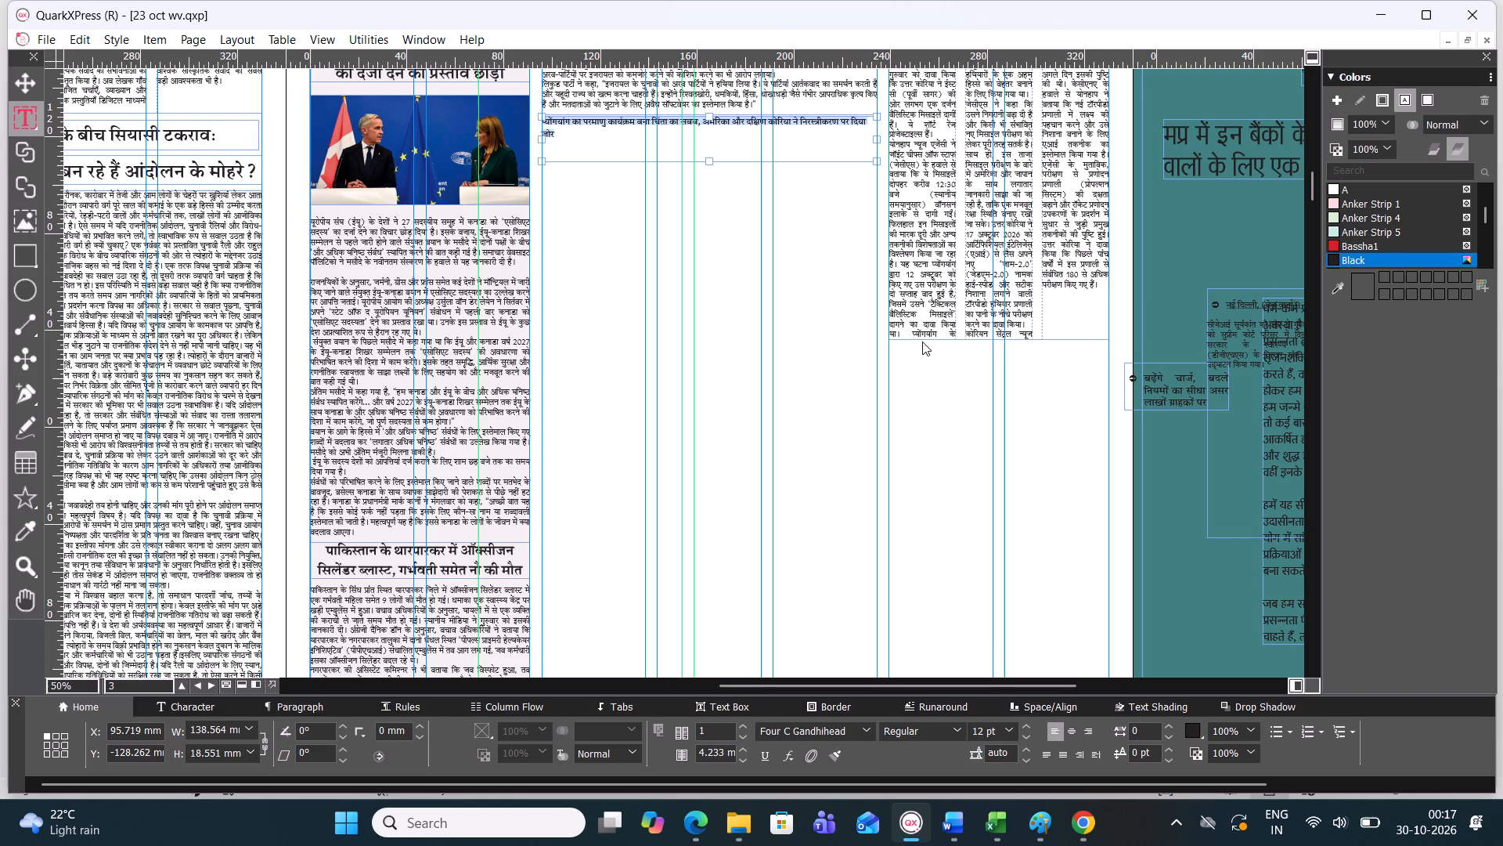
# Enlarge the selected headline text to 23 pt.
pyautogui.hotkey('ctrl', 'alt', 'shift', '.')
pyautogui.hotkey('ctrl', 'alt', 'shift', '.')
pyautogui.hotkey('ctrl', 'alt', 'shift', '.')
pyautogui.hotkey('ctrl', 'alt', 'shift', '.')
pyautogui.hotkey('ctrl', 'alt', 'shift', '.')
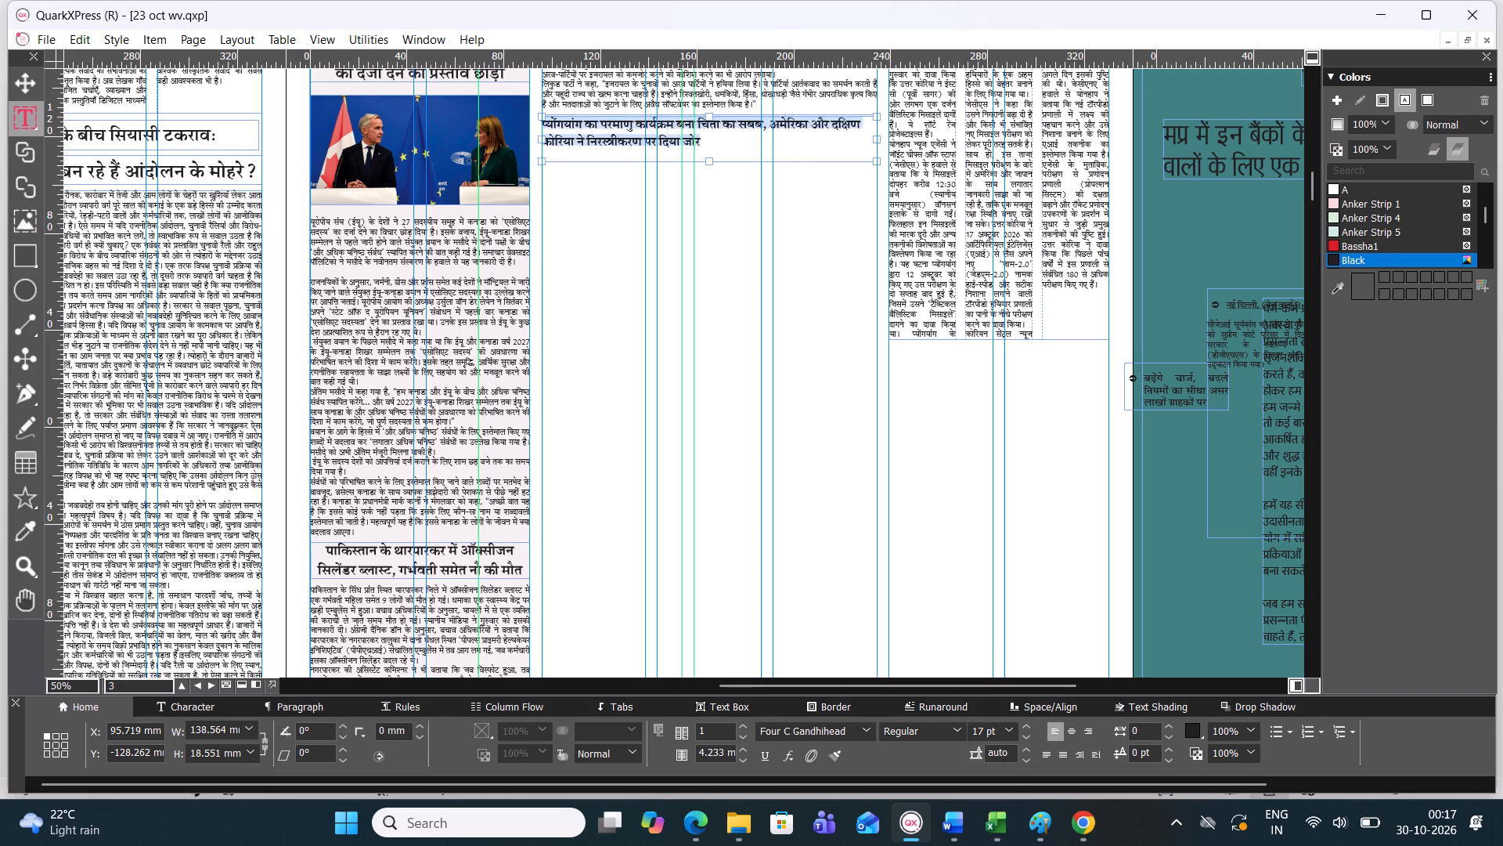
pyautogui.hotkey('ctrl', 'alt', 'shift', '.')
pyautogui.hotkey('ctrl', 'alt', 'shift', '.')
pyautogui.hotkey('ctrl', 'alt', 'shift', '.')
pyautogui.hotkey('ctrl', 'alt', 'shift', '.')
pyautogui.hotkey('ctrl', 'alt', 'shift', '.')
pyautogui.hotkey('ctrl', 'alt', 'shift', '.')
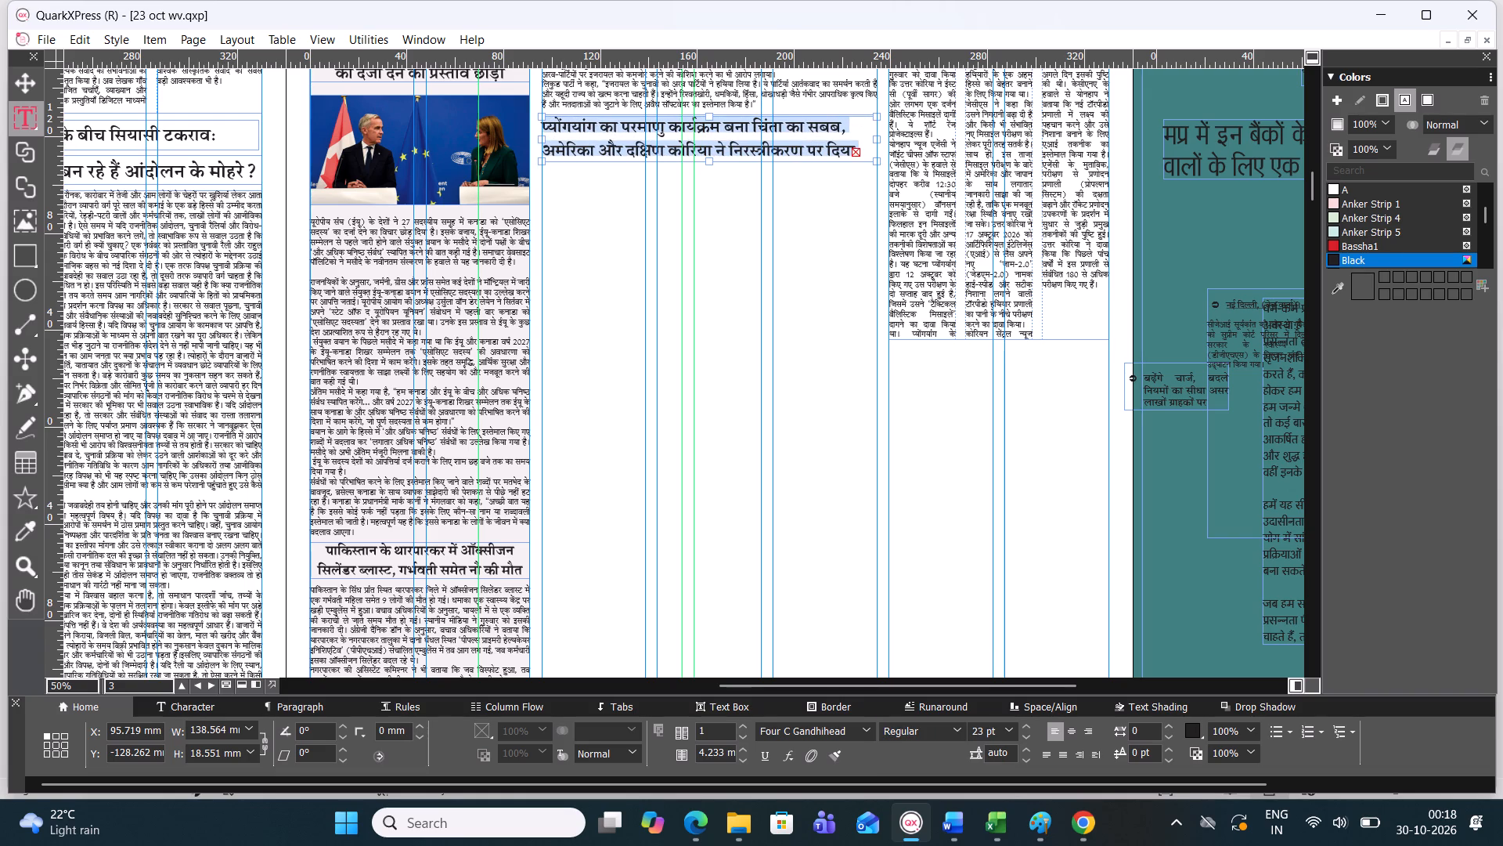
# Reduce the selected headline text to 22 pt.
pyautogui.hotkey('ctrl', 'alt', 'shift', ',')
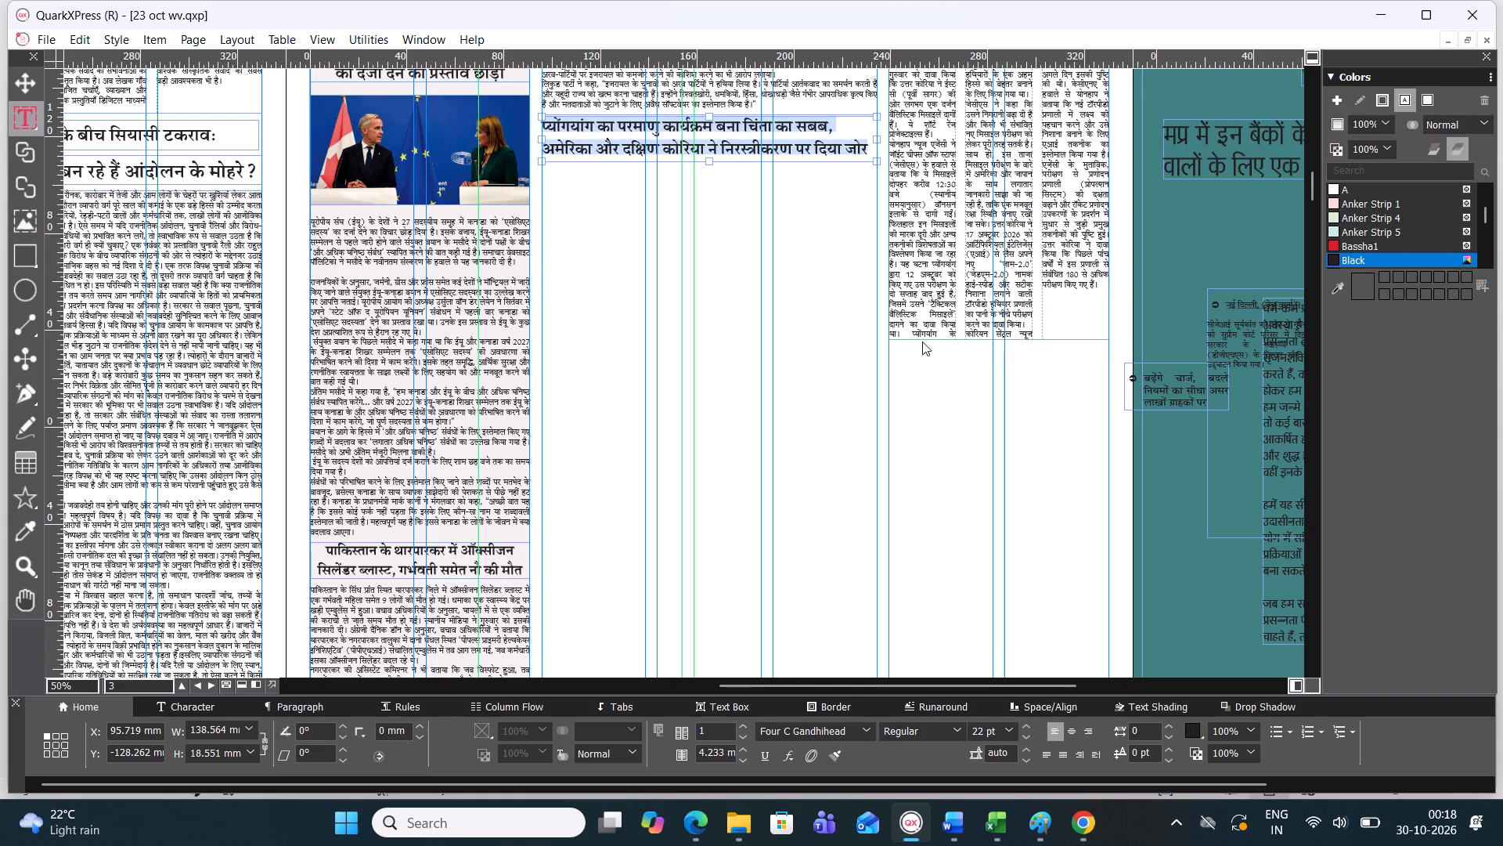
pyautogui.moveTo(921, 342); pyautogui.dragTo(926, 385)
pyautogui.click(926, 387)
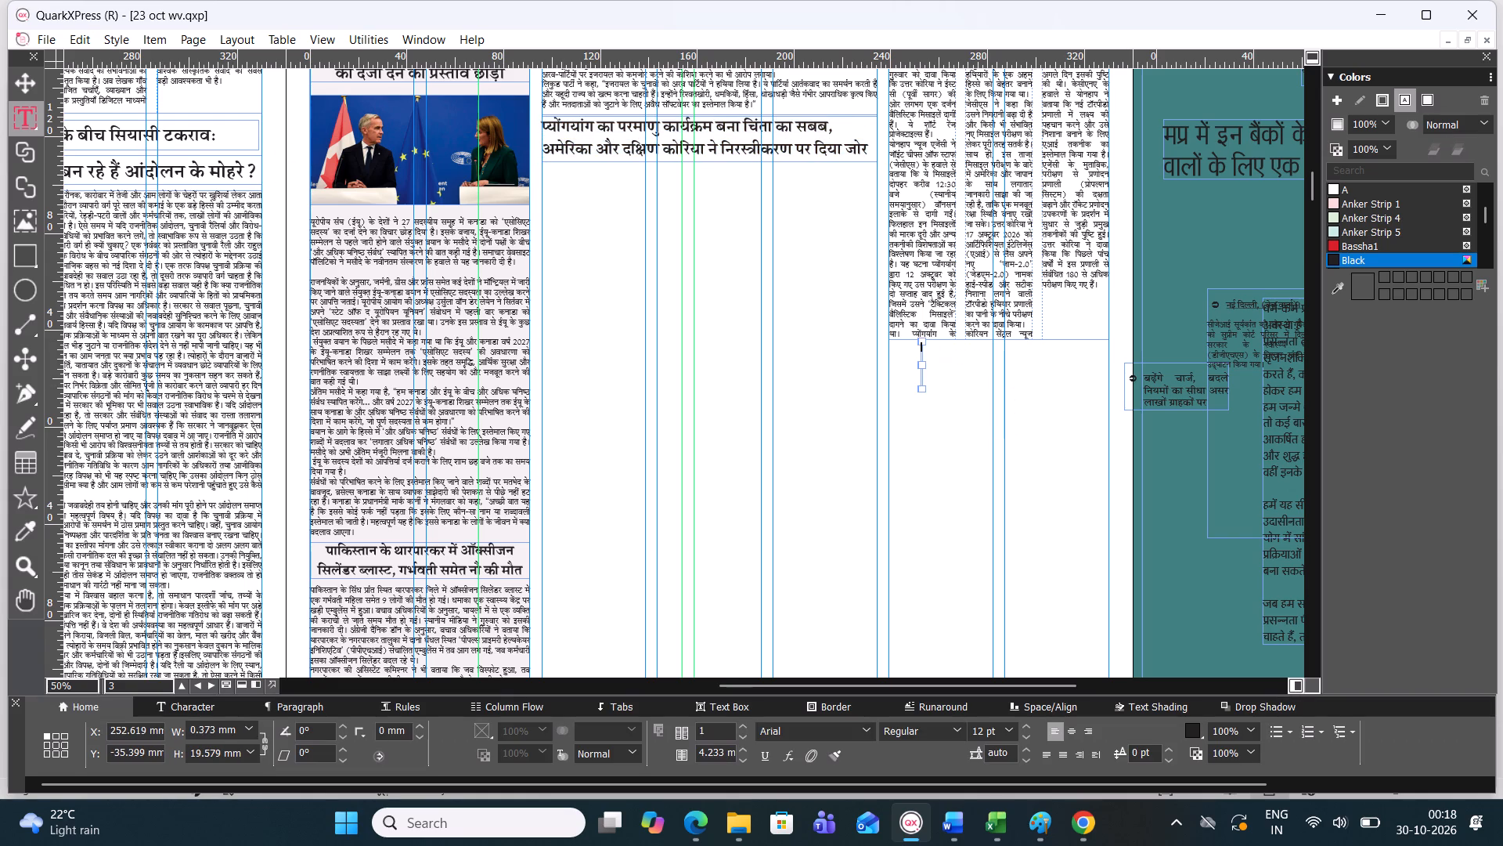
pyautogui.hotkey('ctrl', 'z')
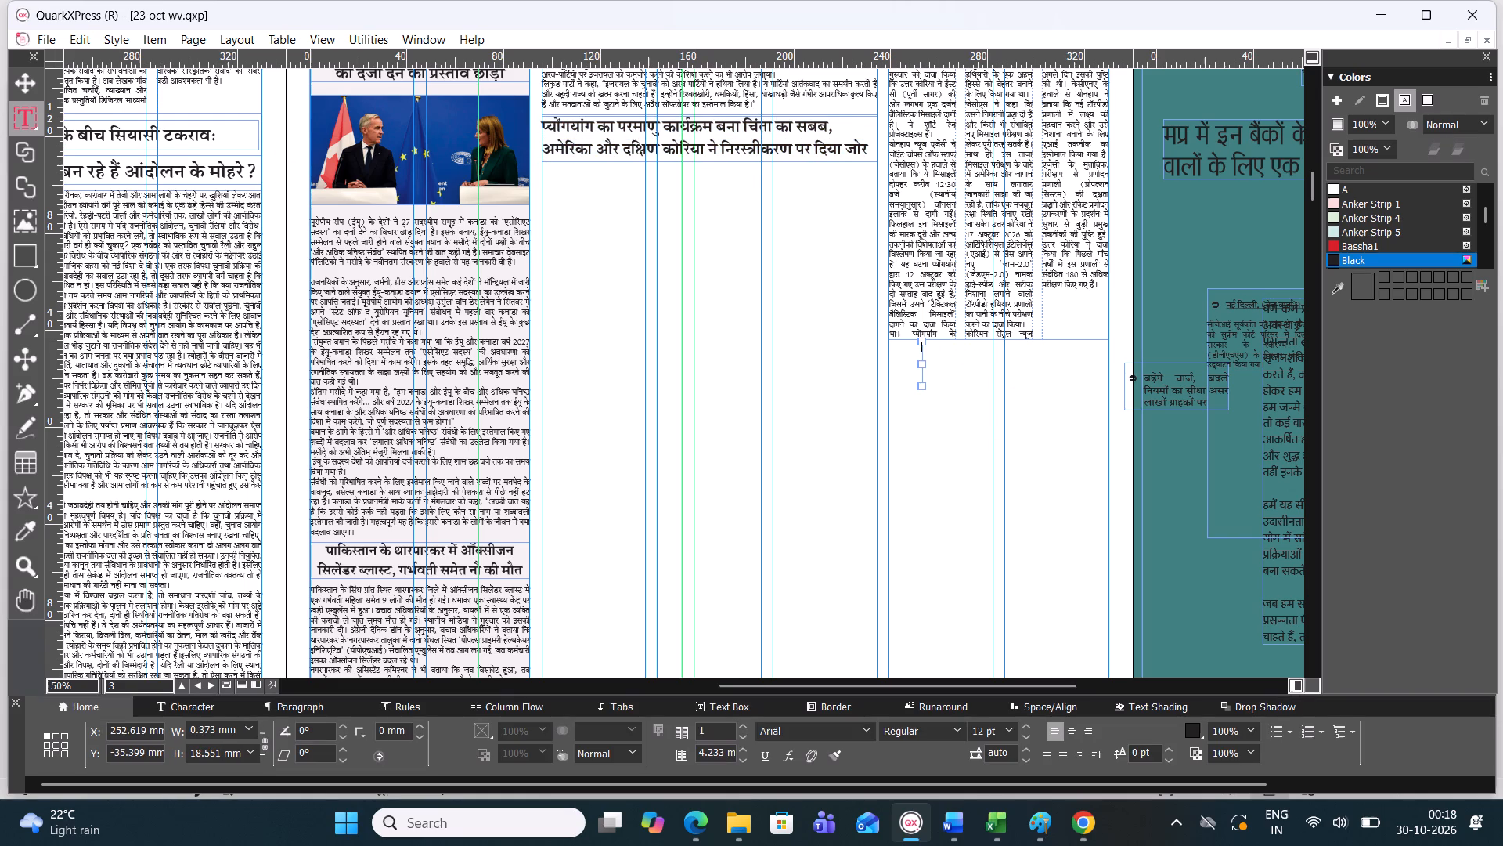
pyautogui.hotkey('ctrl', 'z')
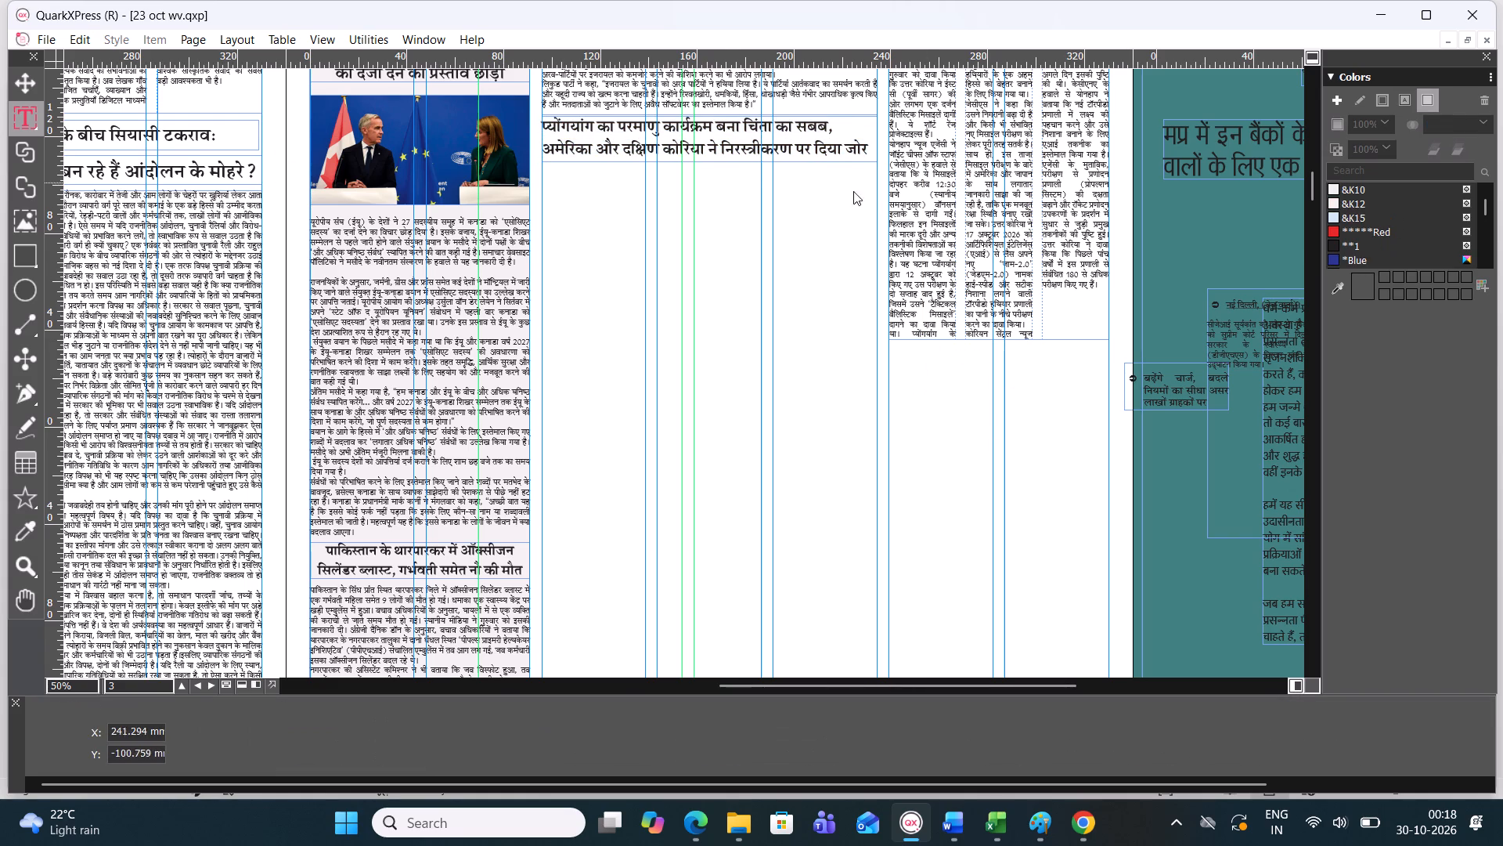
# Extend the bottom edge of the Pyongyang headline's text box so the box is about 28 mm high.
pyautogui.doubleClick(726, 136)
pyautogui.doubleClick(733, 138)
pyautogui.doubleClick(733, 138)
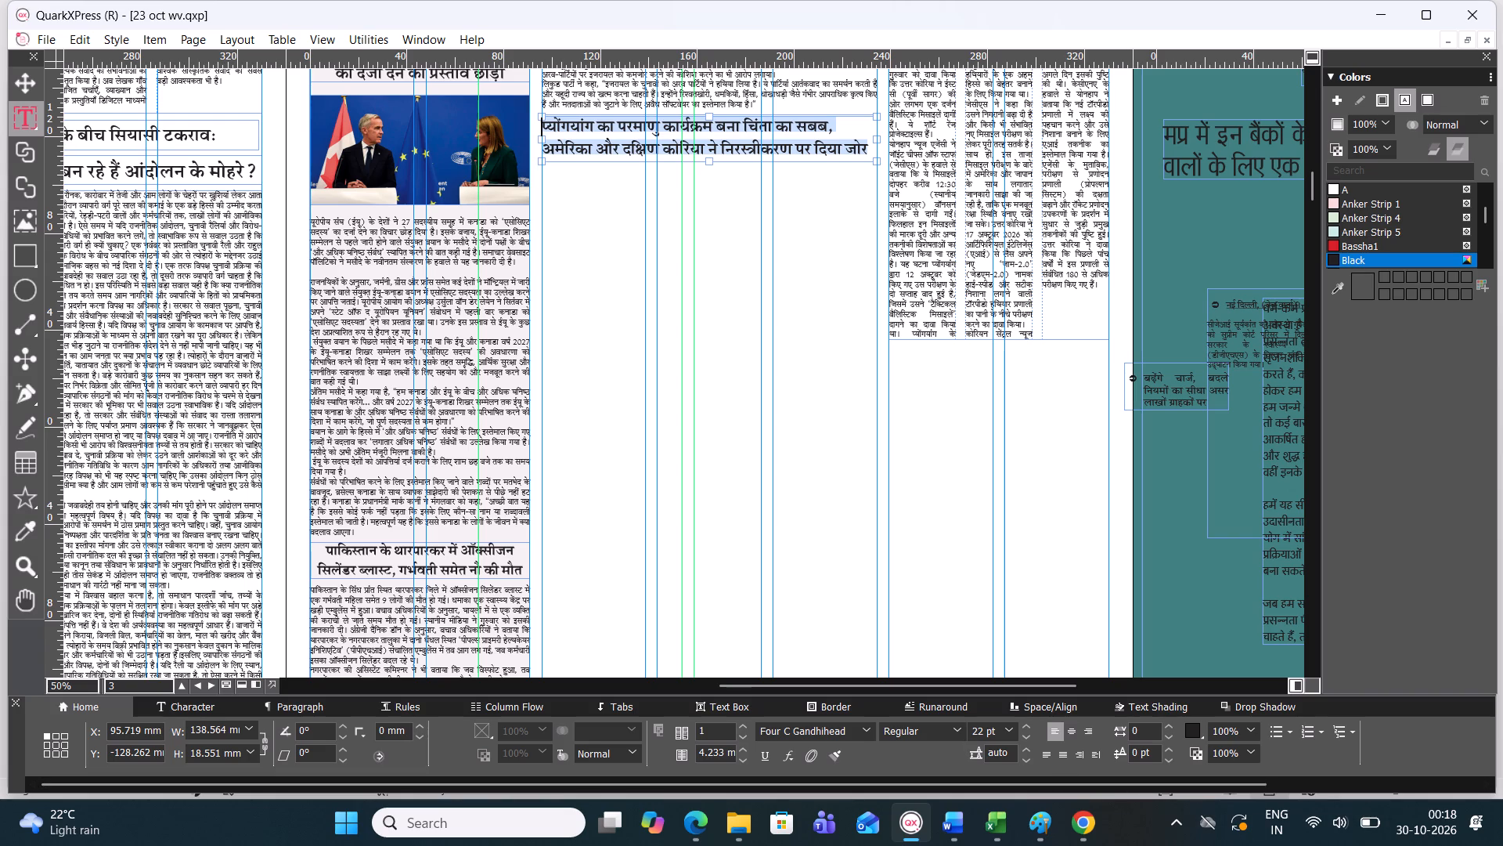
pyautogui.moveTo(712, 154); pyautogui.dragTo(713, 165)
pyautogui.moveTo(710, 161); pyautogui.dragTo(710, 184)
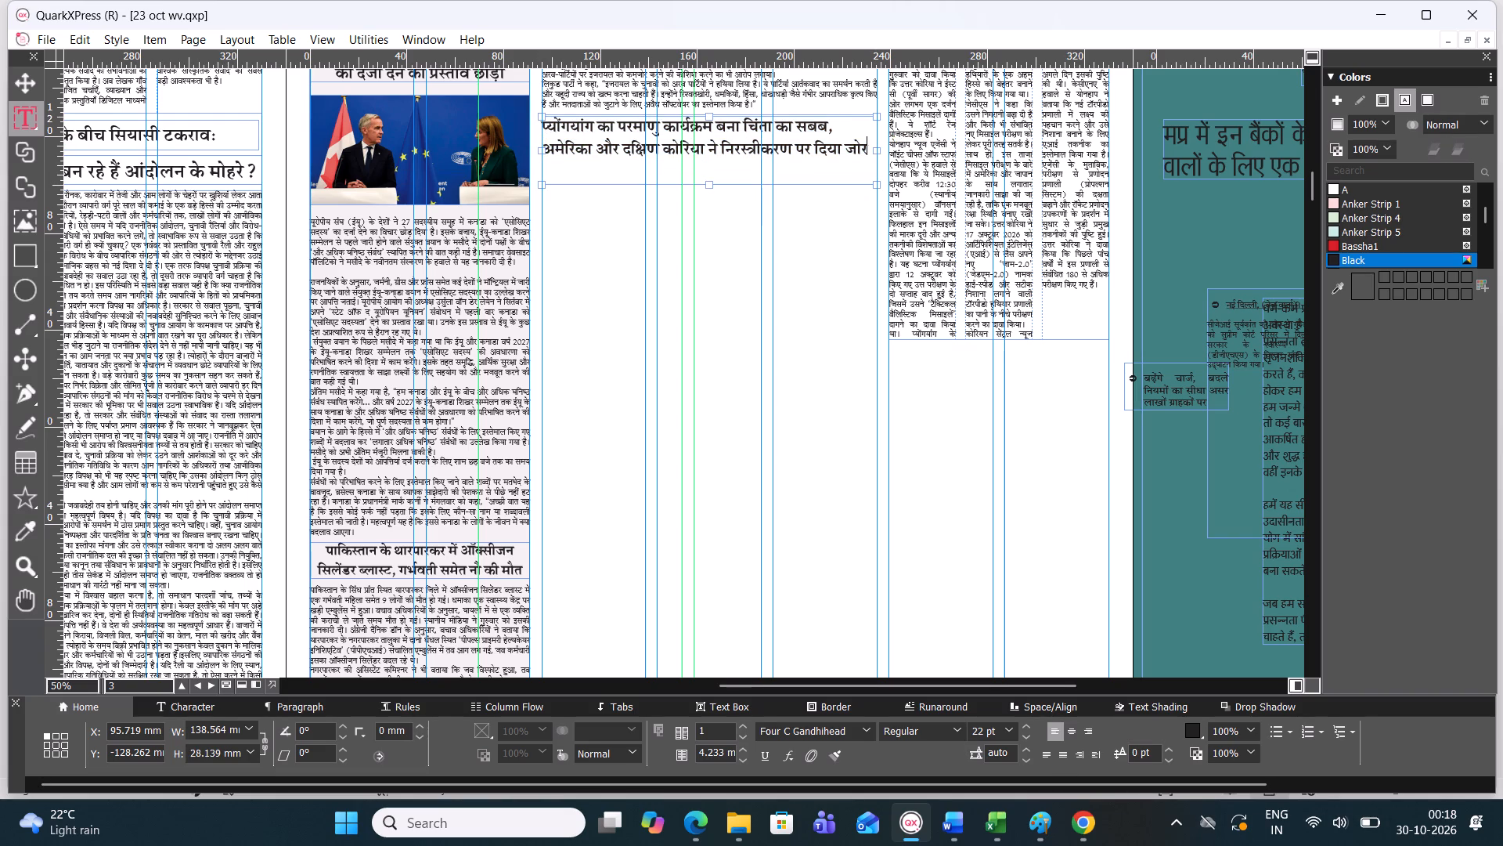
# Enlarge the whole Pyongyang headline to 30 pt.
pyautogui.tripleClick(761, 136)
pyautogui.click(762, 136)
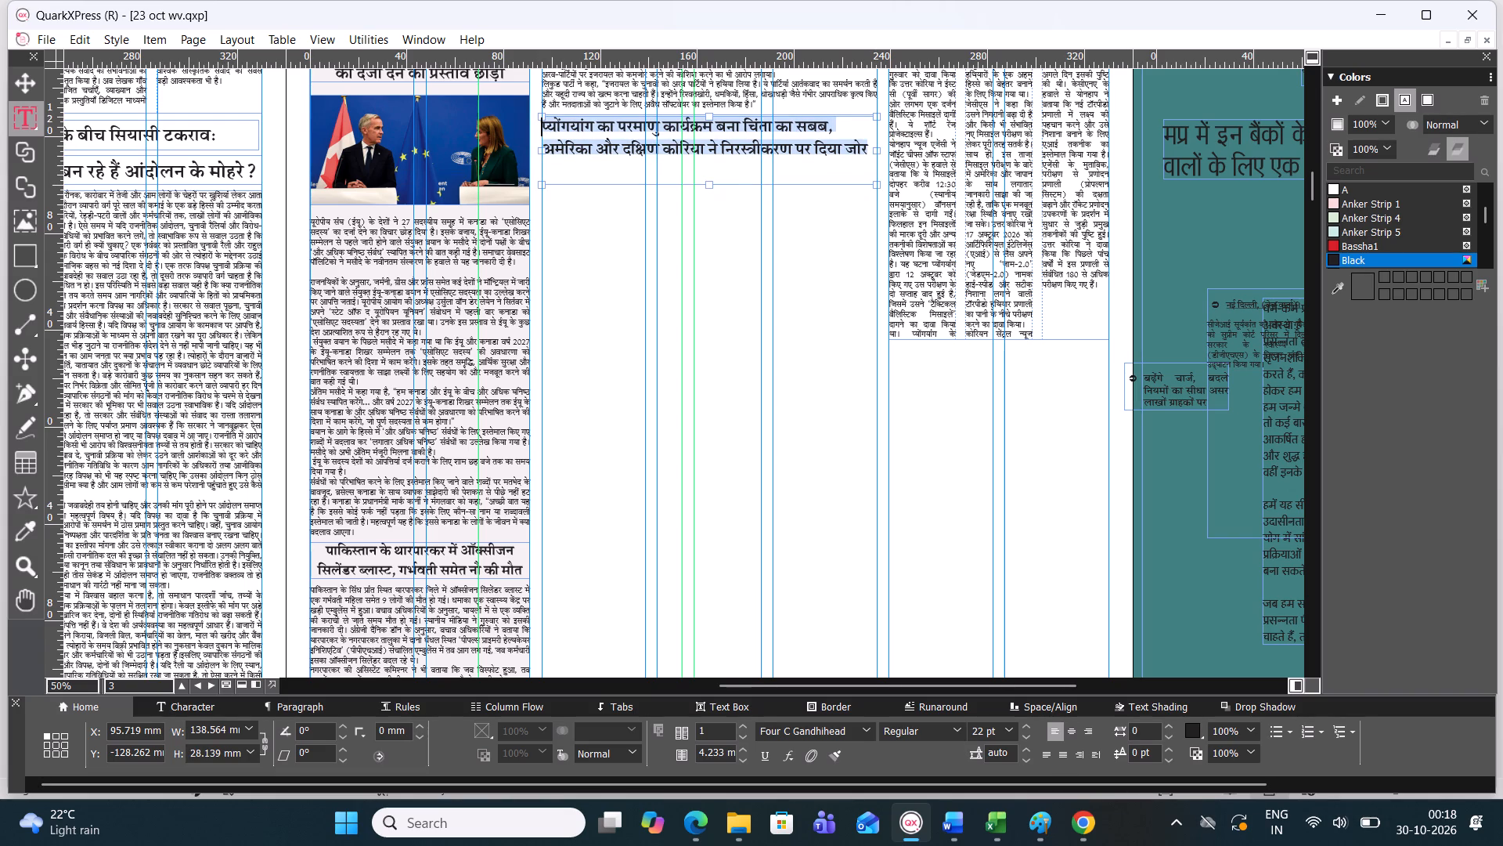
pyautogui.hotkey('ctrl', 'alt', 'shift', '.')
pyautogui.hotkey('ctrl', 'alt', 'shift', '.')
pyautogui.hotkey('ctrl', 'alt', 'shift', '.')
pyautogui.hotkey('ctrl', 'alt', 'shift', '.')
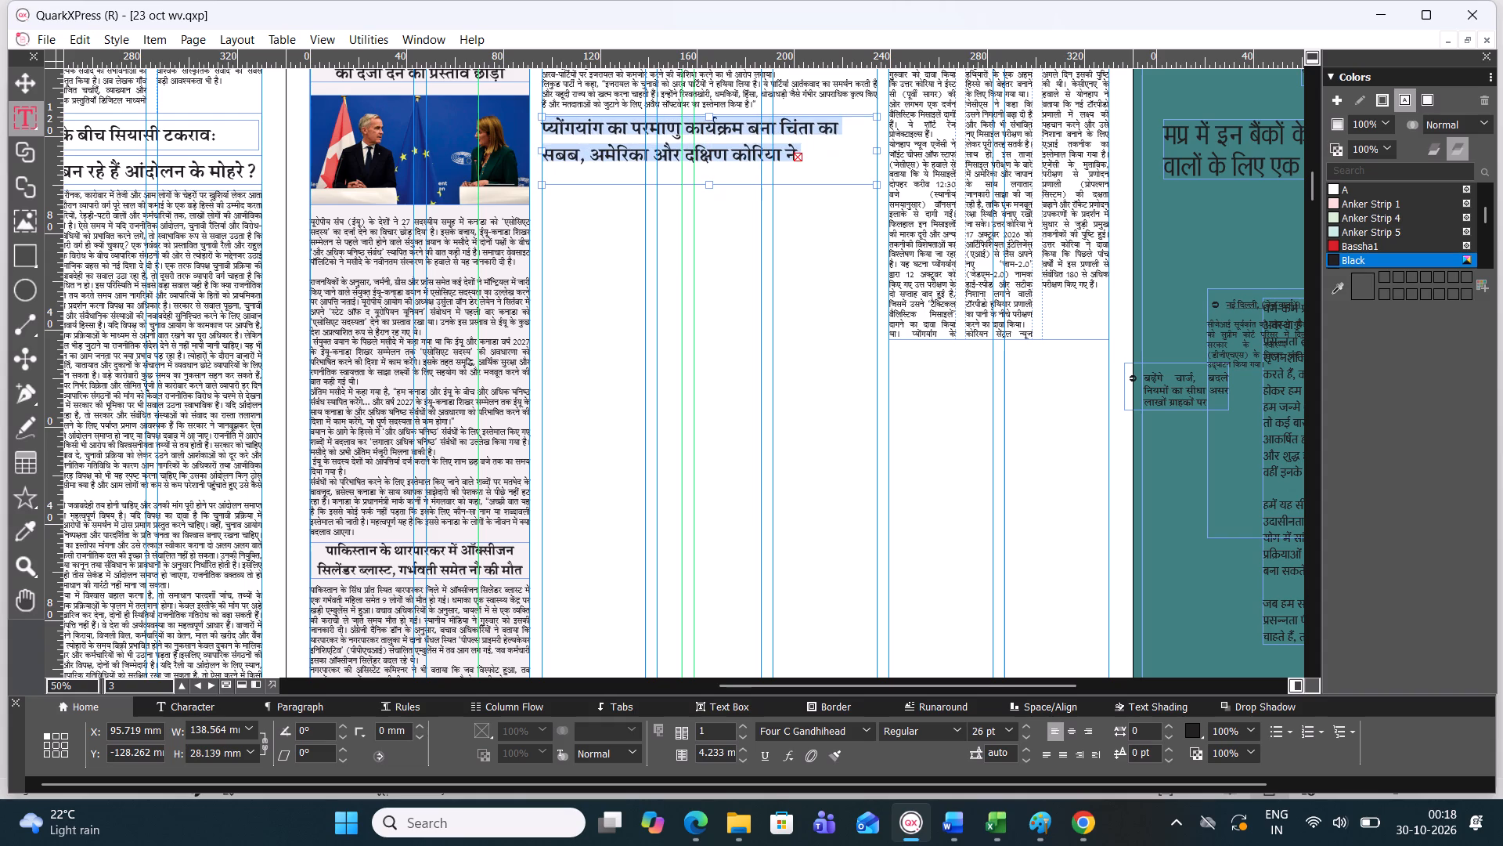
pyautogui.hotkey('ctrl', 'alt', 'shift', '.')
pyautogui.hotkey('ctrl', 'alt', 'shift', '.')
pyautogui.hotkey('ctrl', 'alt', 'shift', '.')
pyautogui.hotkey('ctrl', 'alt', 'shift', '.')
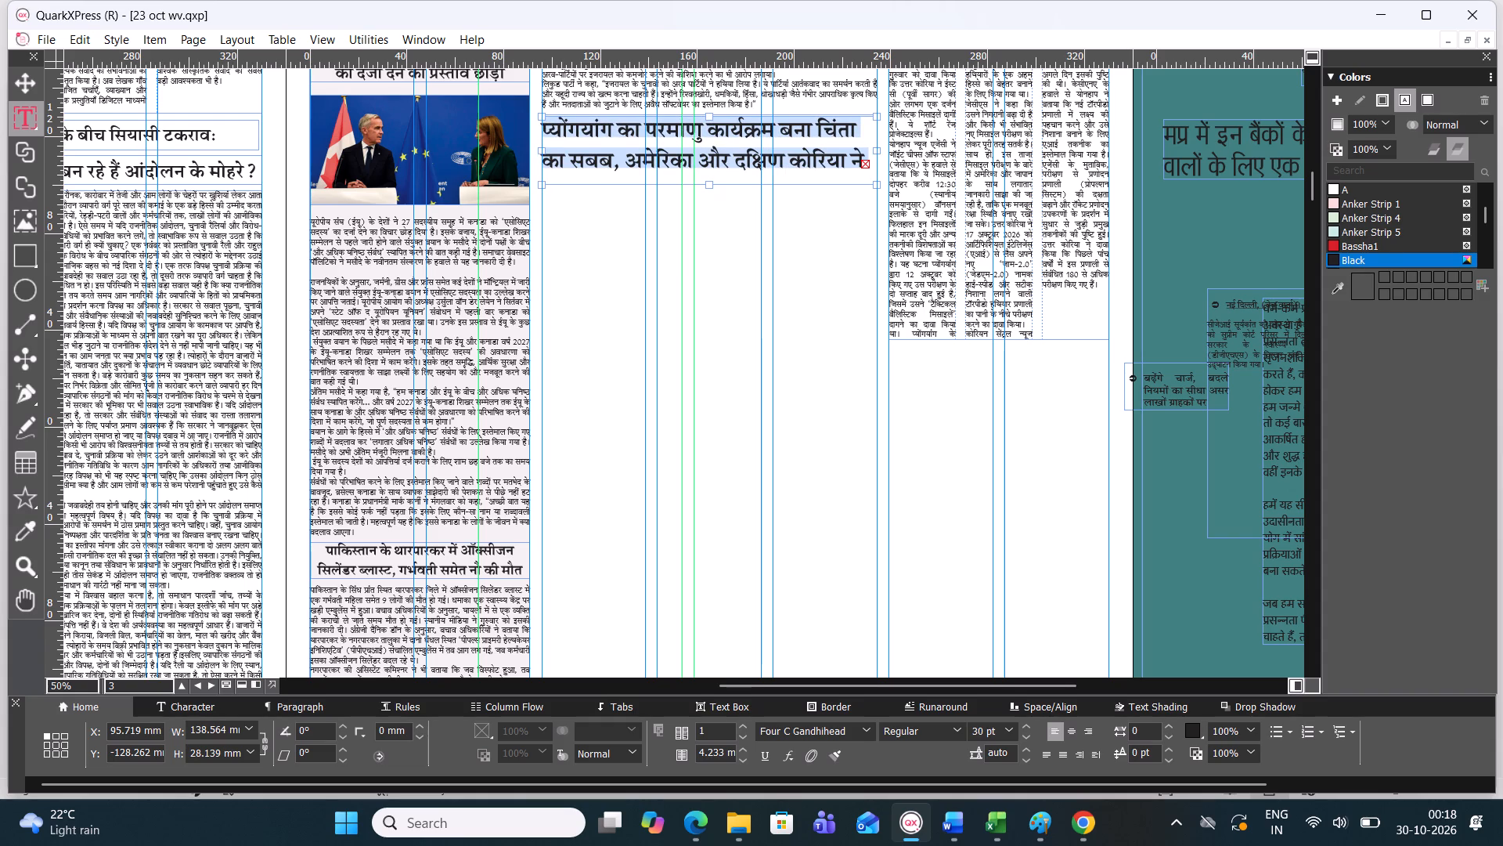
# Extend the headline's text box downward to about 34 mm high so the three-line headline fits.
pyautogui.moveTo(708, 185); pyautogui.dragTo(708, 197)
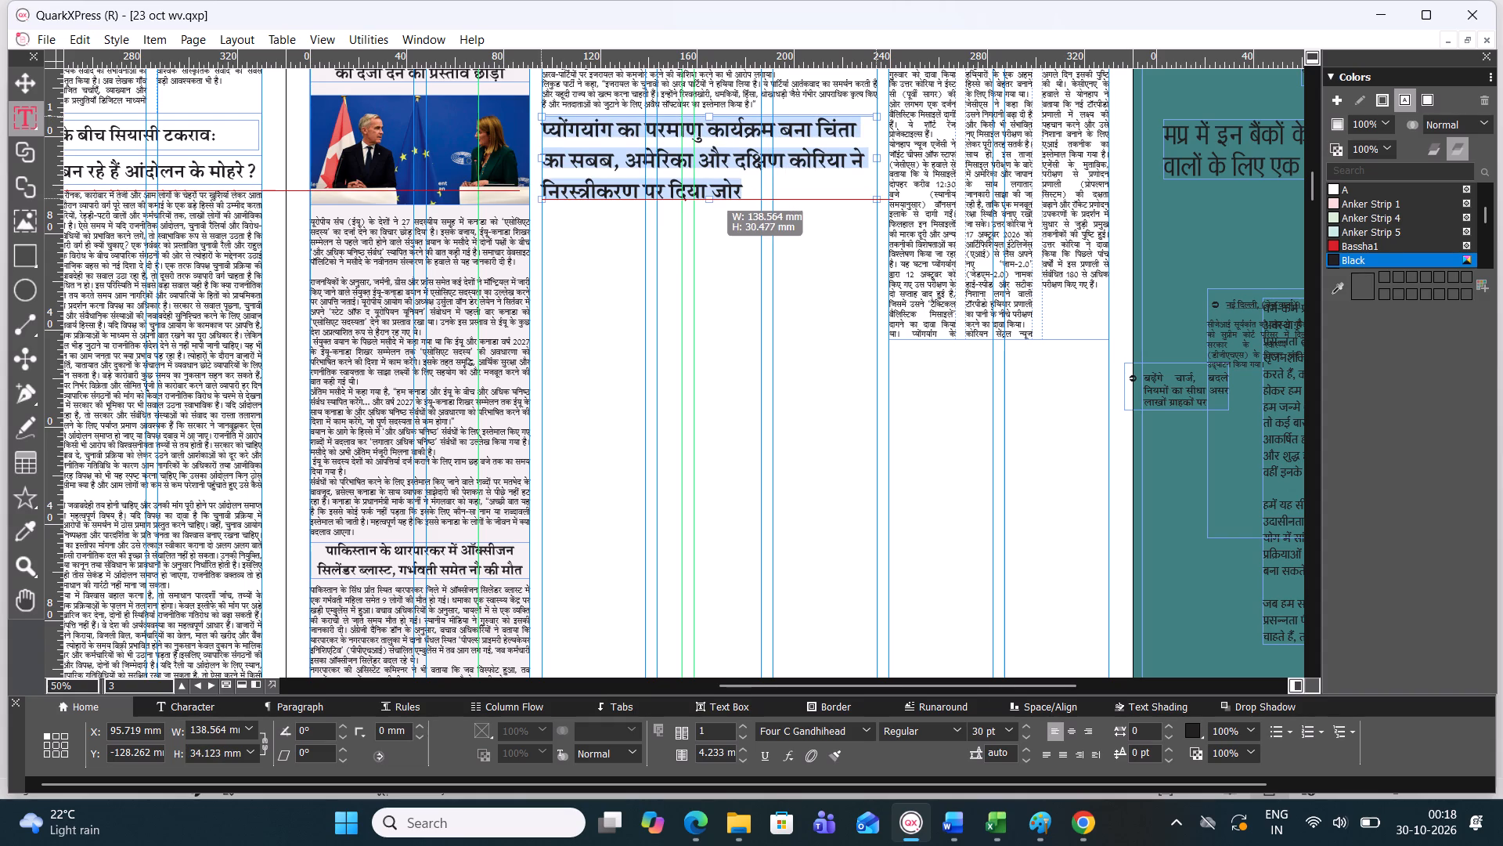
pyautogui.moveTo(708, 197); pyautogui.dragTo(708, 198)
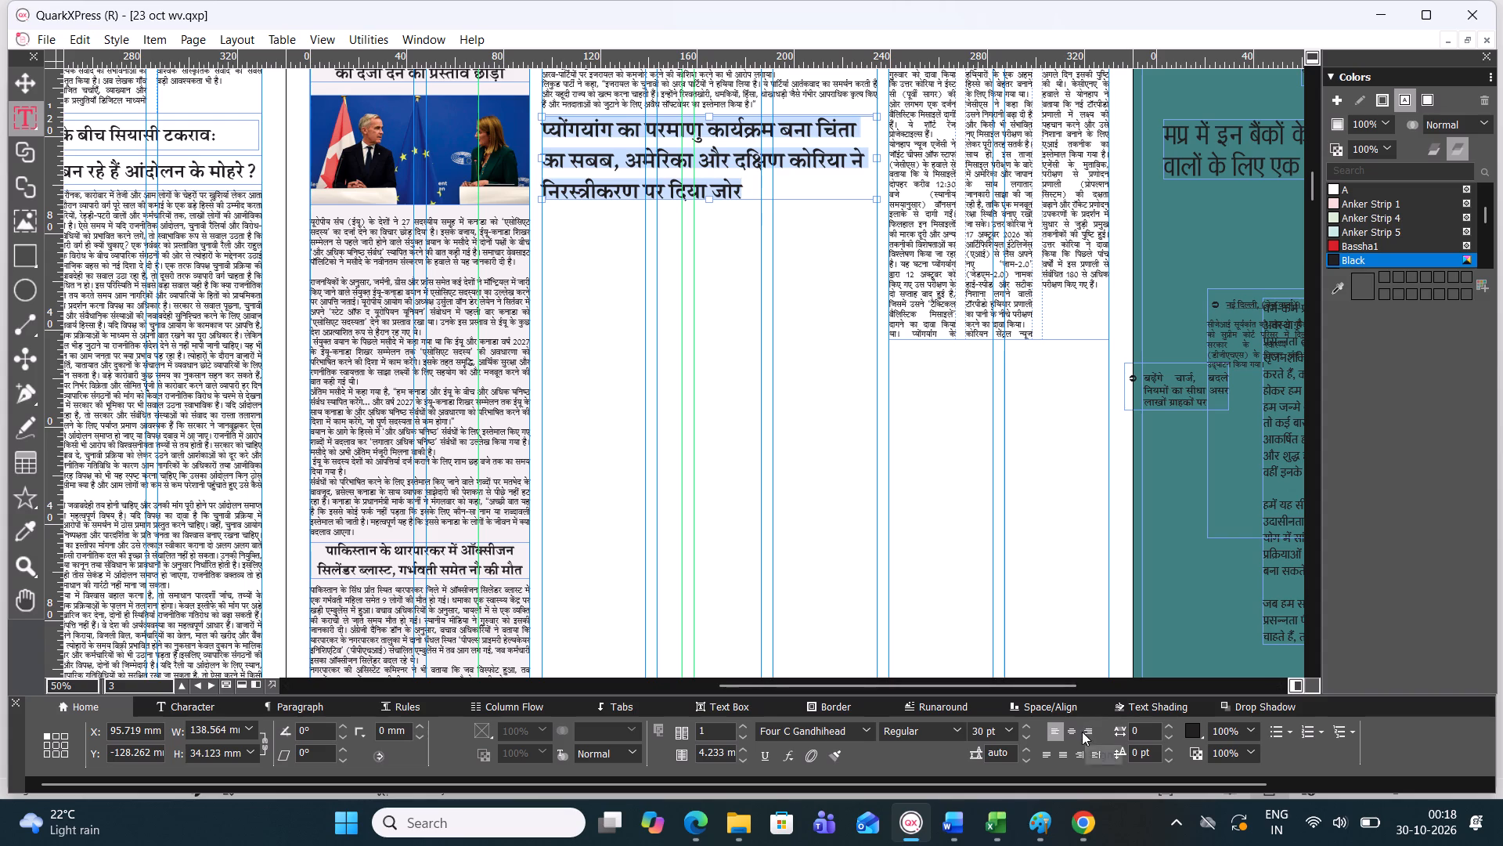
# Centre-align the headline text.
pyautogui.click(1070, 735)
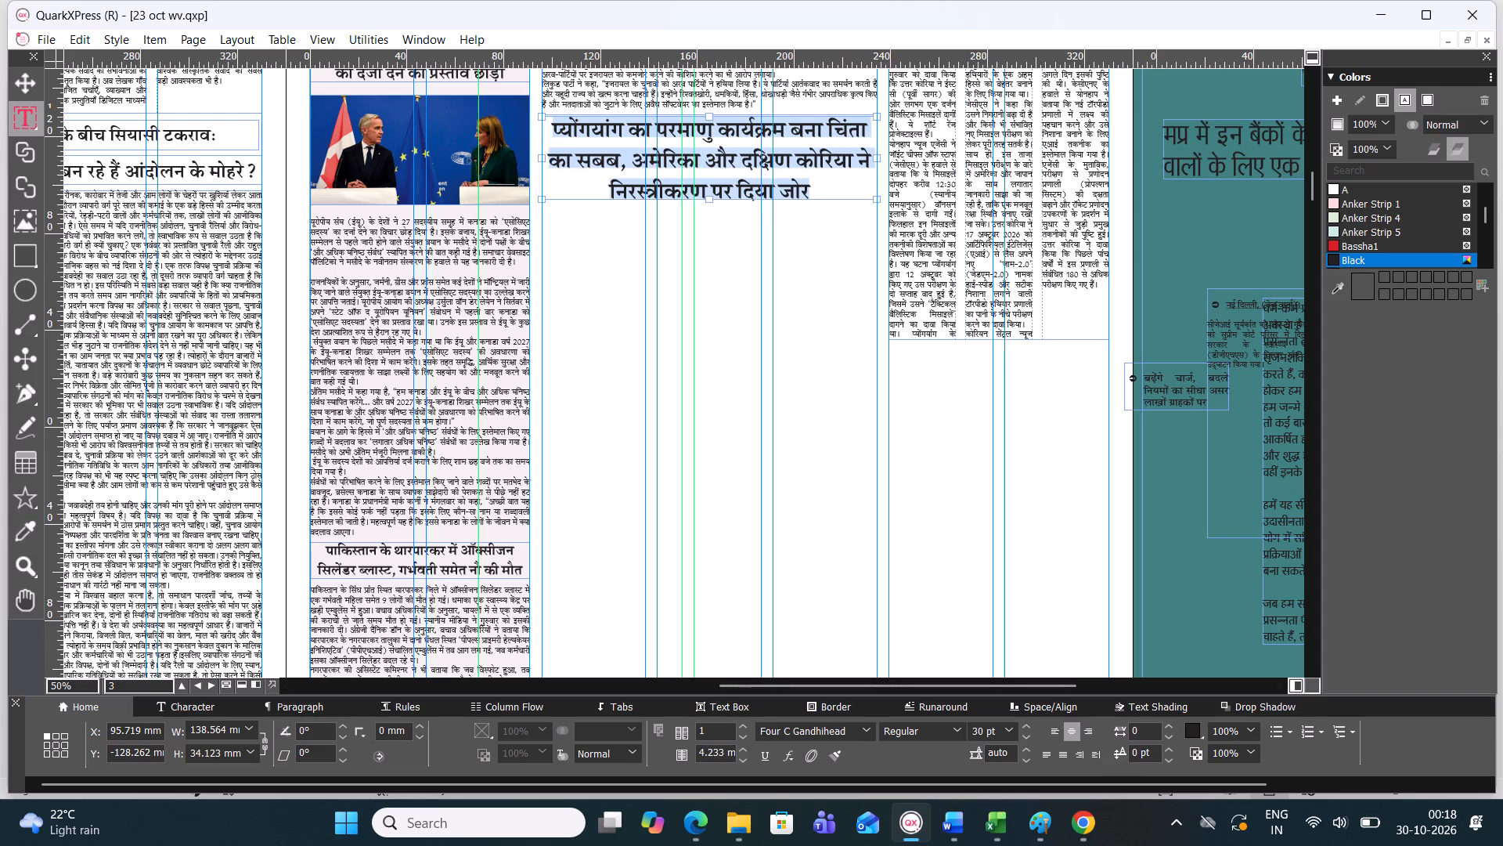
# Nudge the headline's text box down by about 1 mm and deselect it.
pyautogui.click(20, 83)
pyautogui.press('Down')
pyautogui.press('Down')
pyautogui.press('Down')
pyautogui.press('Down')
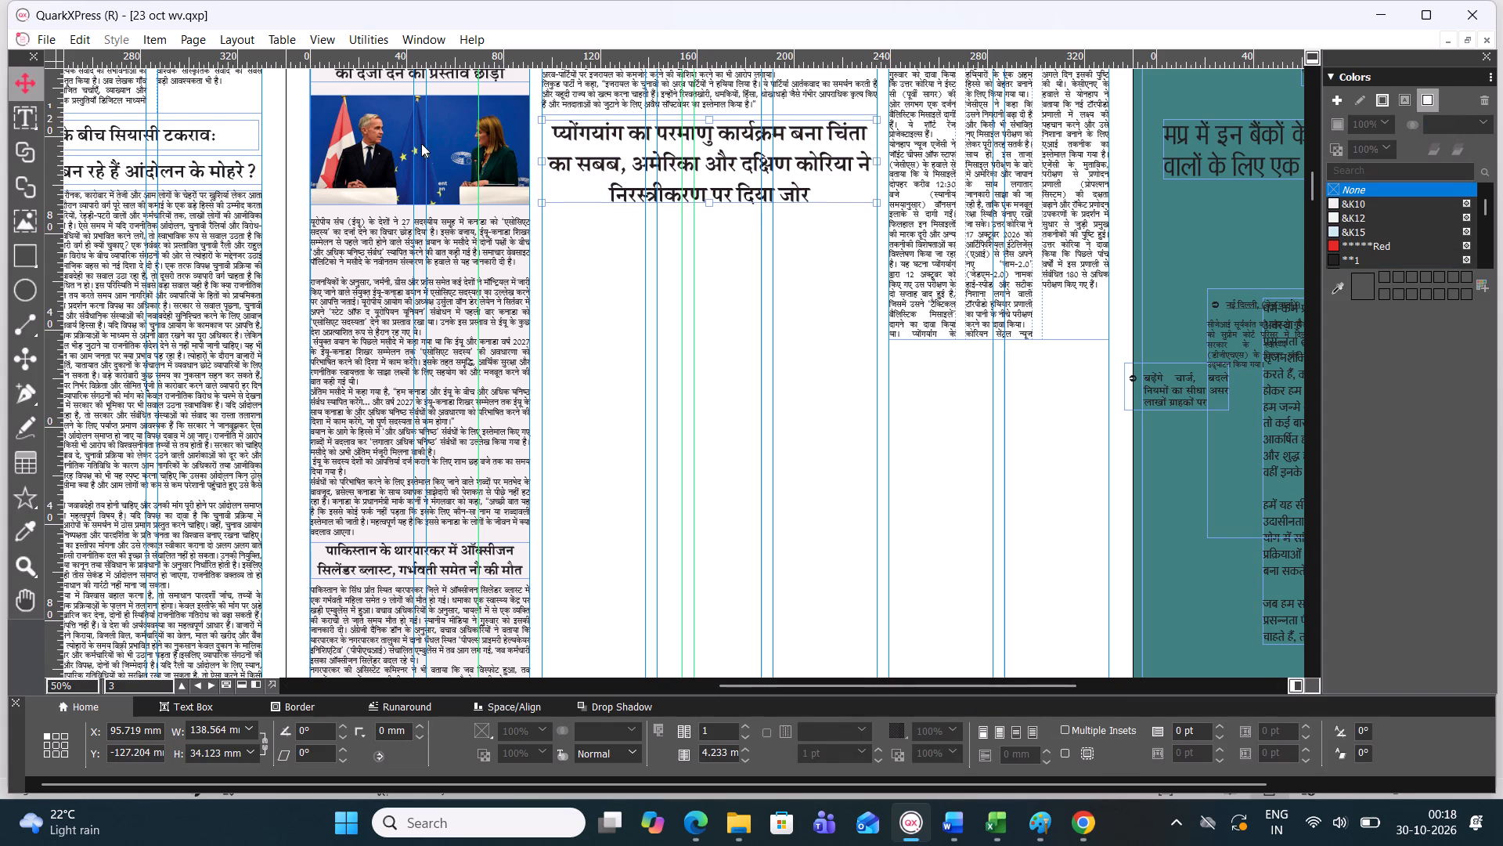
pyautogui.click(622, 443)
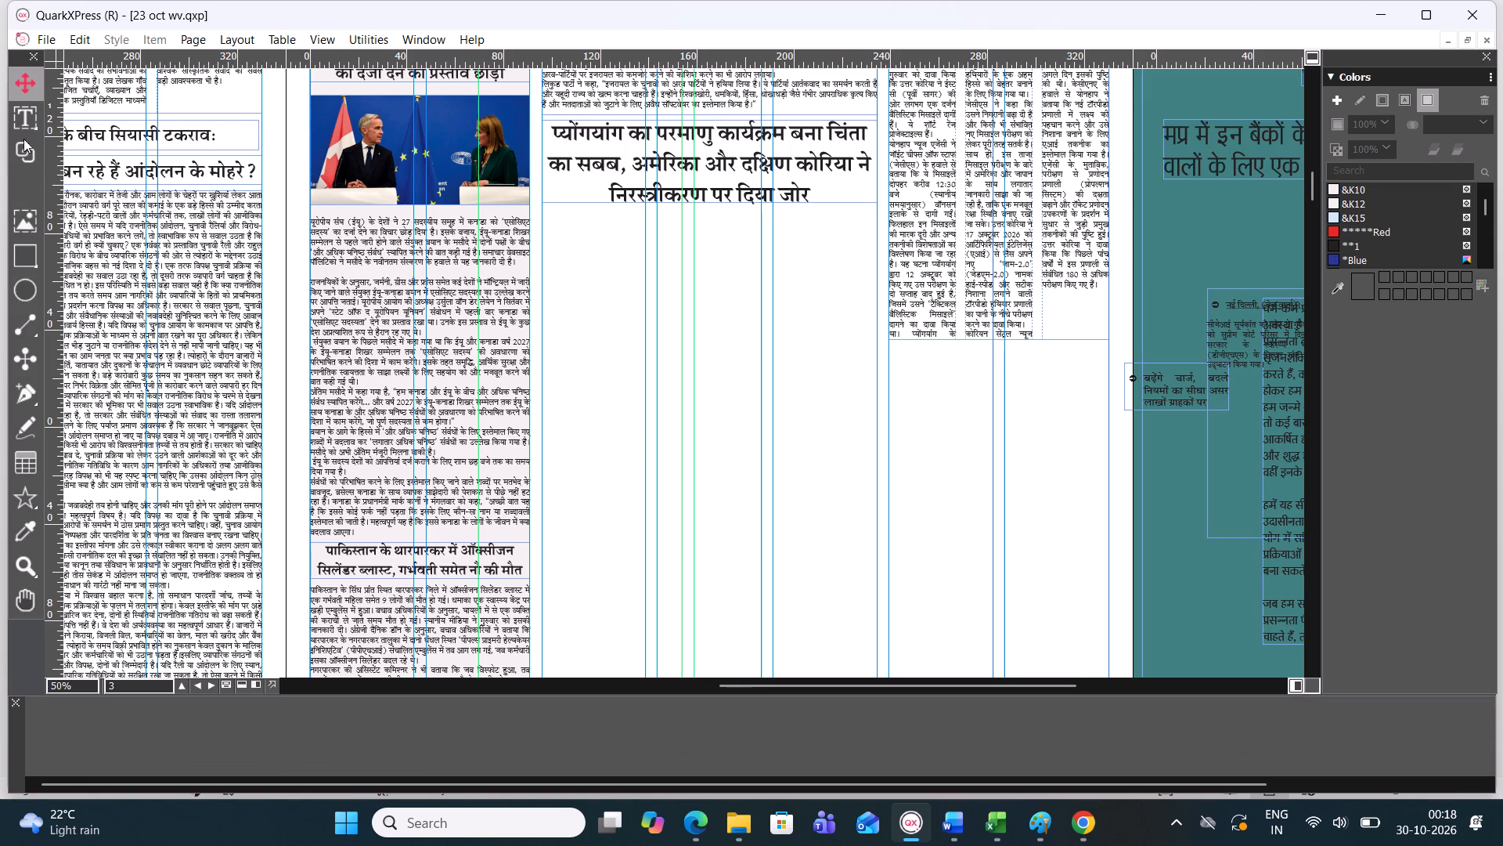
# Draw a text box about 139 mm wide and 150 mm high directly below the Pyongyang headline.
pyautogui.click(27, 113)
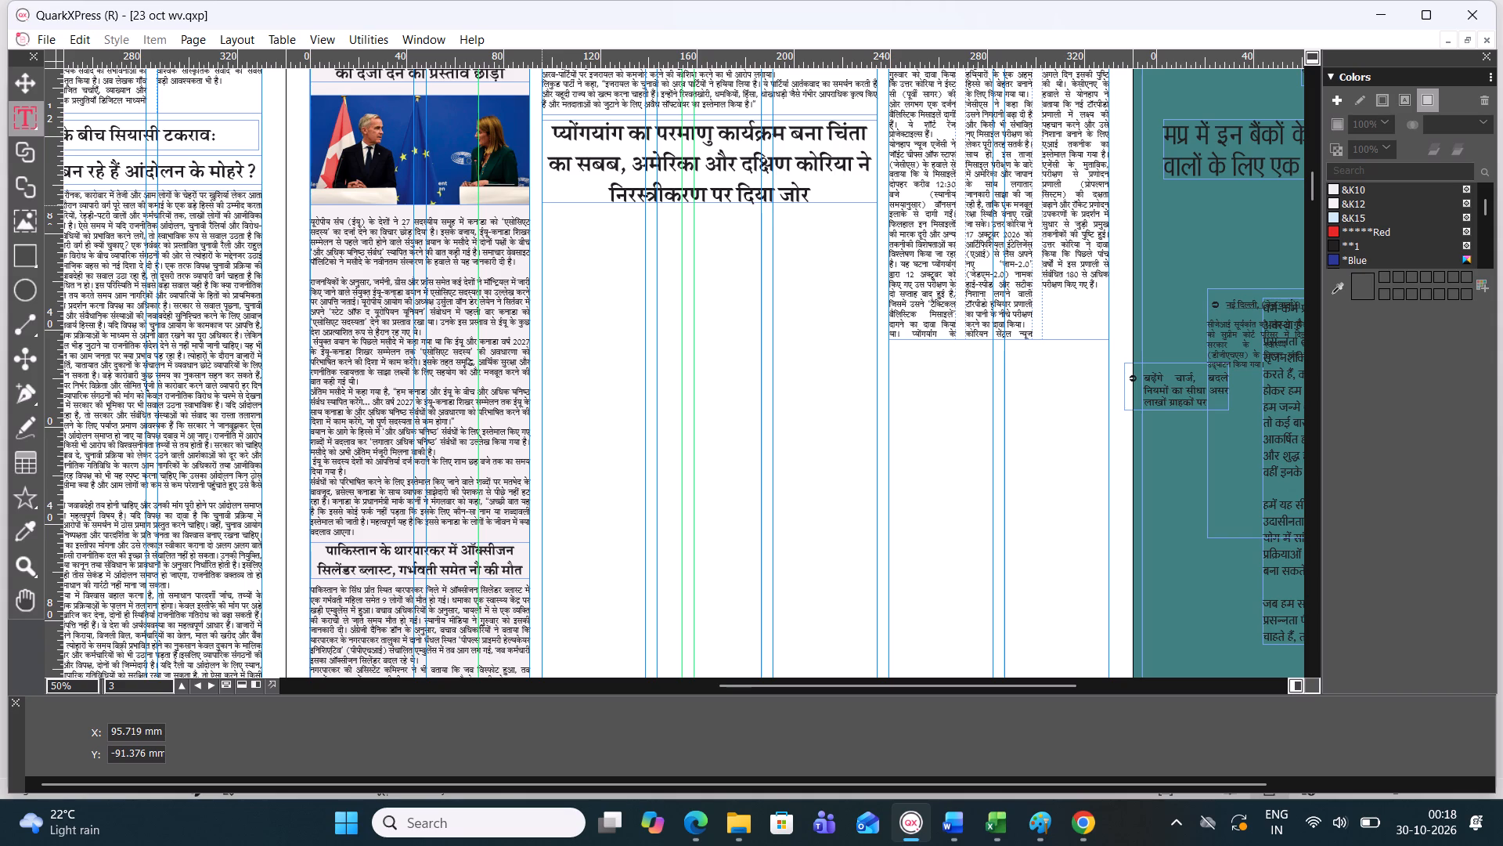
pyautogui.moveTo(542, 206); pyautogui.dragTo(893, 496)
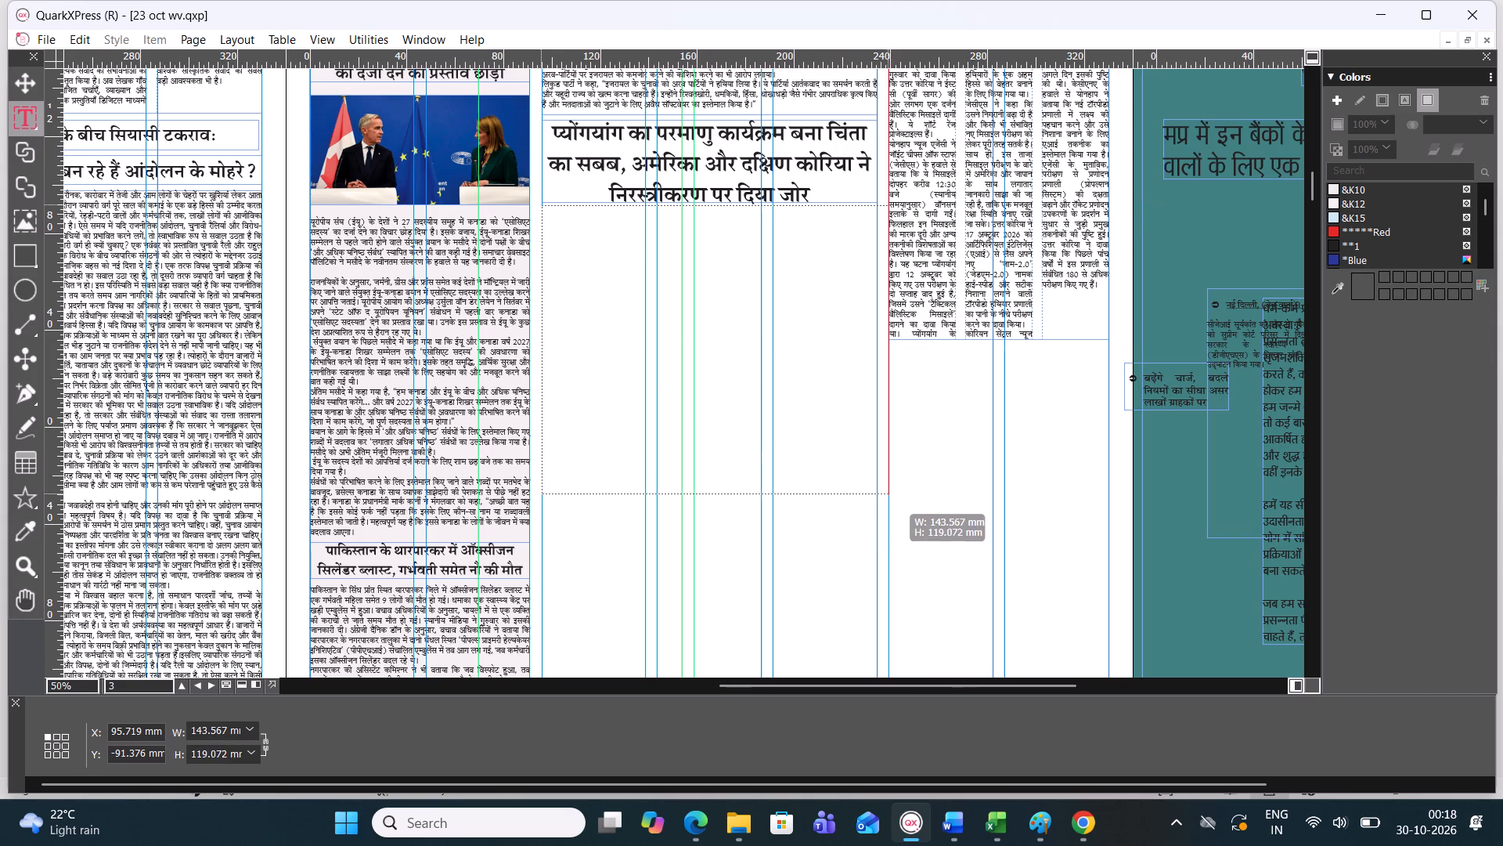
pyautogui.moveTo(893, 496); pyautogui.dragTo(874, 517)
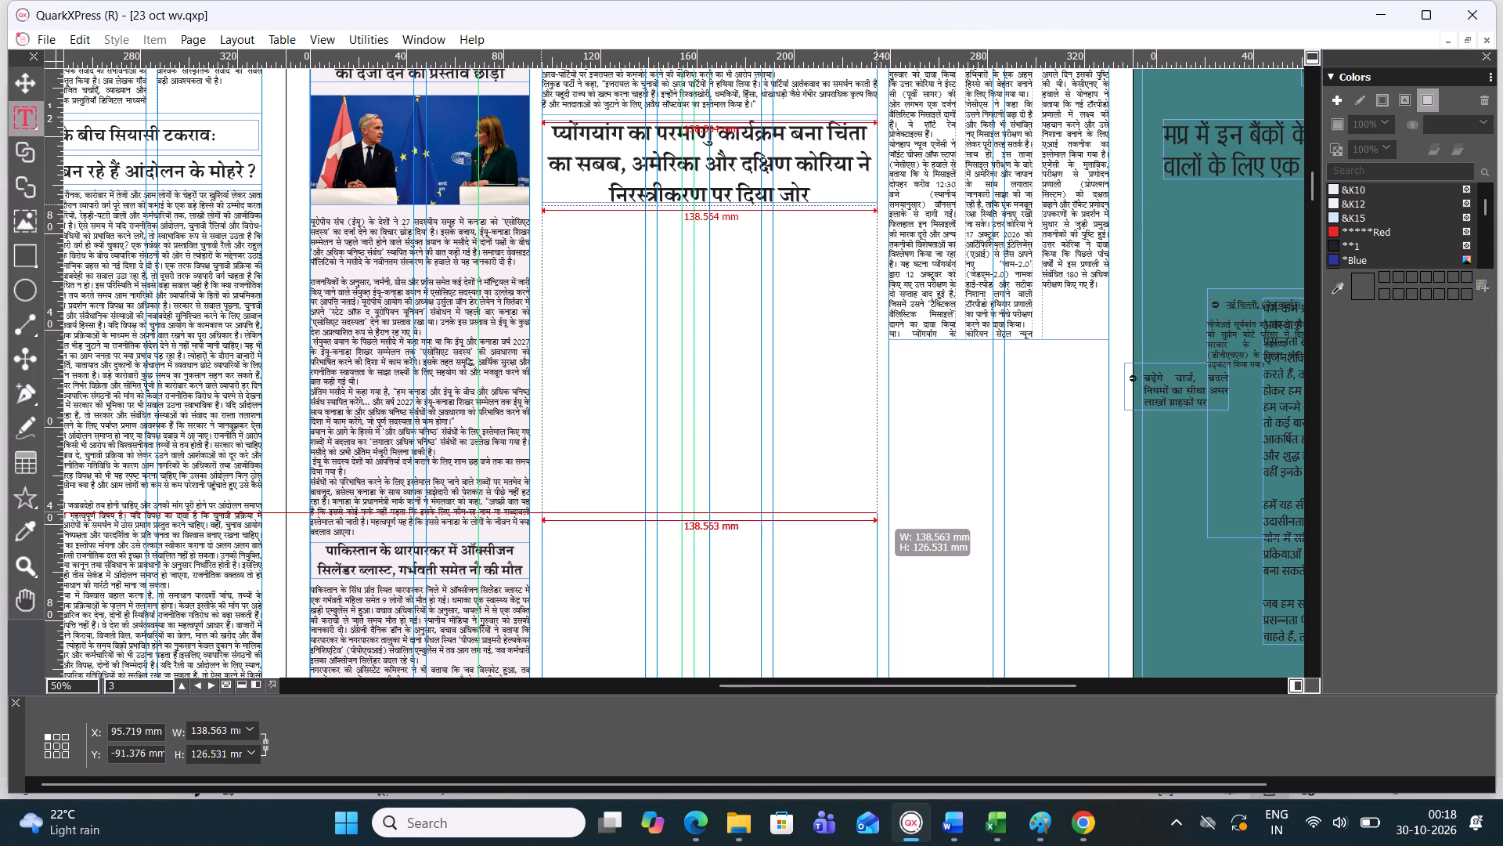
pyautogui.moveTo(874, 517); pyautogui.dragTo(877, 544)
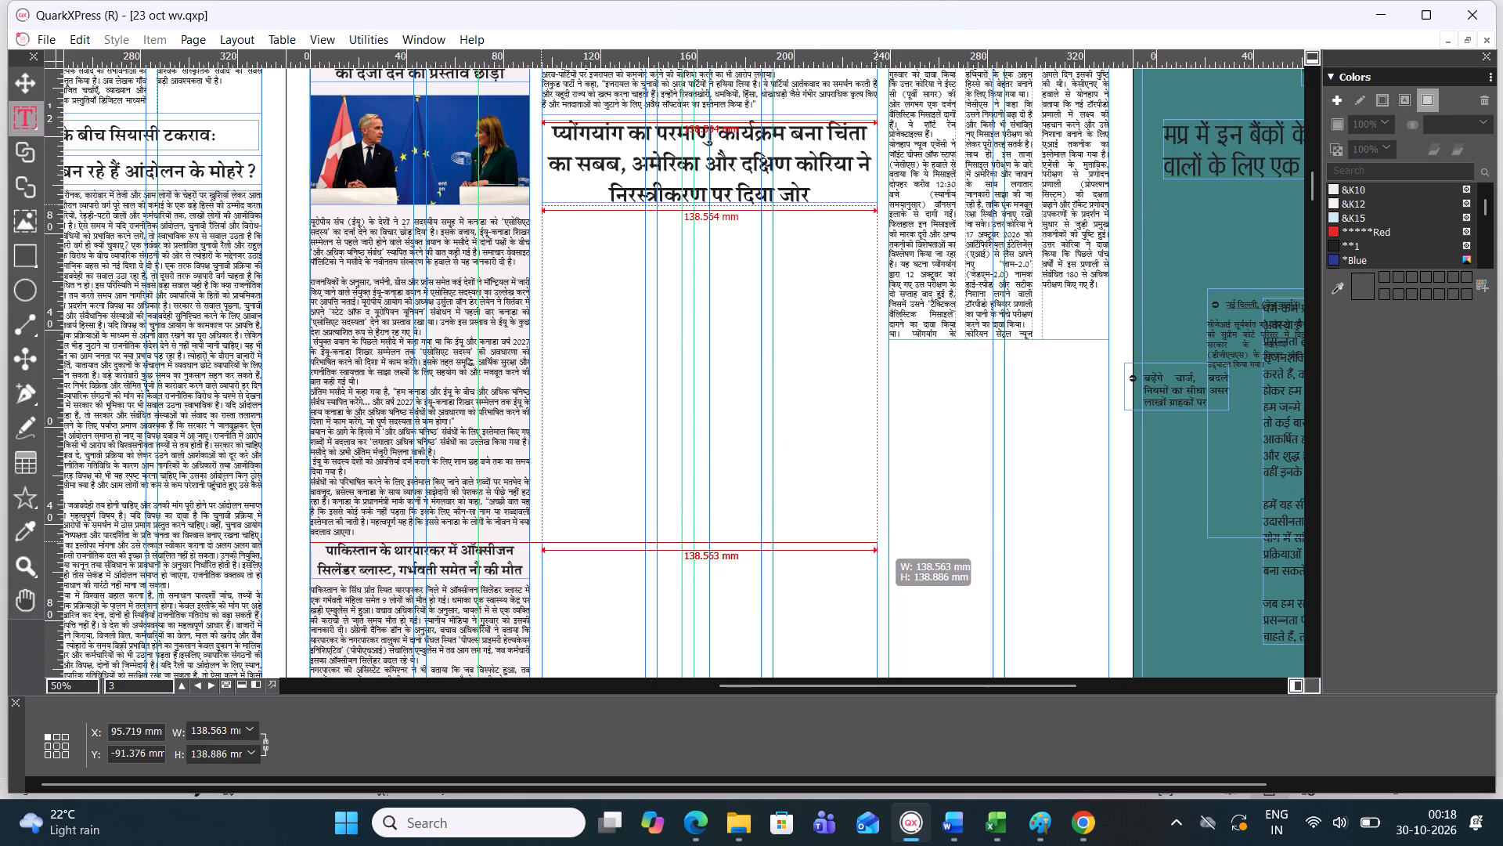
pyautogui.moveTo(877, 544); pyautogui.dragTo(876, 567)
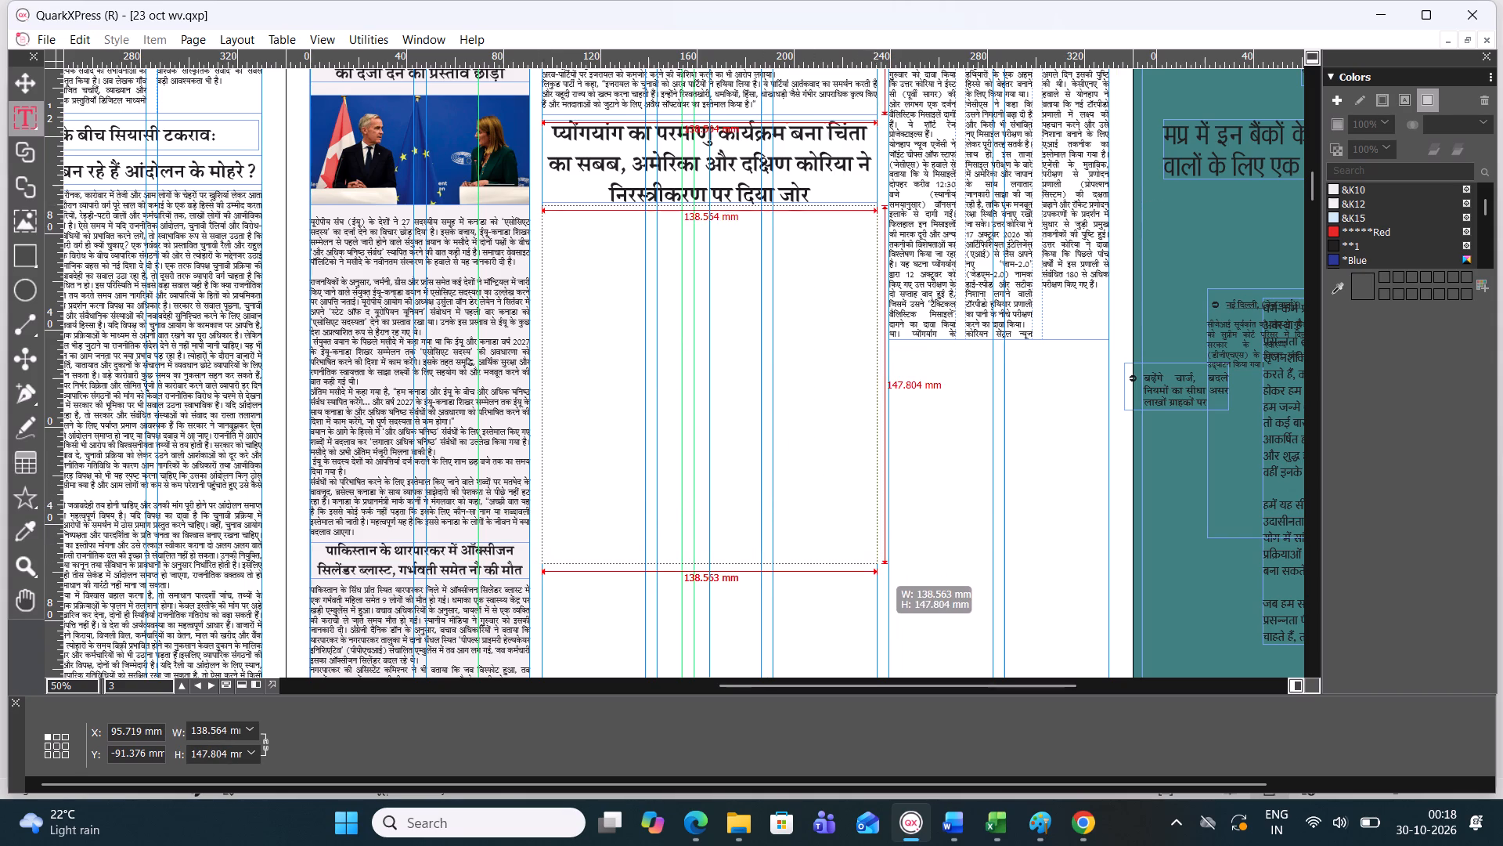
pyautogui.moveTo(876, 567); pyautogui.dragTo(874, 569)
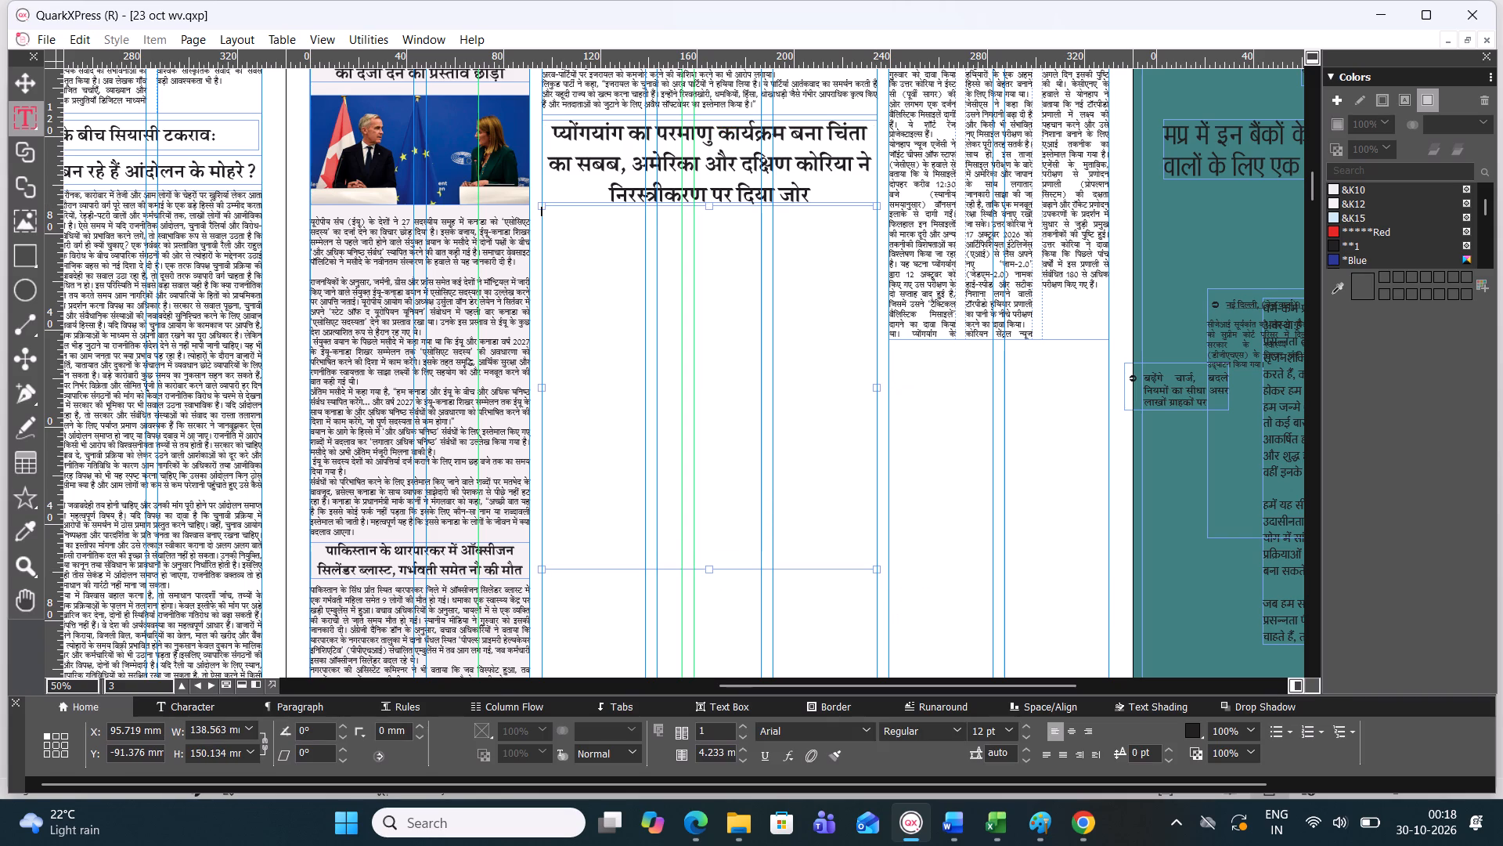
# In the Word document, copy the Pyongyang story's body from "उत्तर कोरिया के परमाणु" after the dateline to its last paragraph, ending "देख रहे हैं।".
pyautogui.click(958, 829)
pyautogui.scroll(-2, 736, 483)
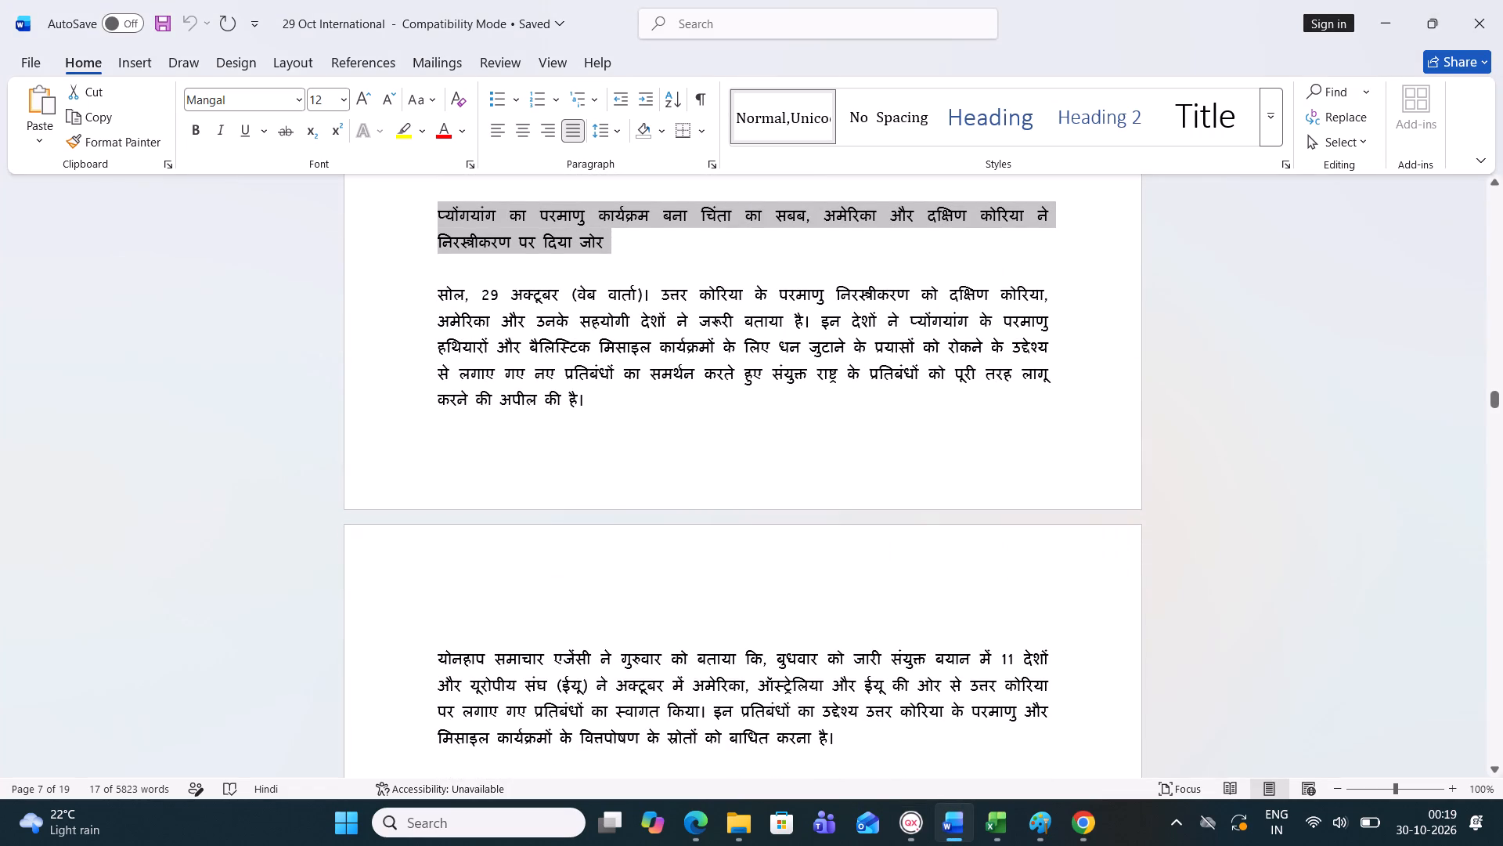
pyautogui.moveTo(657, 291); pyautogui.dragTo(831, 661)
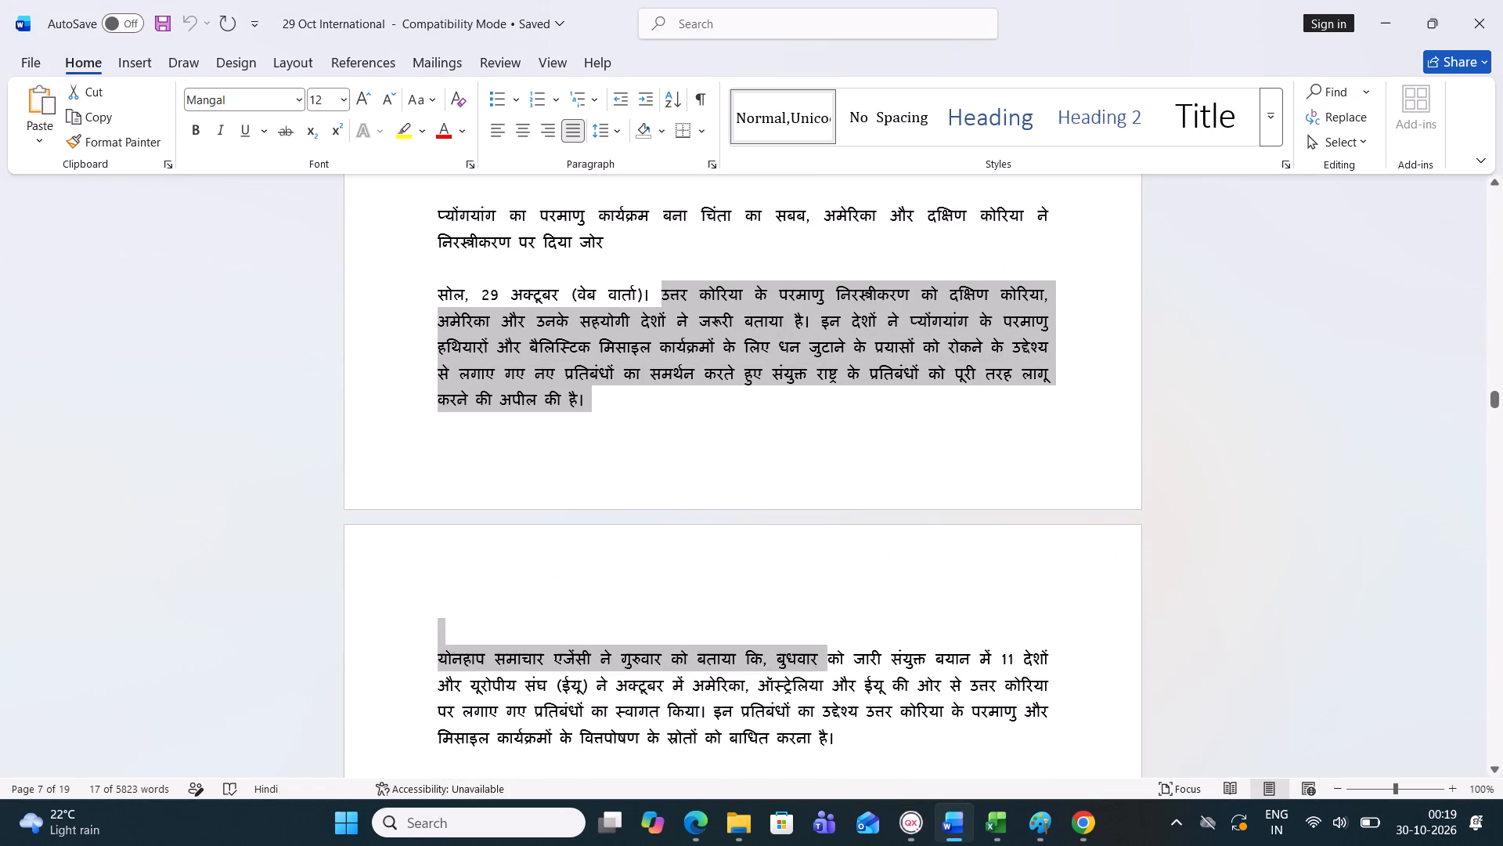
pyautogui.moveTo(831, 661); pyautogui.dragTo(891, 552)
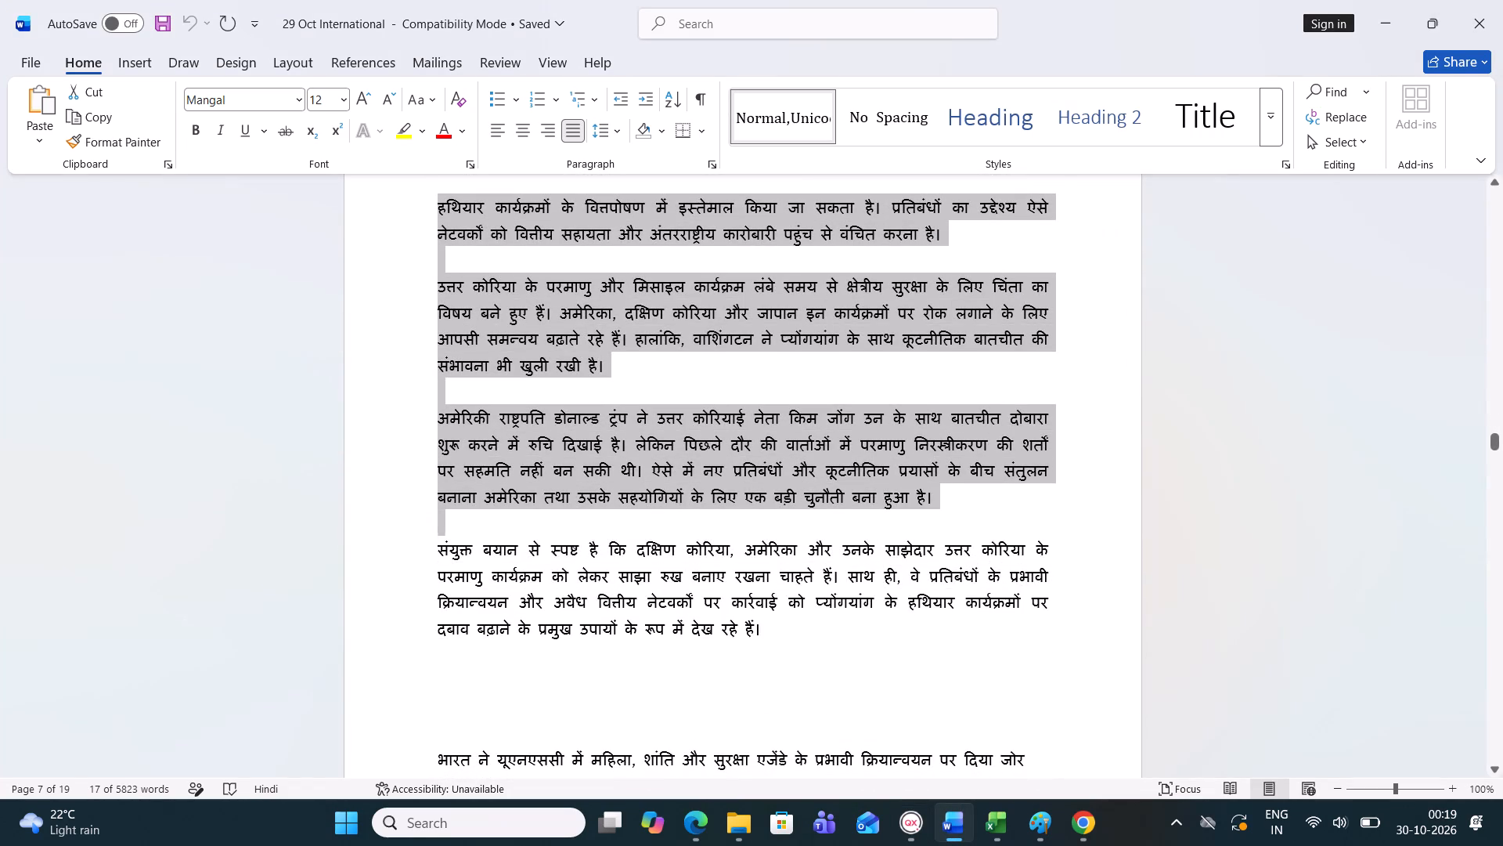
pyautogui.moveTo(891, 552); pyautogui.dragTo(881, 465)
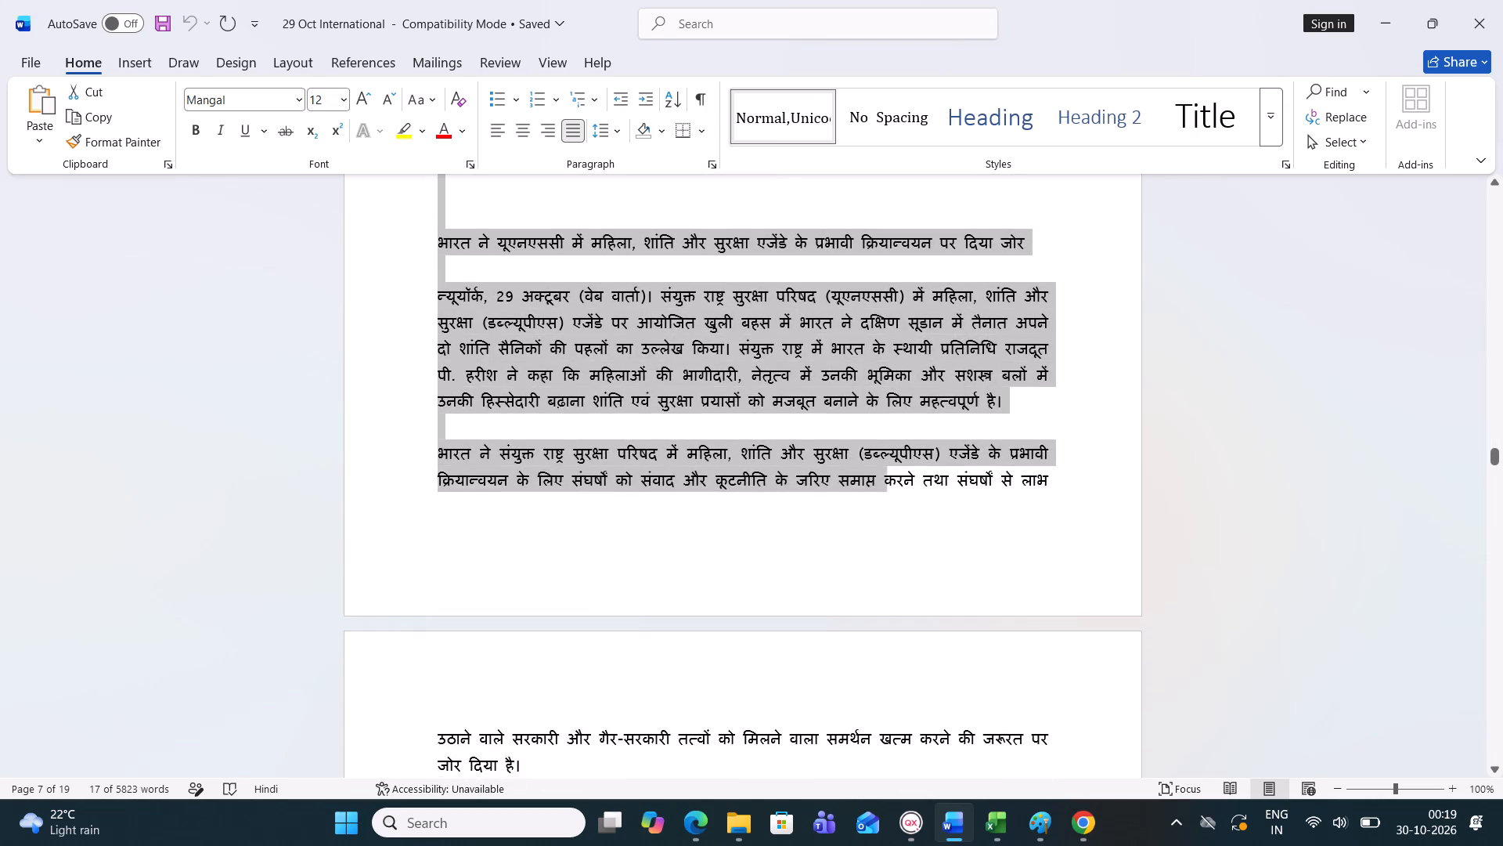
pyautogui.moveTo(881, 465); pyautogui.dragTo(872, 764)
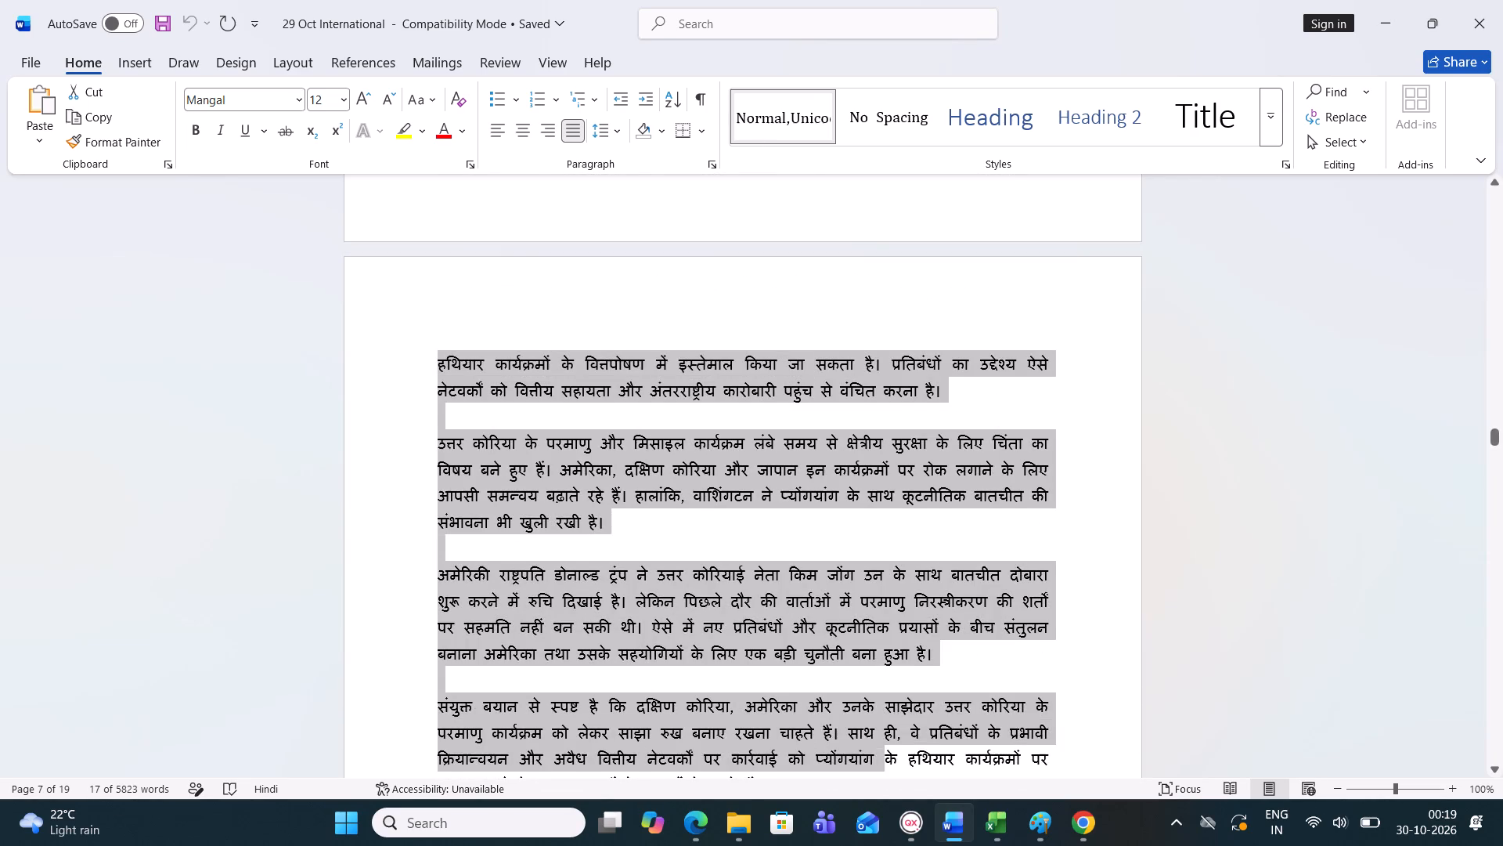
pyautogui.moveTo(872, 764); pyautogui.dragTo(751, 683)
pyautogui.hotkey('ctrl', 'c')
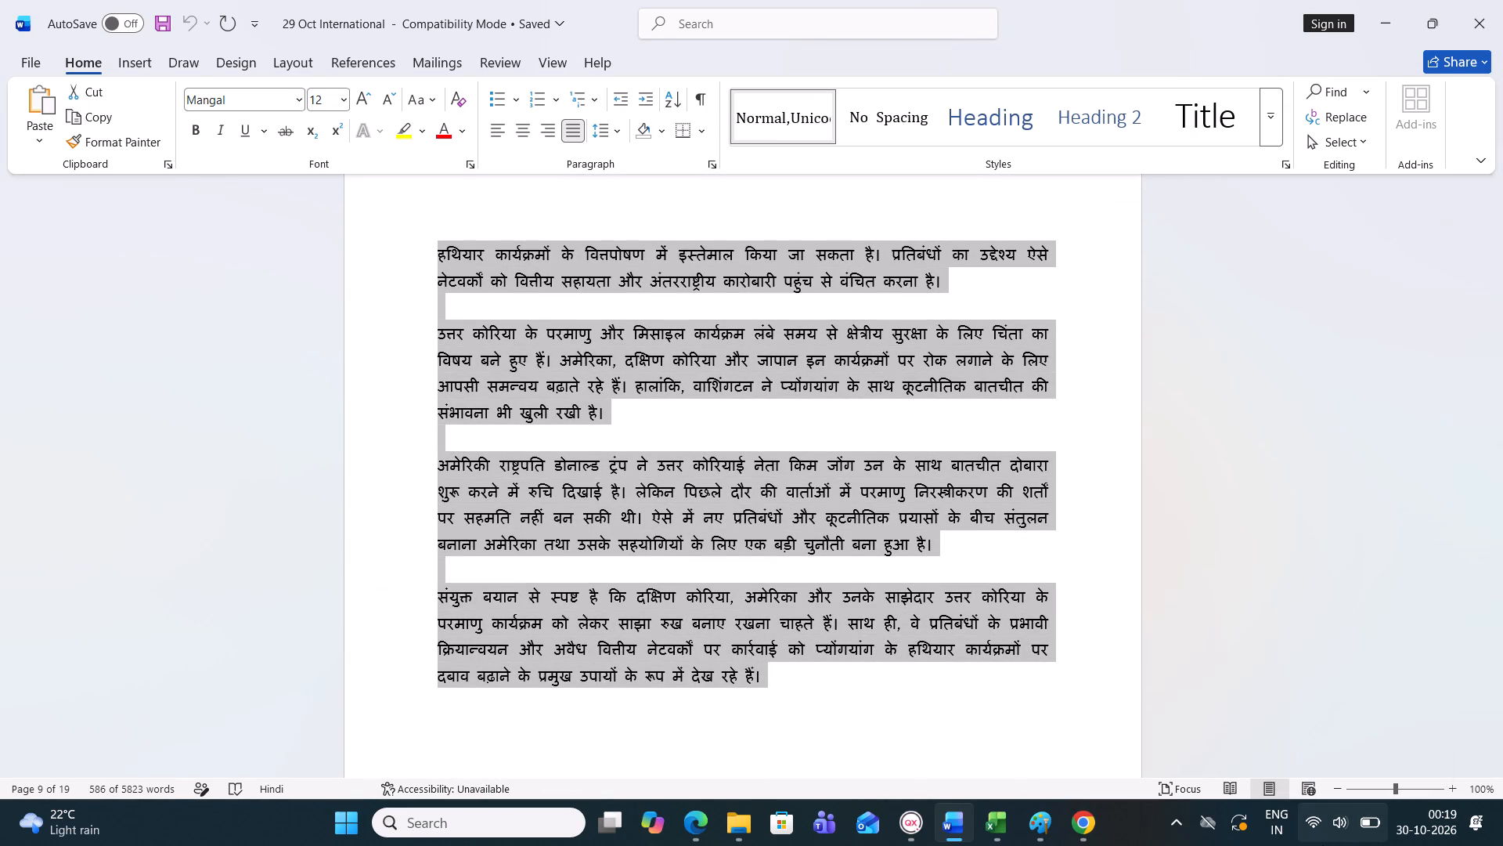
# In QuarkXPress, paste the copied story body into the new text box below the headline.
pyautogui.click(900, 829)
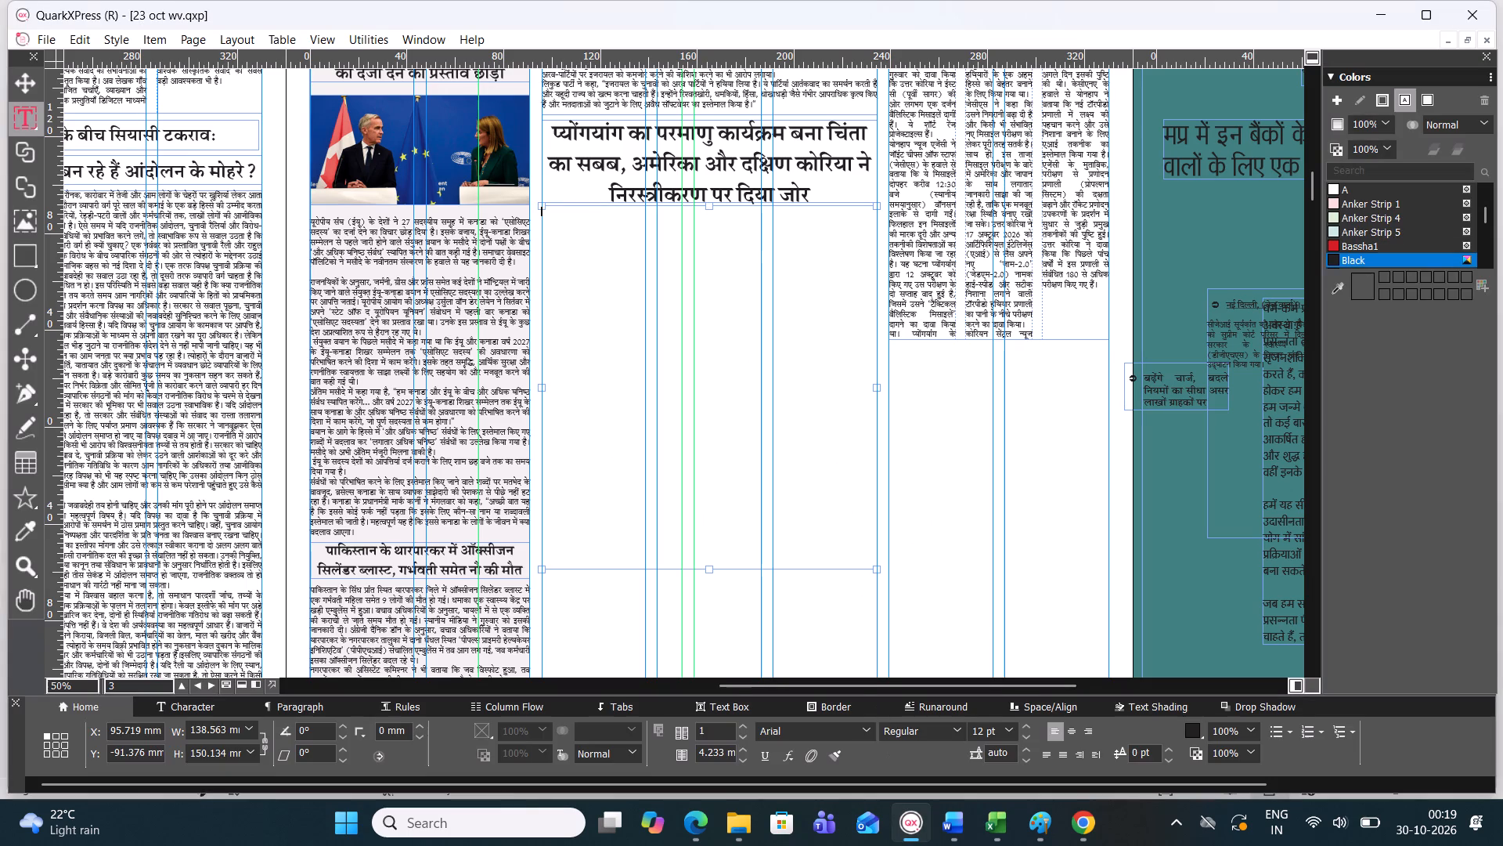
pyautogui.hotkey('ctrl', 'v')
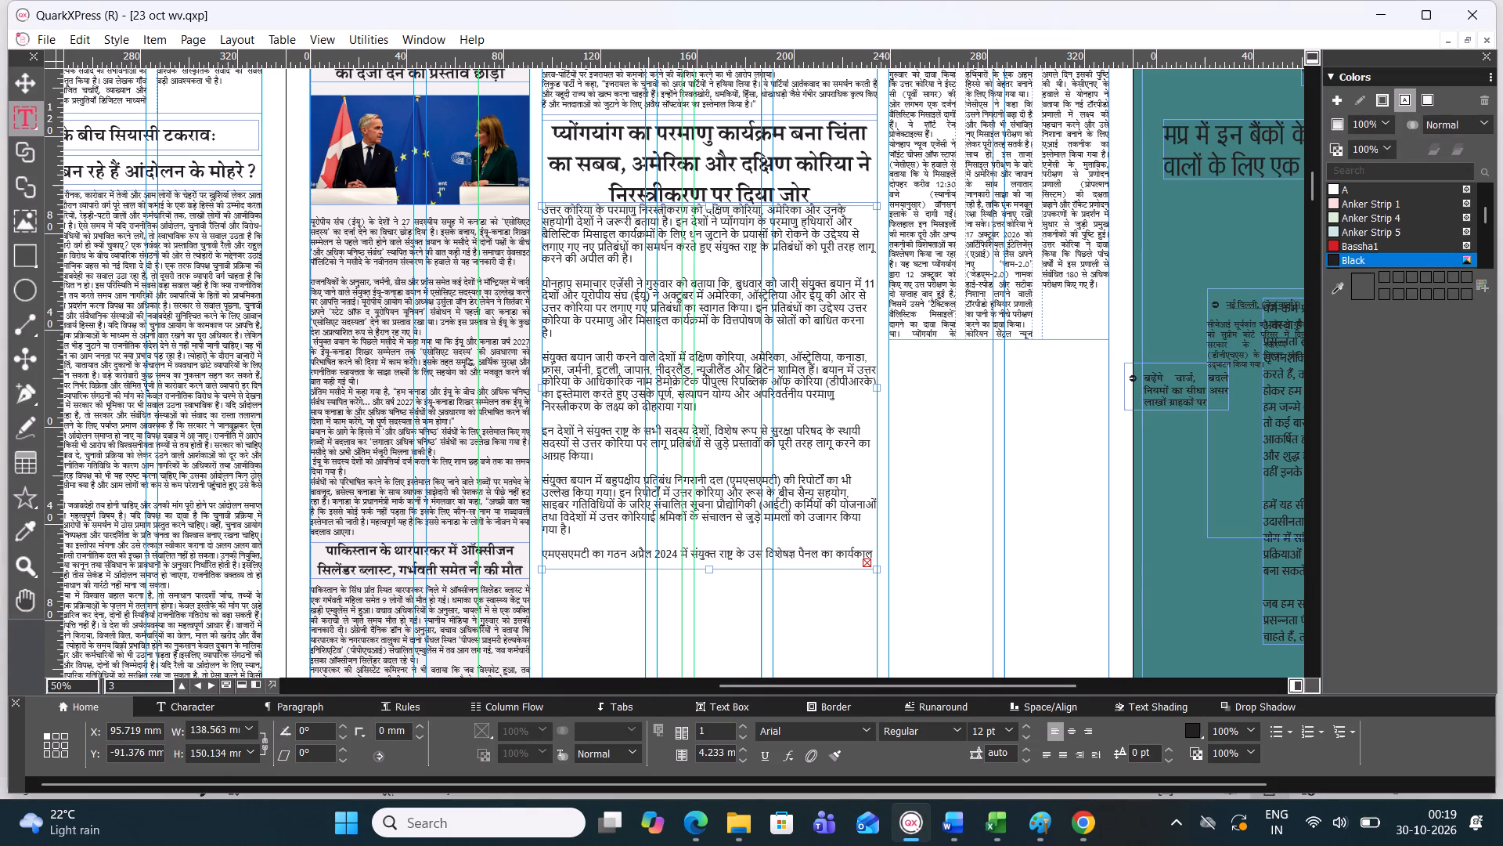
# Set the font of the entire pasted story body to Four C Gandhi.
pyautogui.hotkey('ctrl', 'a')
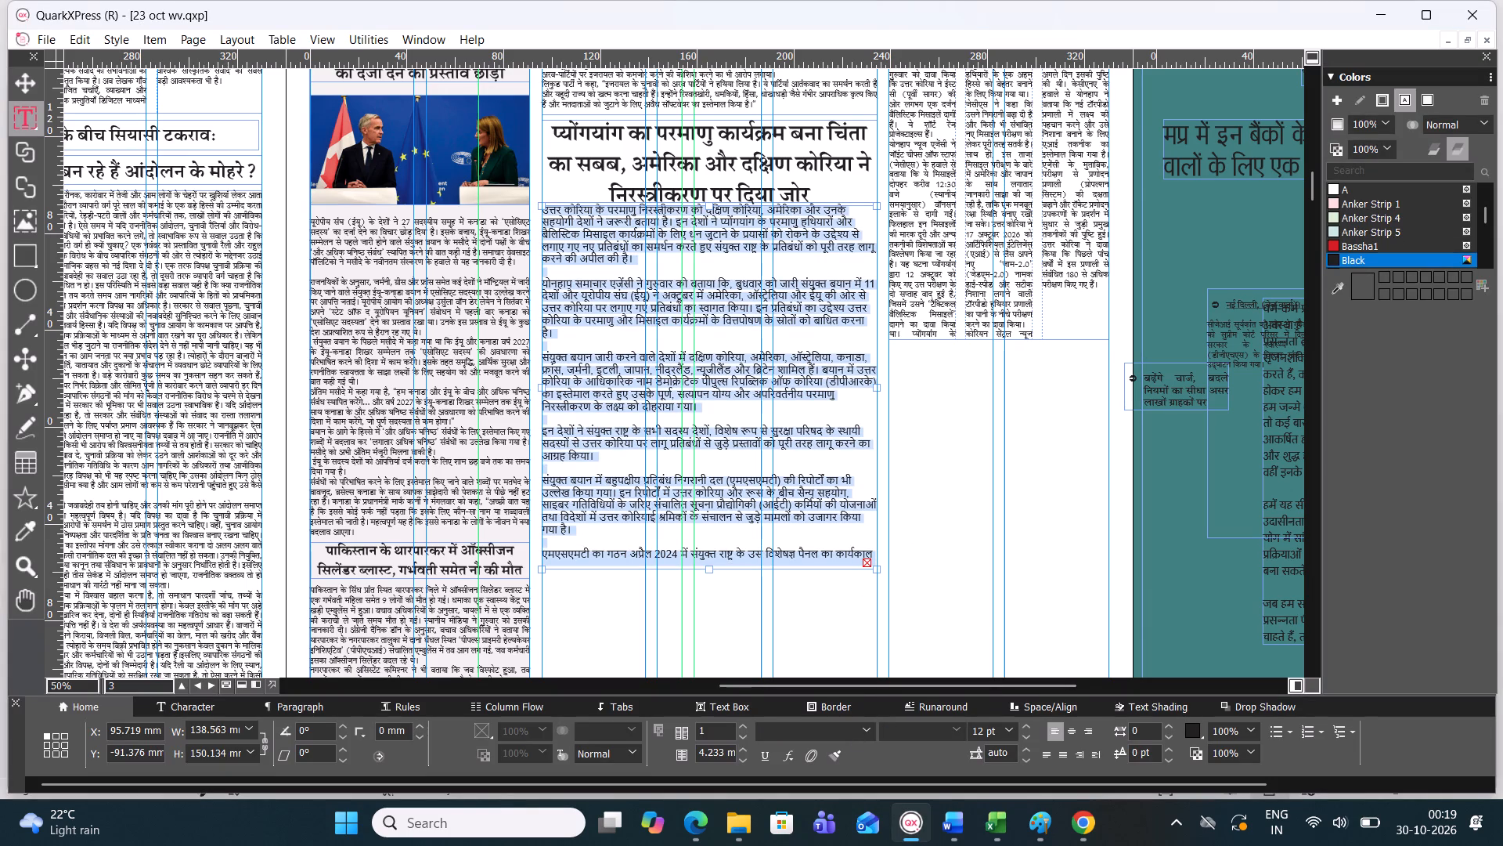
pyautogui.click(862, 729)
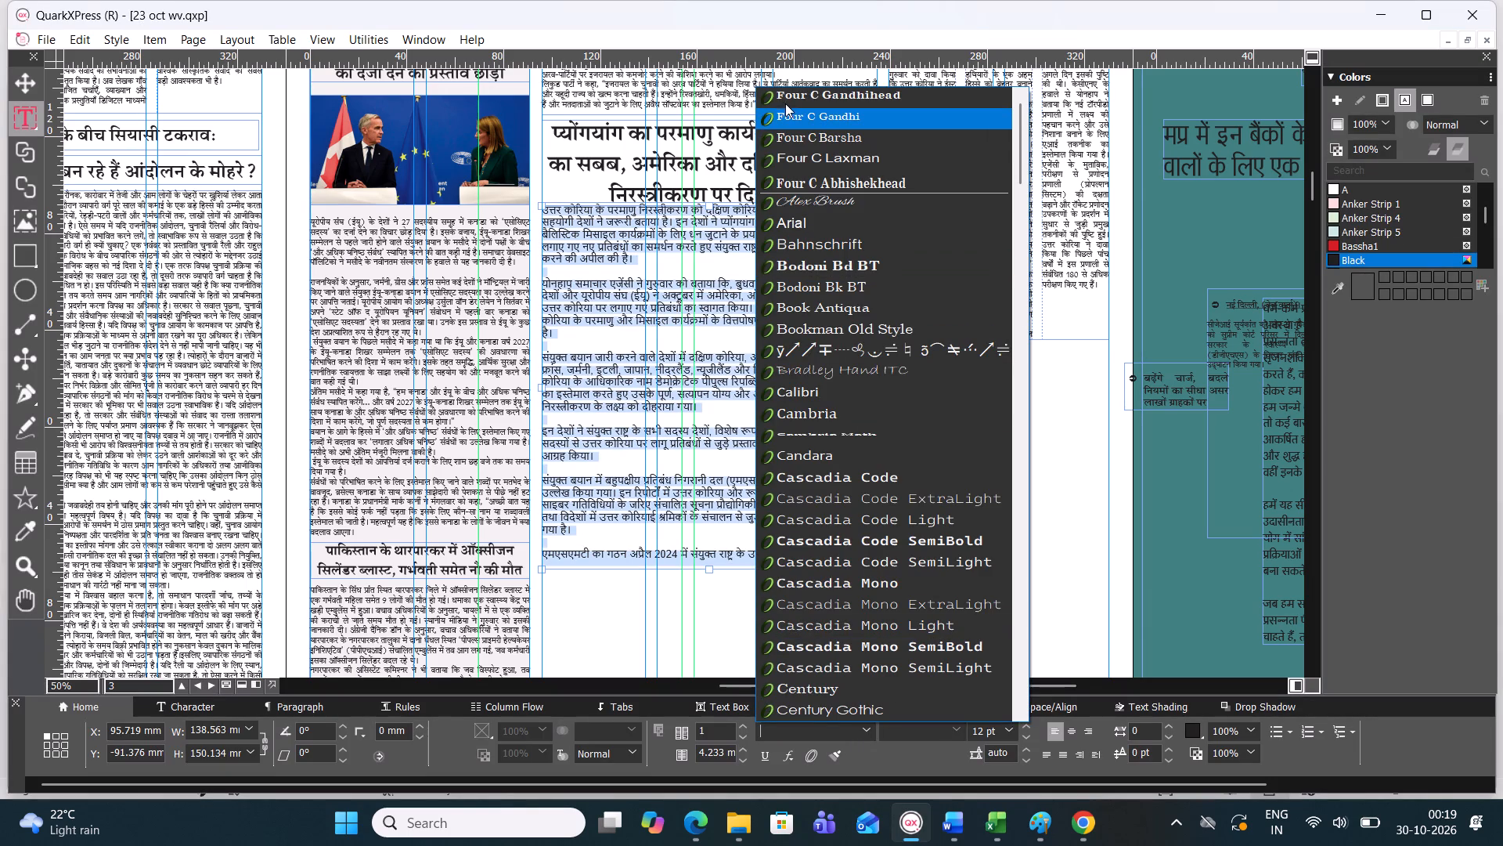
pyautogui.click(800, 115)
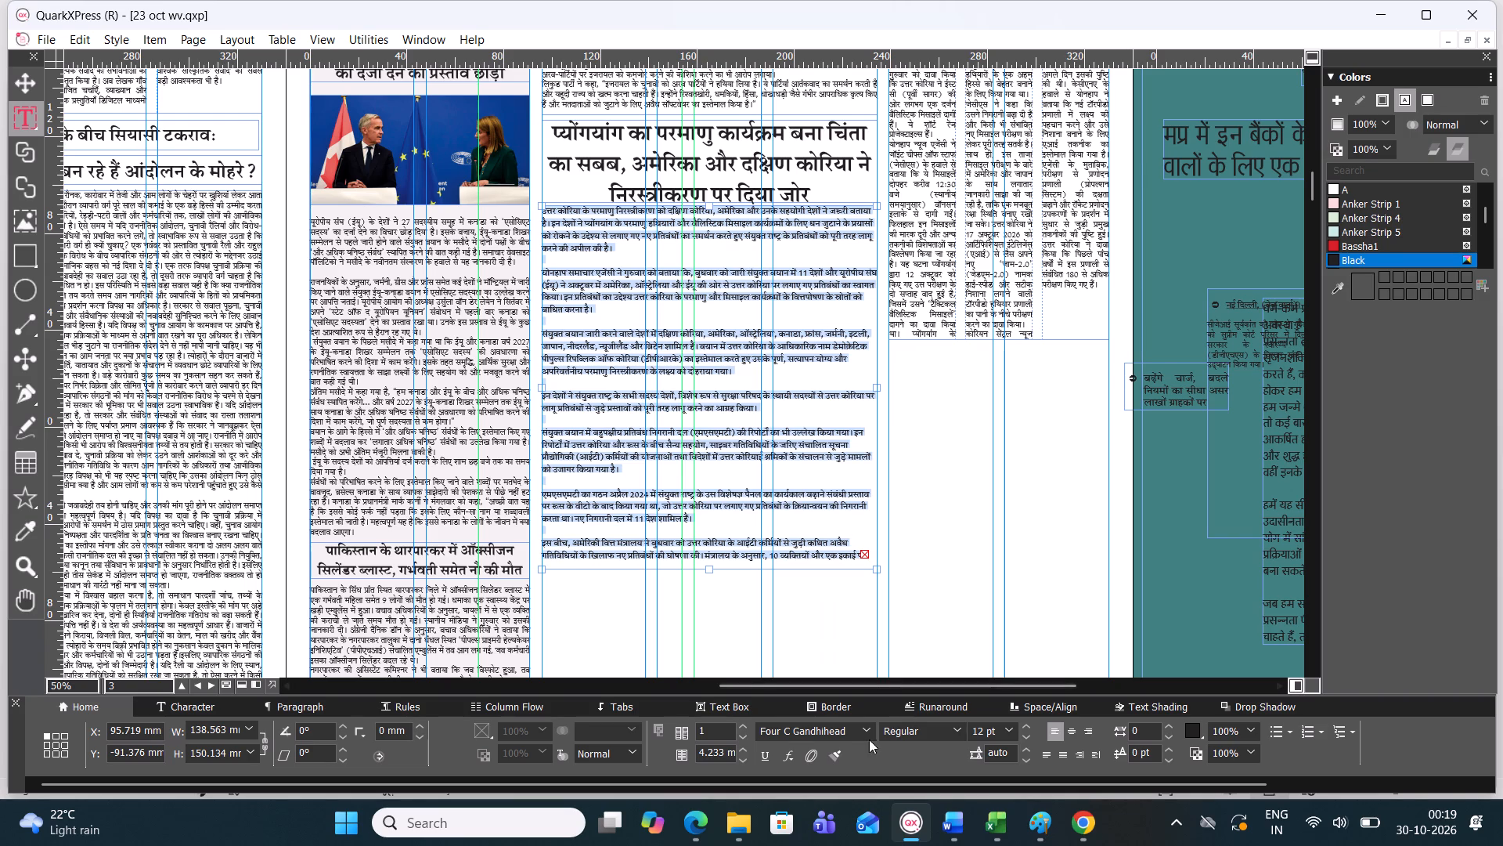
pyautogui.click(869, 732)
pyautogui.scroll(3, 881, 118)
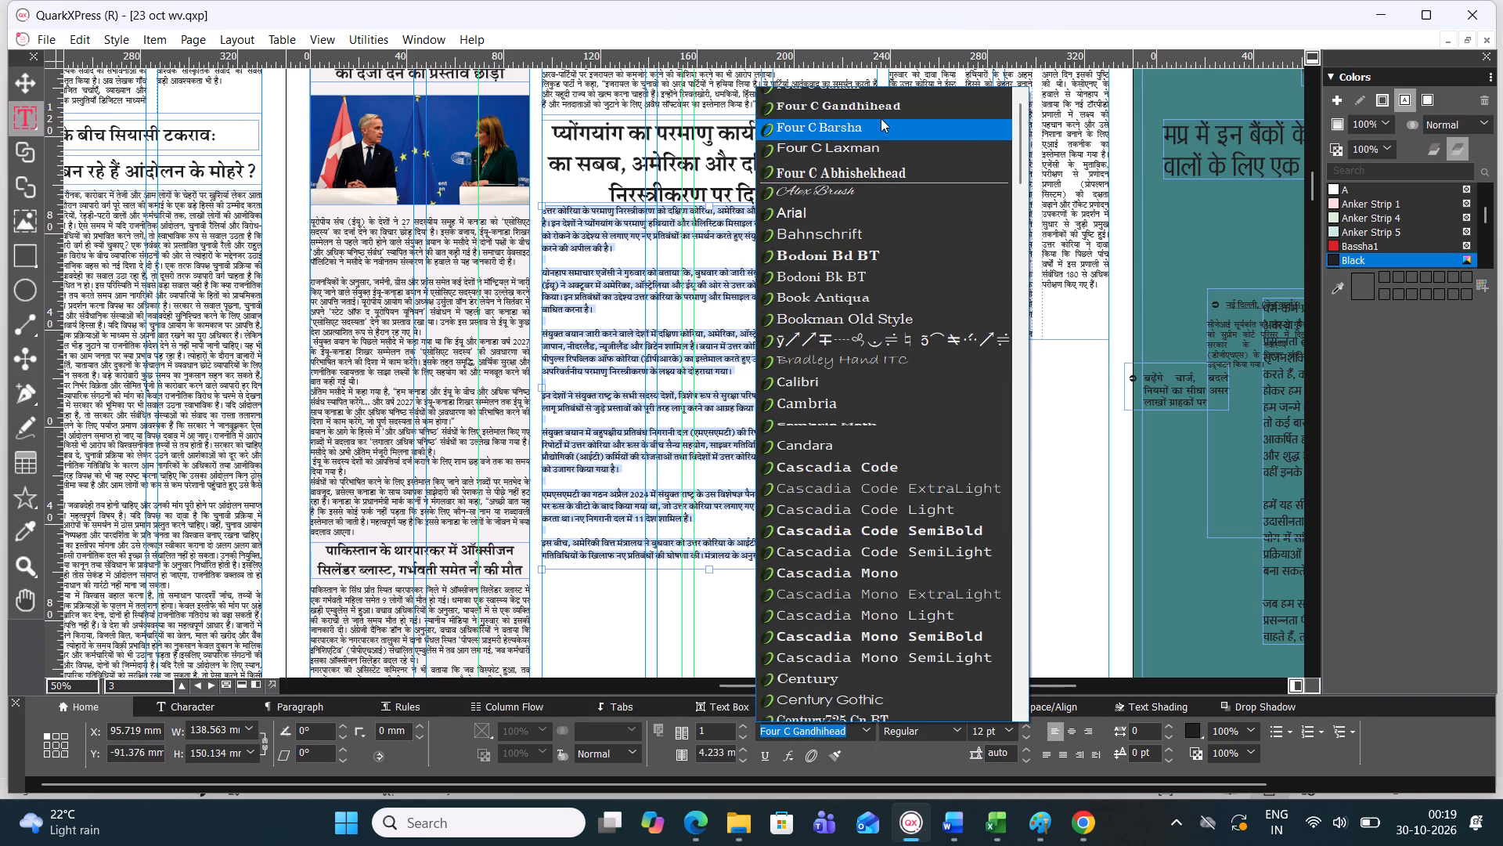
pyautogui.click(876, 100)
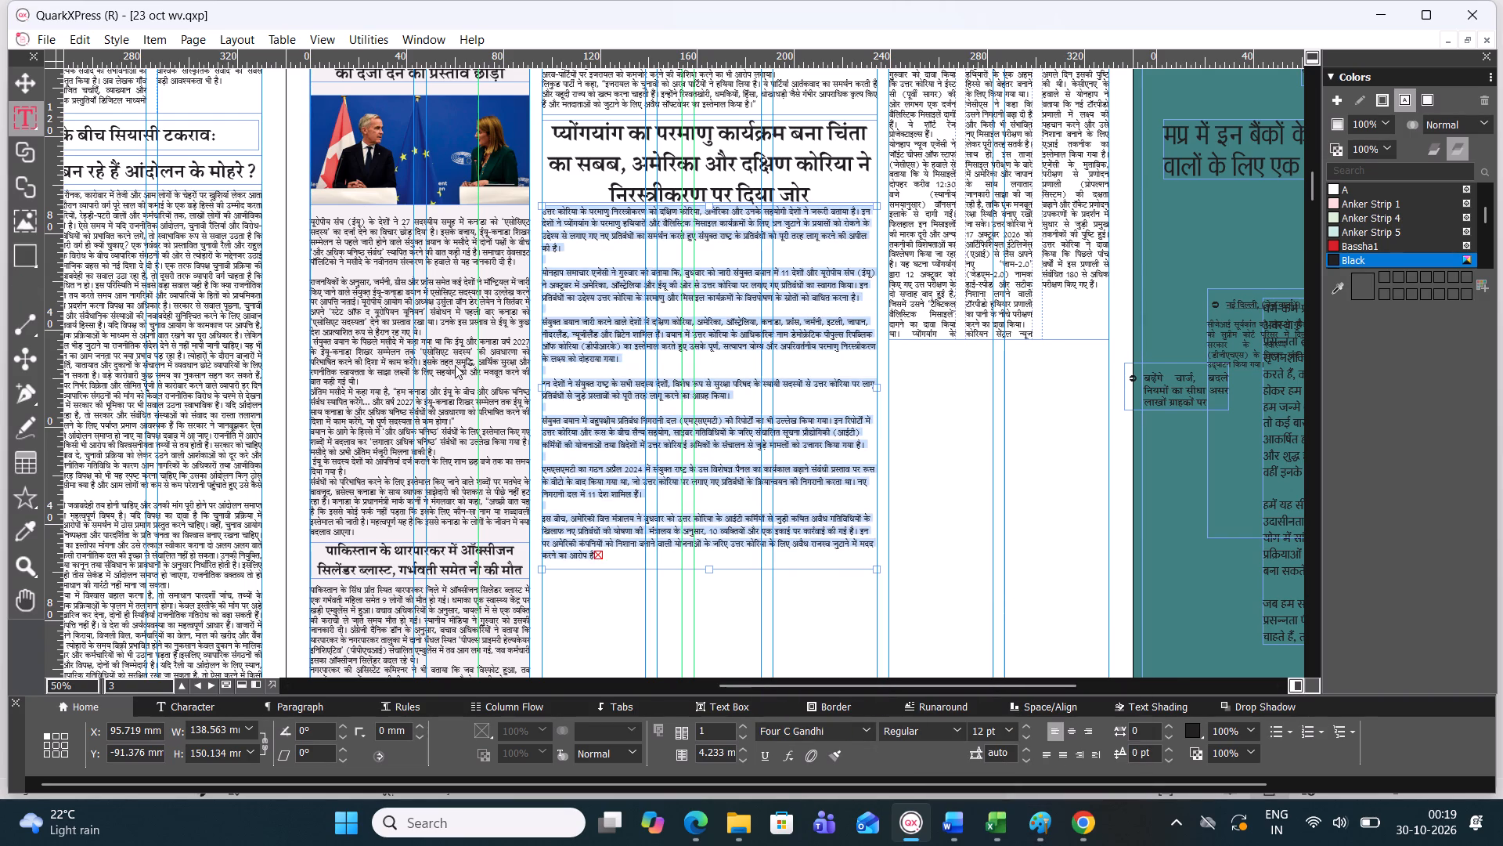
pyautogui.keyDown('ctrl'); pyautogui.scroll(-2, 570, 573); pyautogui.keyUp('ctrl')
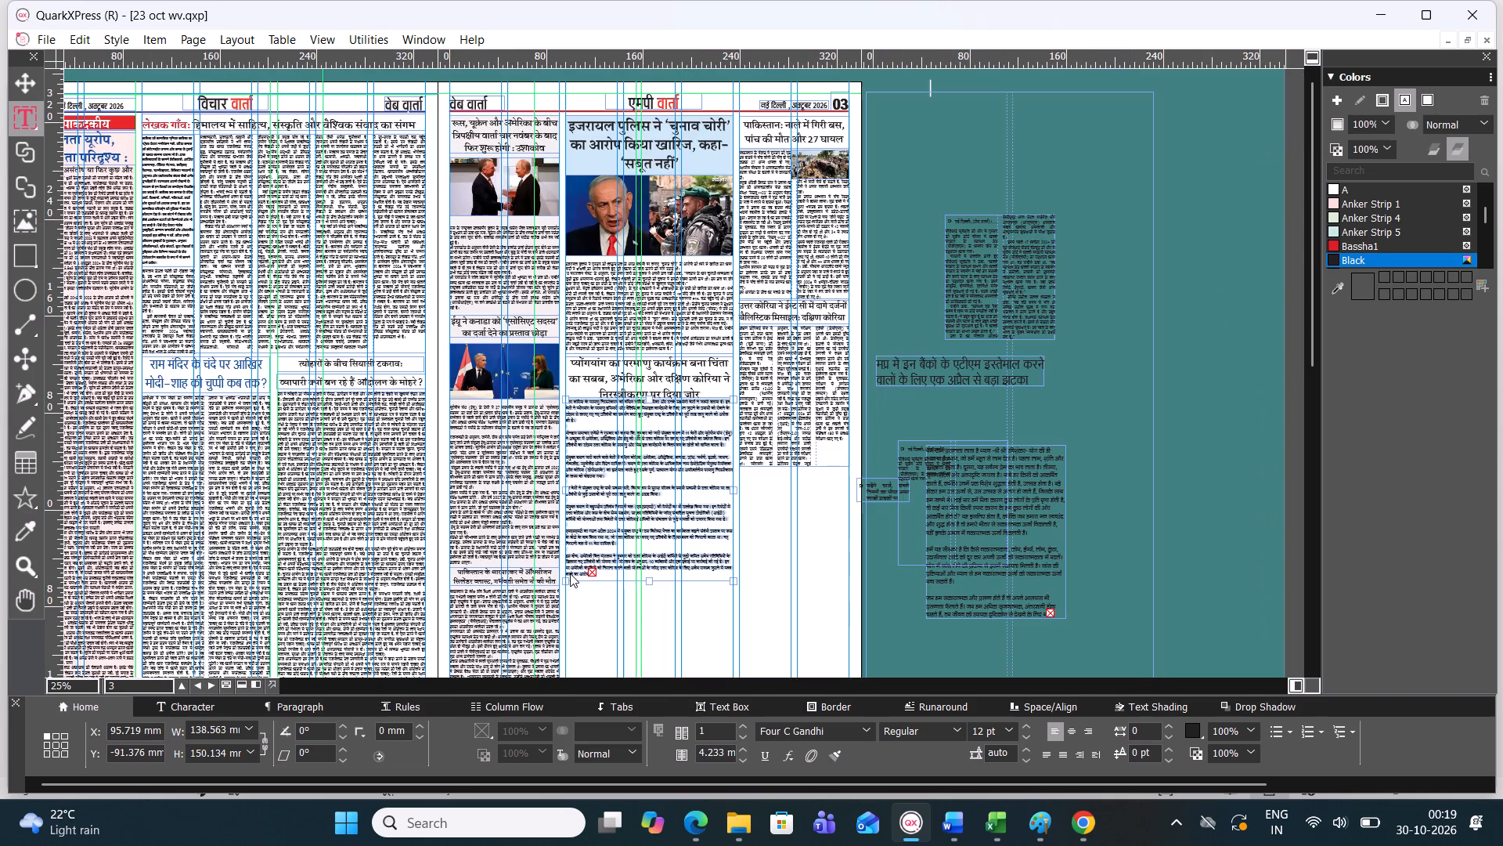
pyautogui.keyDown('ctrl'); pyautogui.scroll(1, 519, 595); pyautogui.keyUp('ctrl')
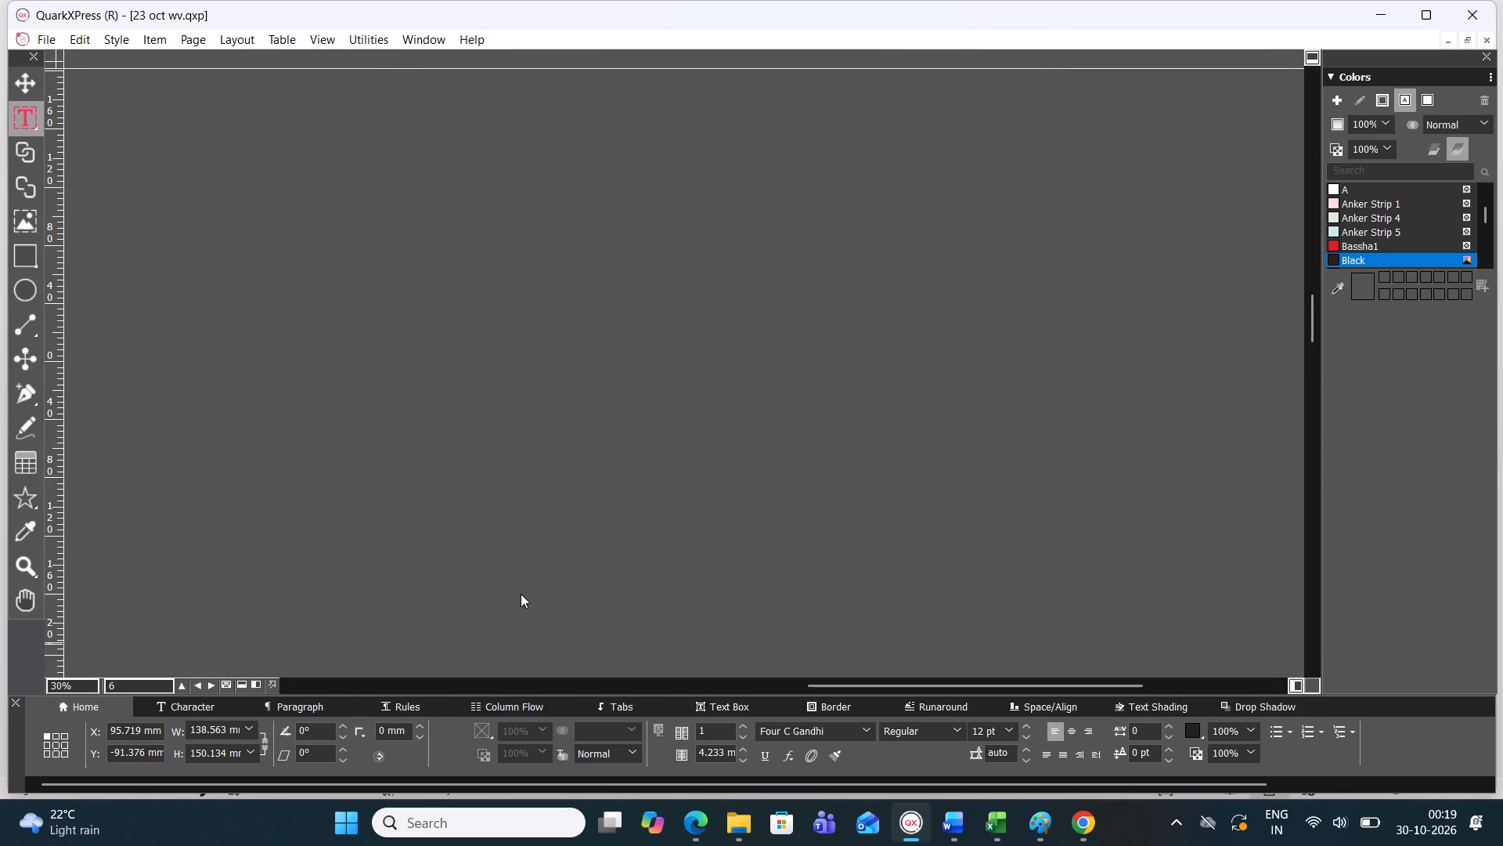
# Look through the newspaper's spreads to locate the Pyongyang story's text box on page 3.
pyautogui.hotkey('ctrl', '0')
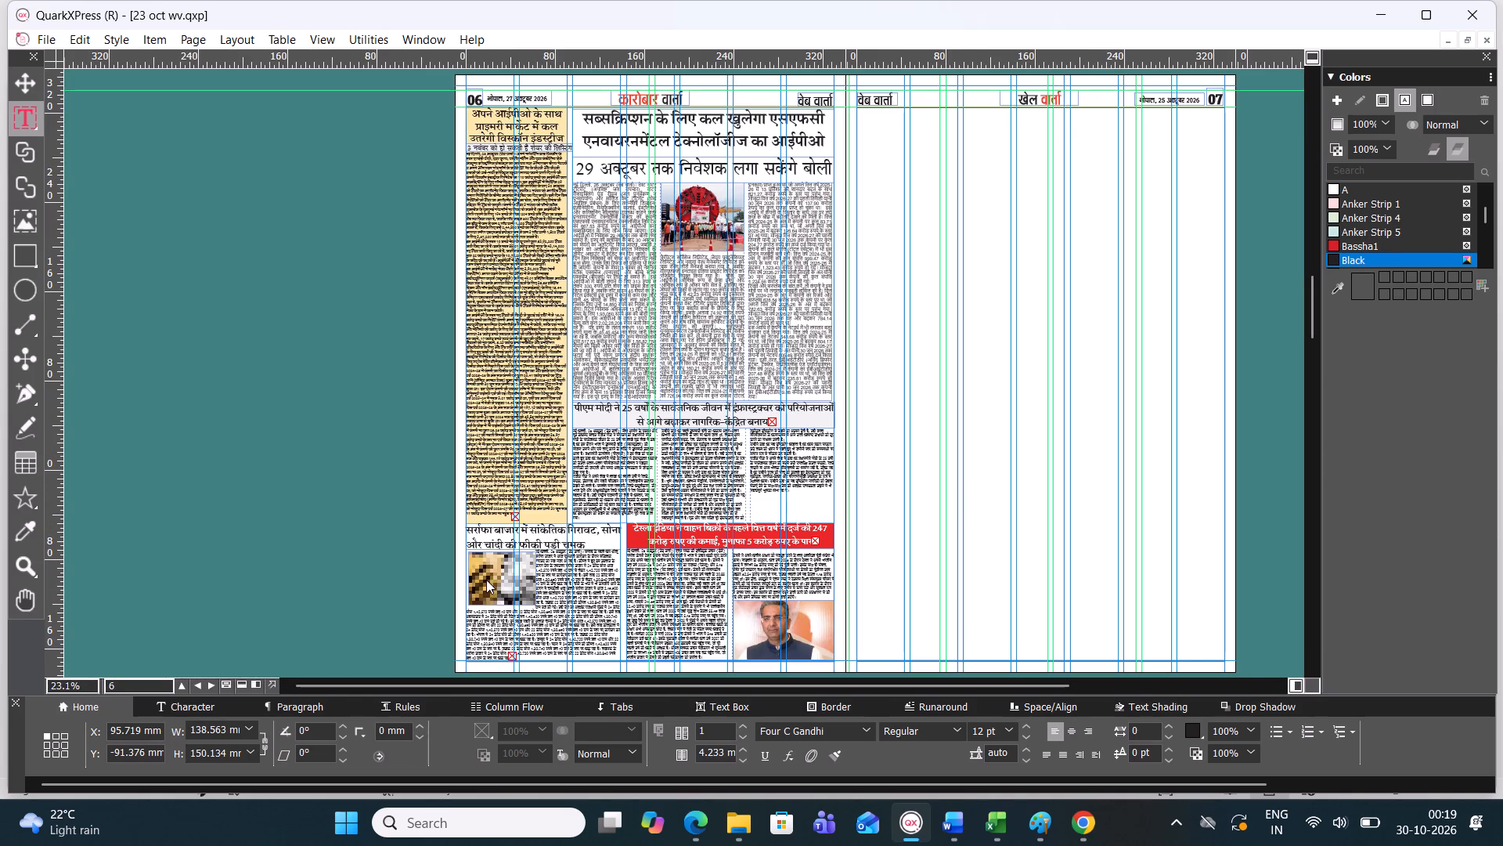
pyautogui.scroll(-2, 613, 388)
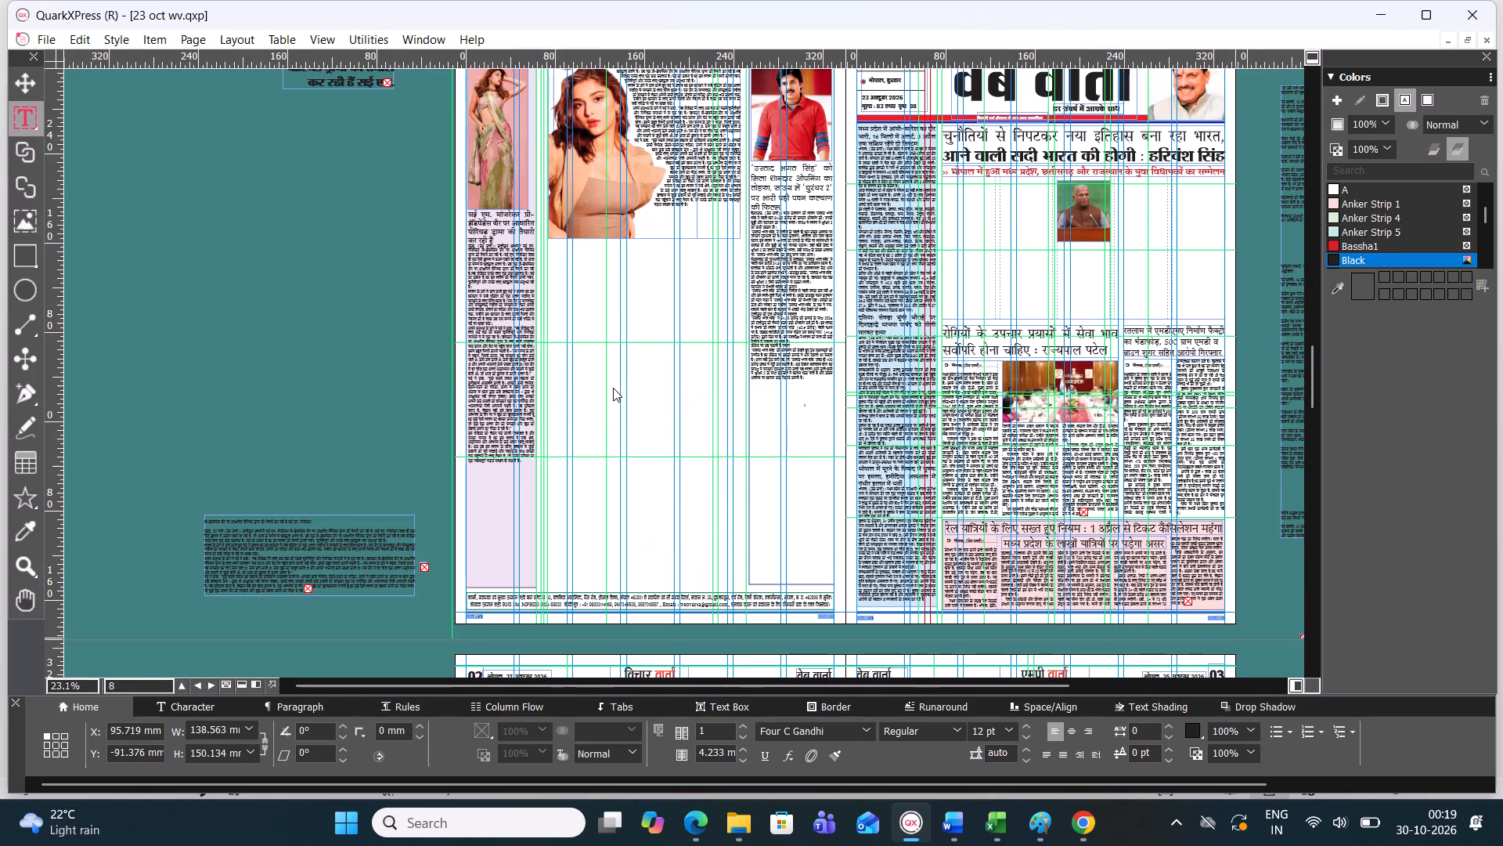
pyautogui.scroll(-3, 614, 388)
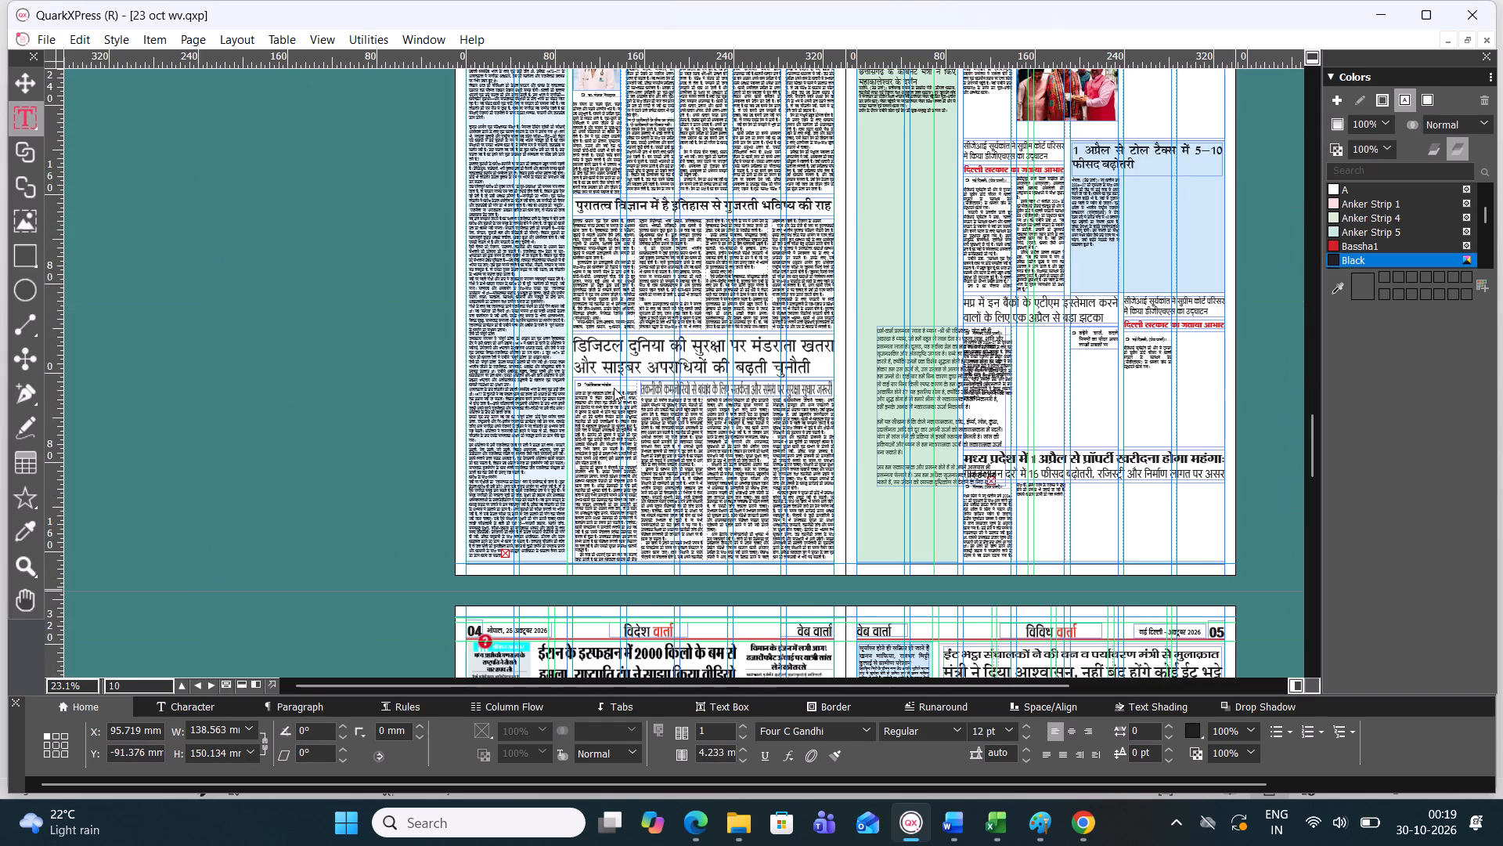
pyautogui.scroll(1, 939, 530)
pyautogui.scroll(-3, 939, 530)
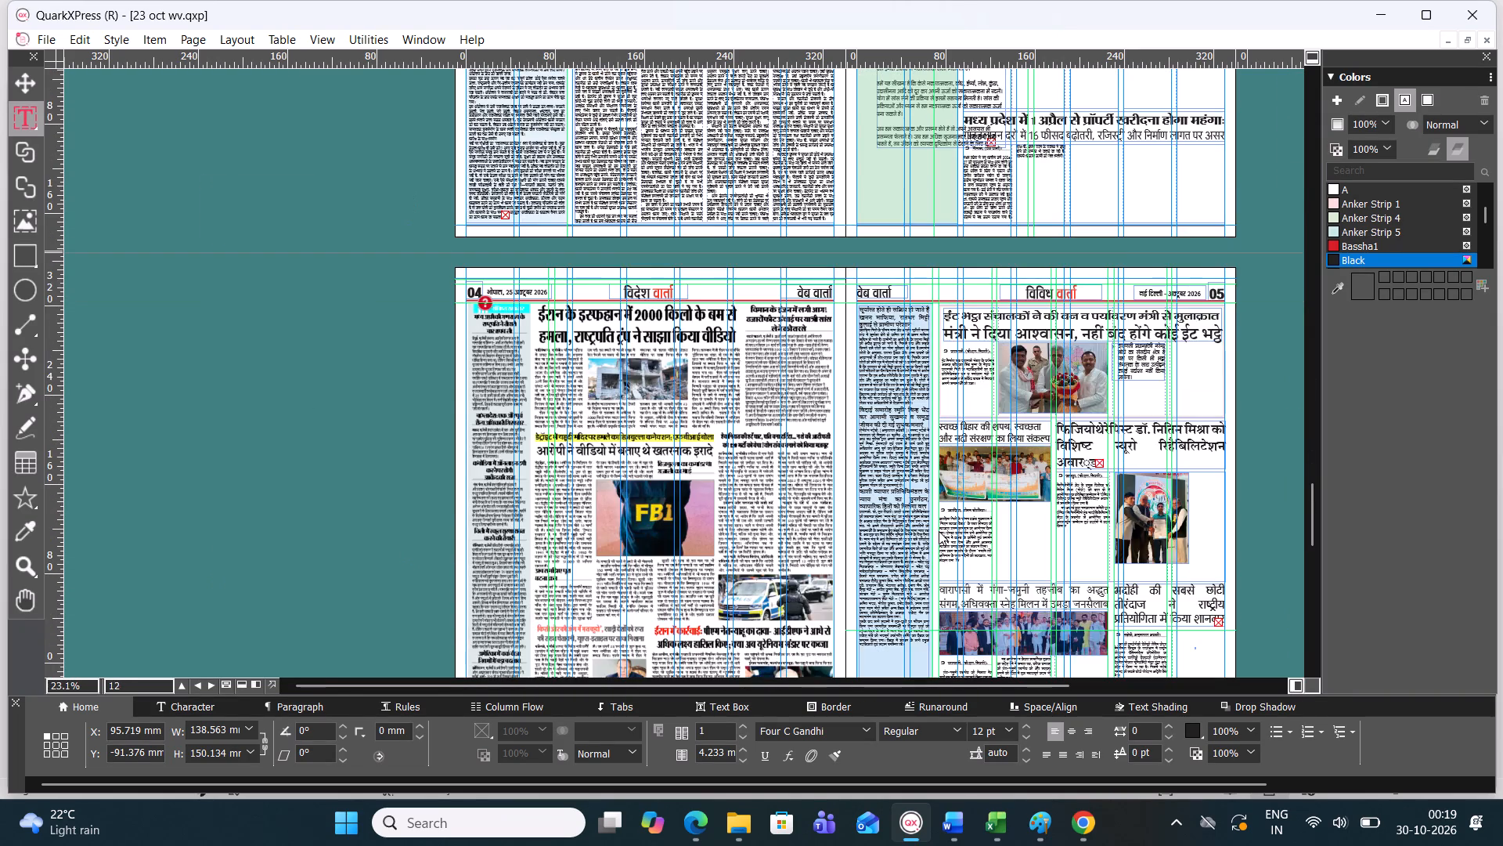
pyautogui.scroll(-2, 940, 527)
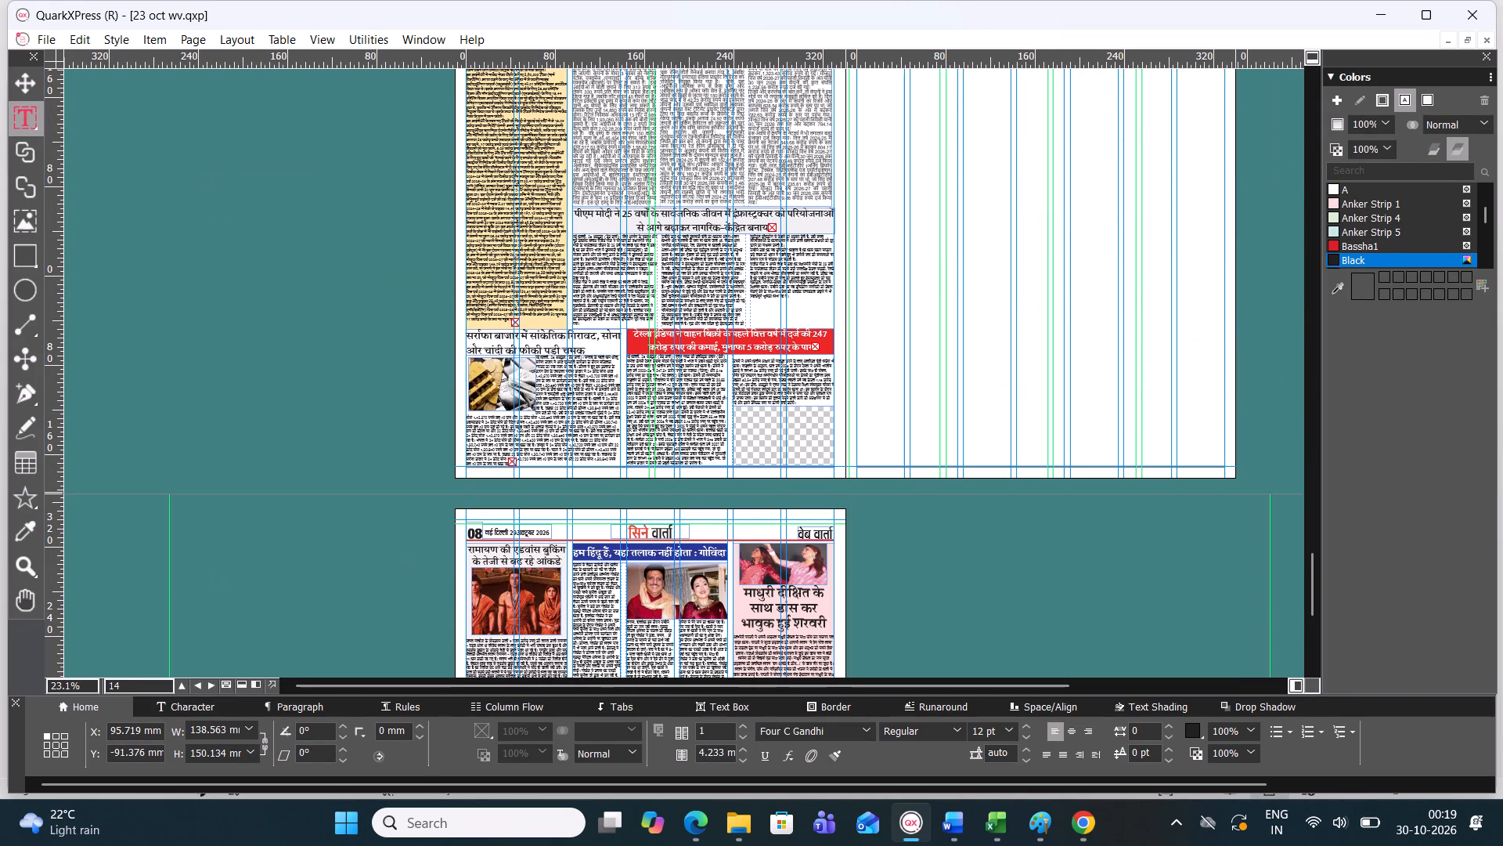
pyautogui.scroll(4, 793, 459)
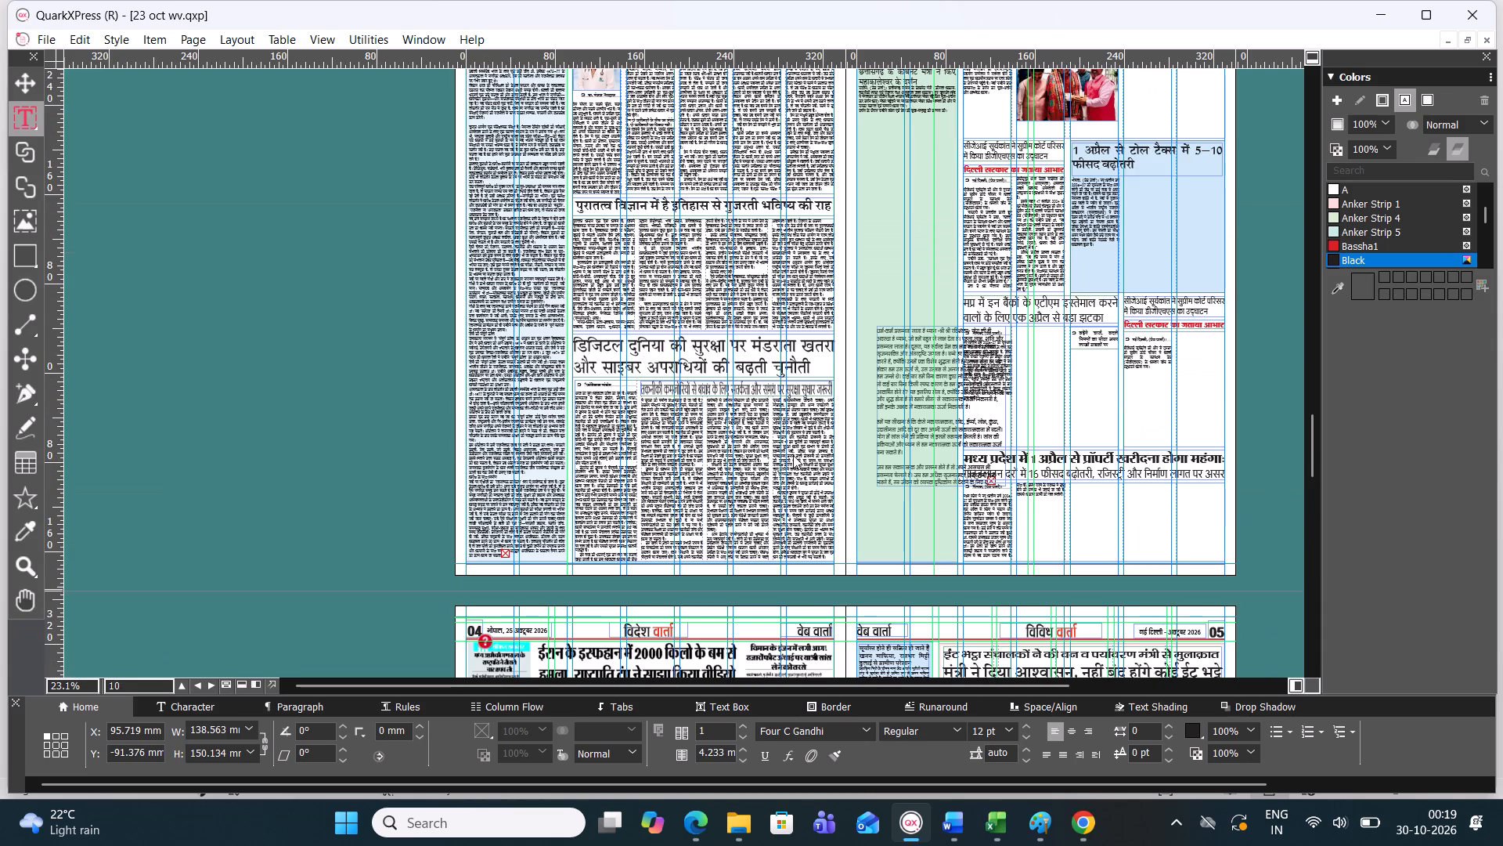
pyautogui.scroll(-1, 793, 455)
pyautogui.scroll(5, 793, 455)
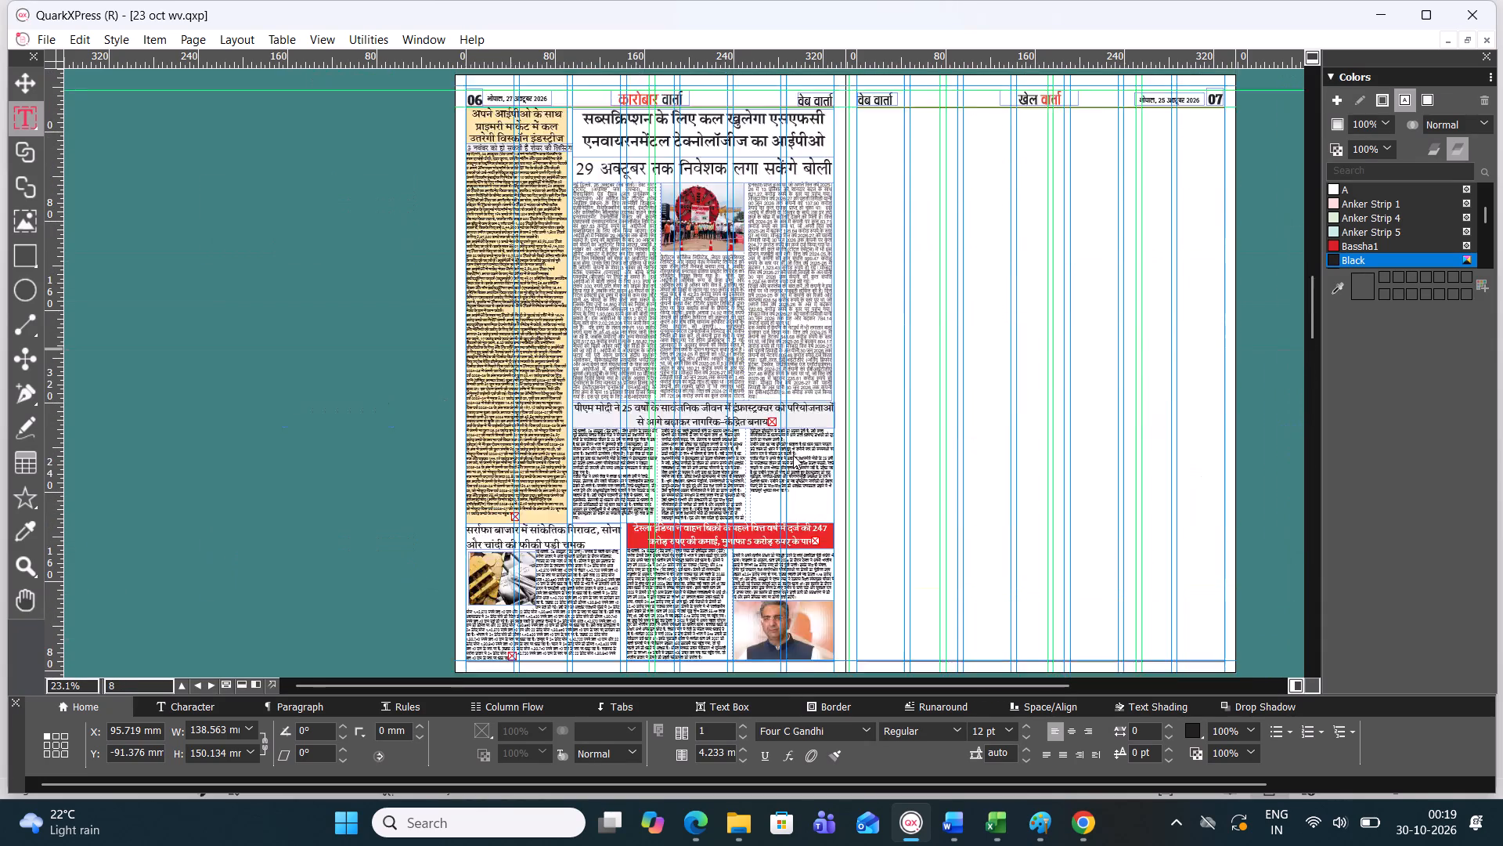
pyautogui.scroll(1, 793, 455)
pyautogui.scroll(-1, 793, 455)
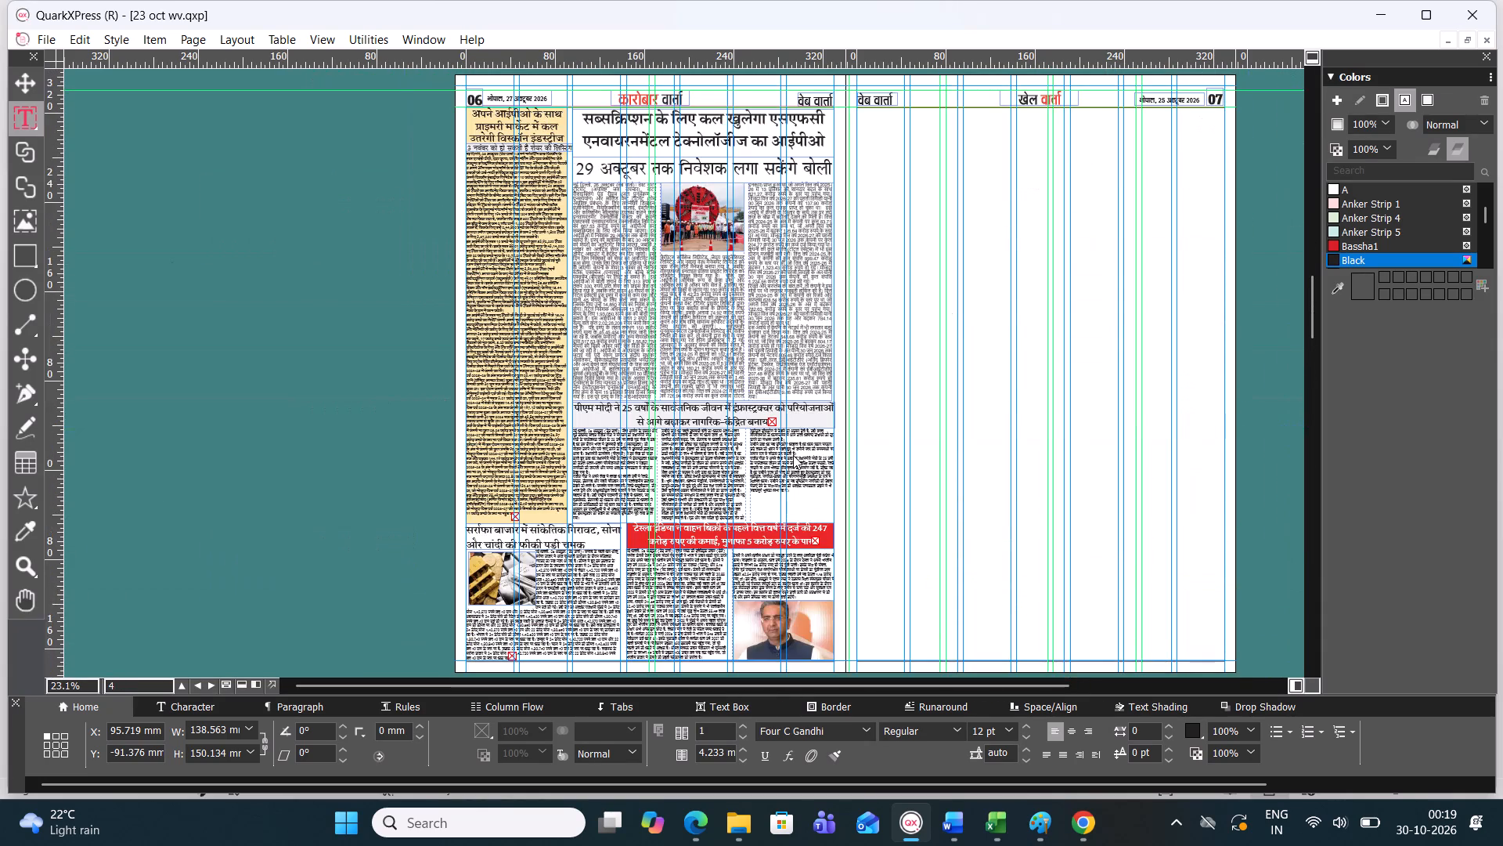
pyautogui.scroll(1, 793, 455)
pyautogui.scroll(-1, 793, 455)
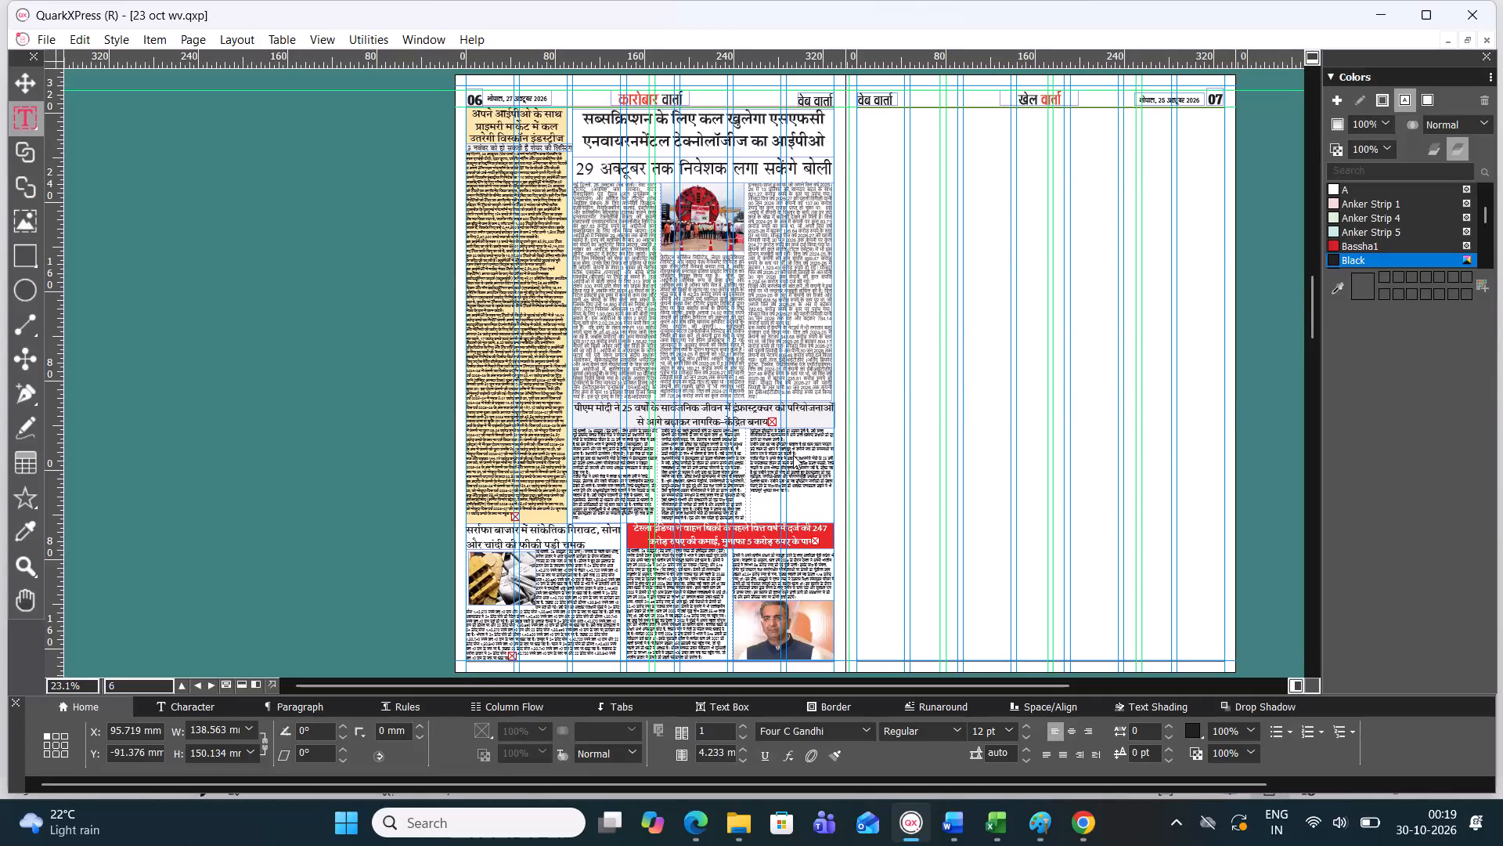
pyautogui.scroll(3, 793, 455)
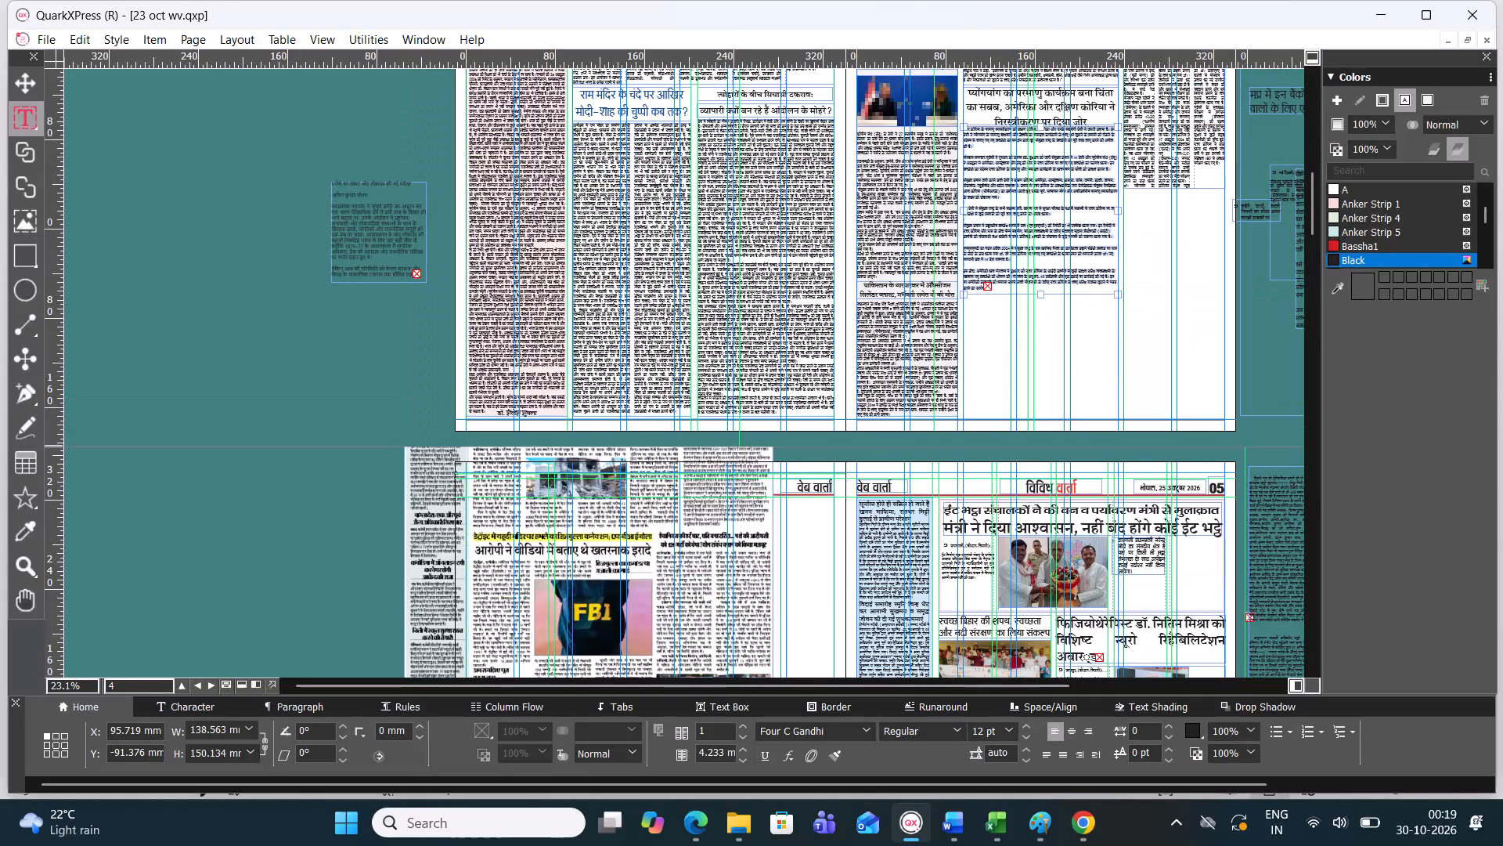
pyautogui.keyDown('ctrl'); pyautogui.scroll(2, 1105, 377); pyautogui.keyUp('ctrl')
pyautogui.scroll(1, 1062, 373)
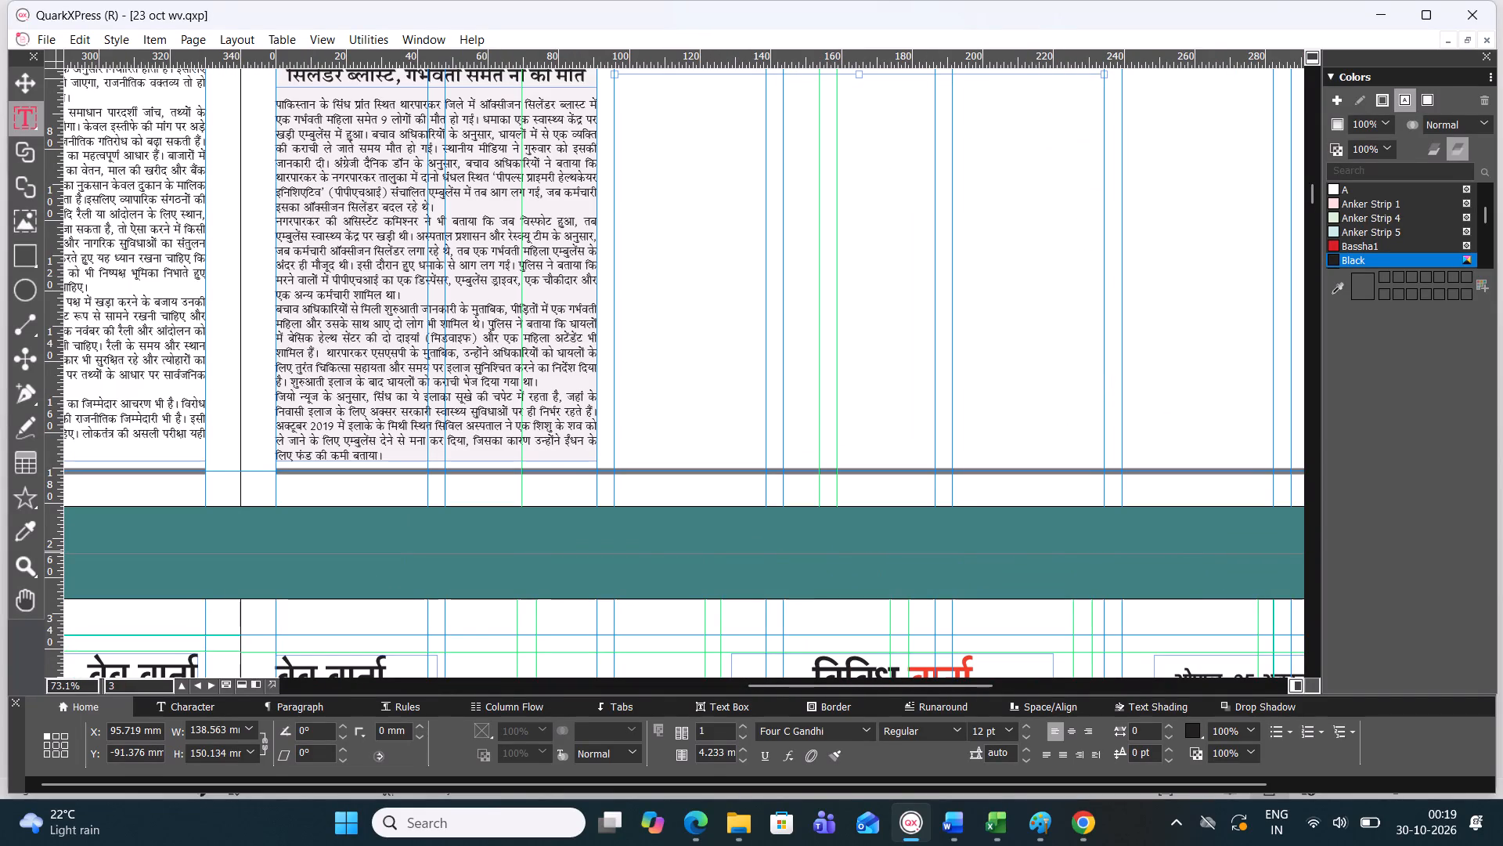
# Extend the Pyongyang body text box downward to about 254 mm high so the whole story fits.
pyautogui.moveTo(860, 413); pyautogui.dragTo(856, 463)
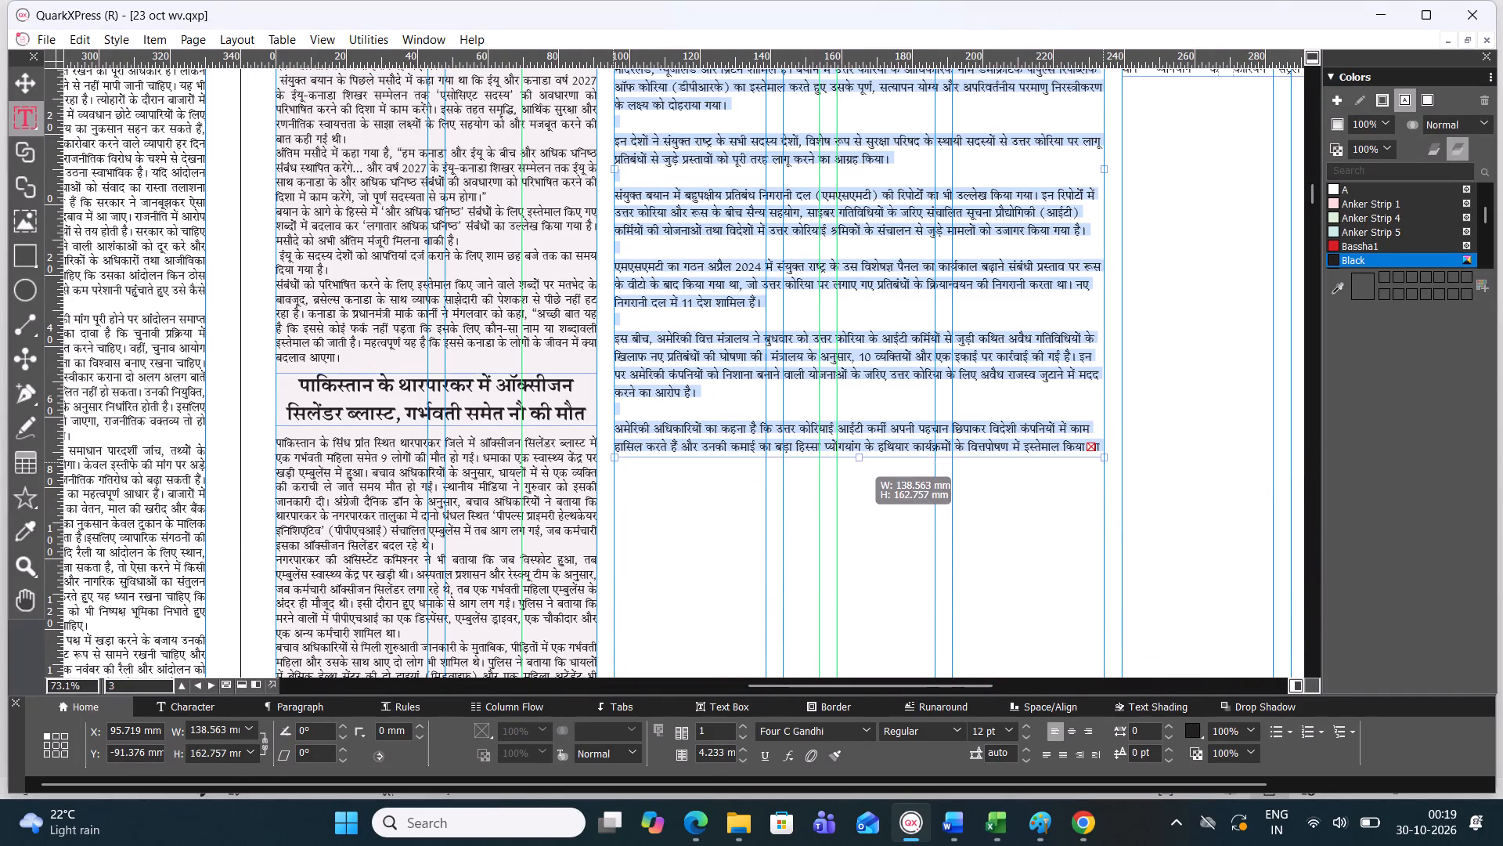
pyautogui.moveTo(856, 463); pyautogui.dragTo(874, 574)
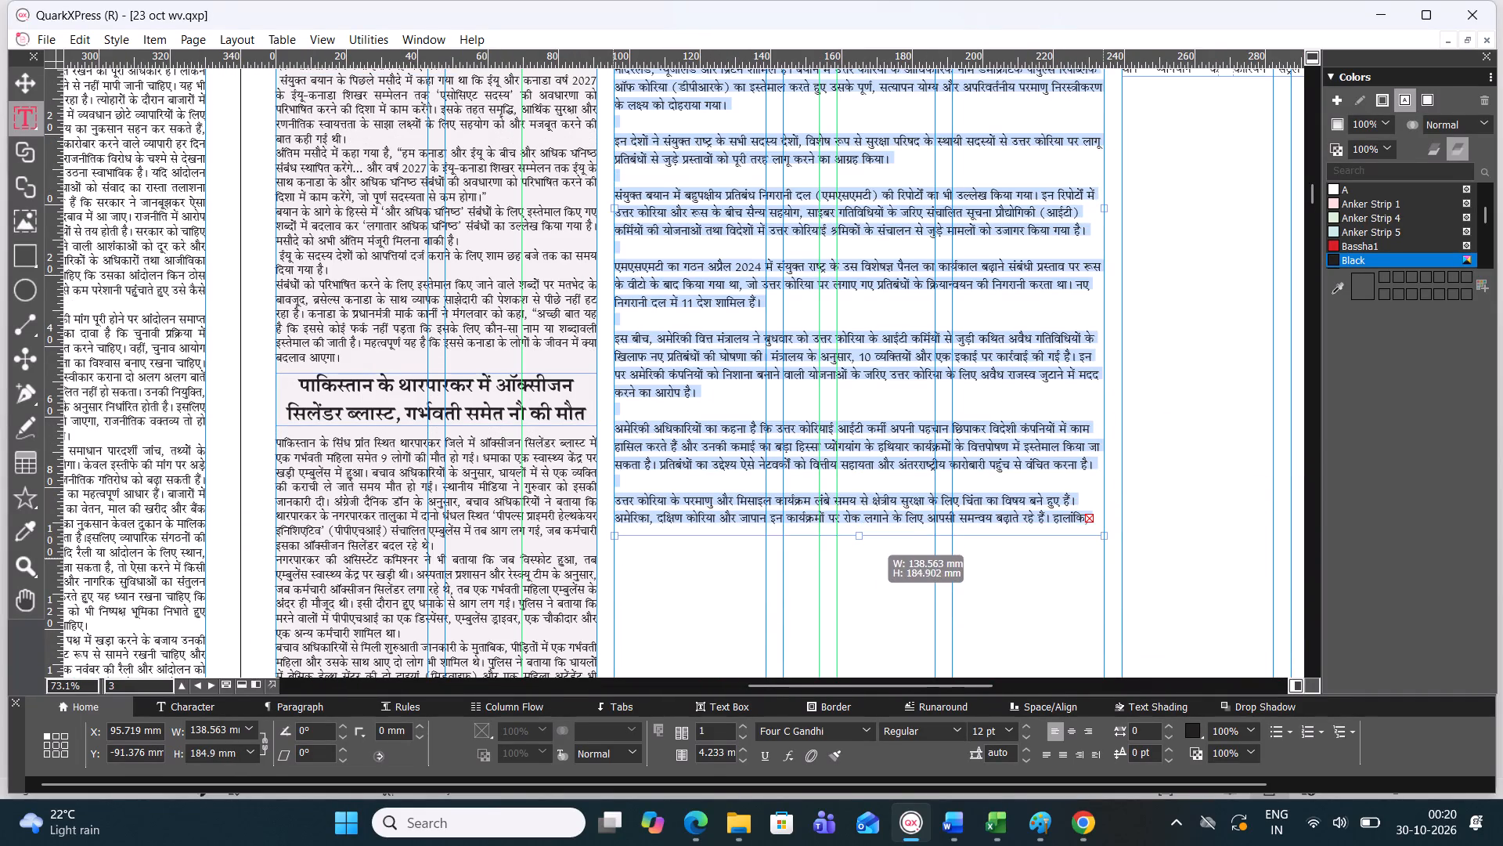
pyautogui.moveTo(874, 574); pyautogui.dragTo(885, 638)
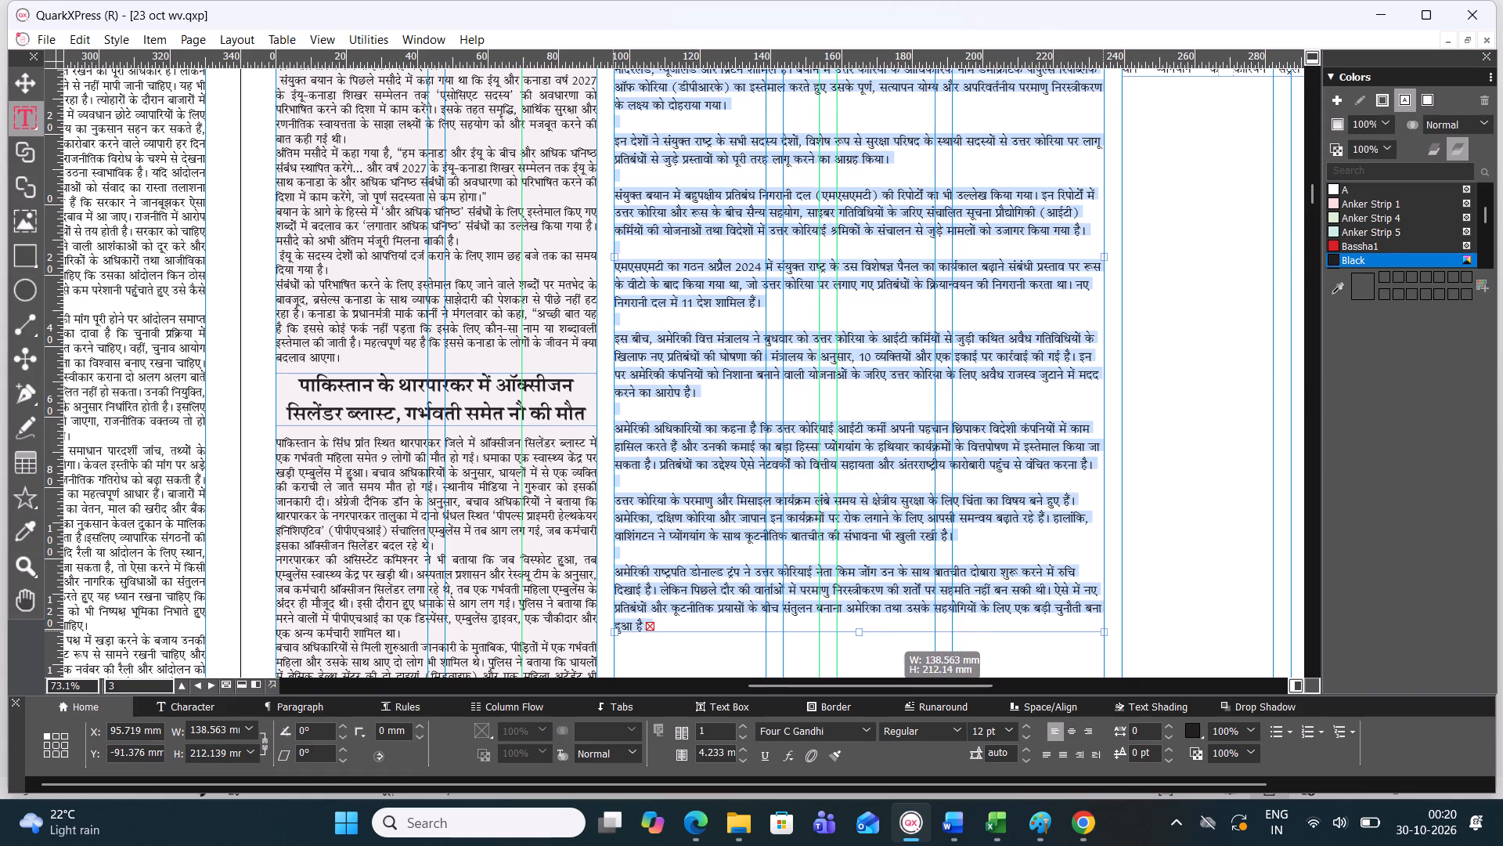
pyautogui.moveTo(885, 638); pyautogui.dragTo(892, 677)
pyautogui.scroll(-1, 848, 584)
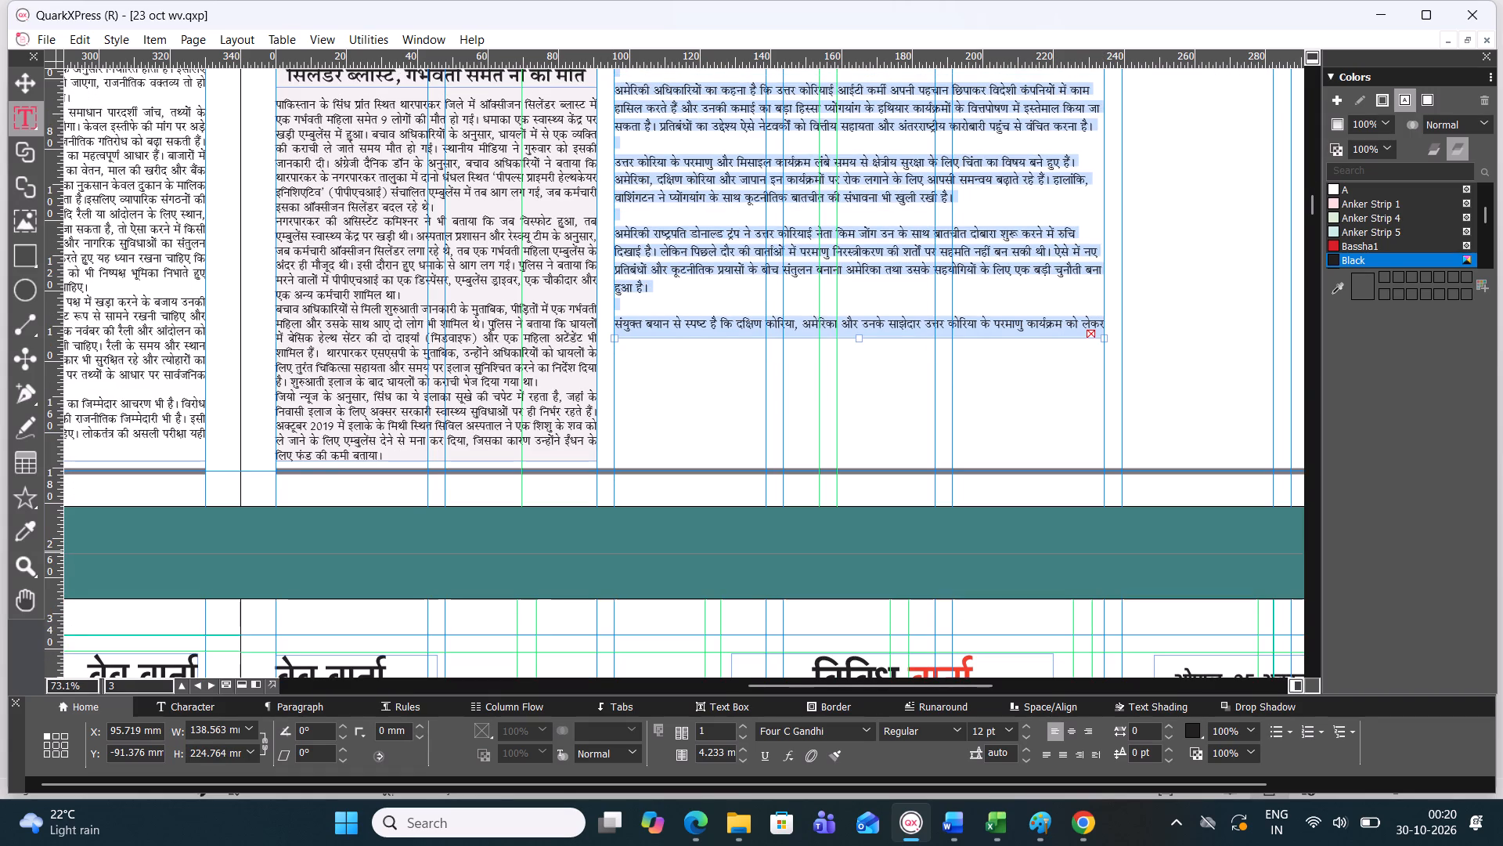
pyautogui.moveTo(859, 338); pyautogui.dragTo(870, 439)
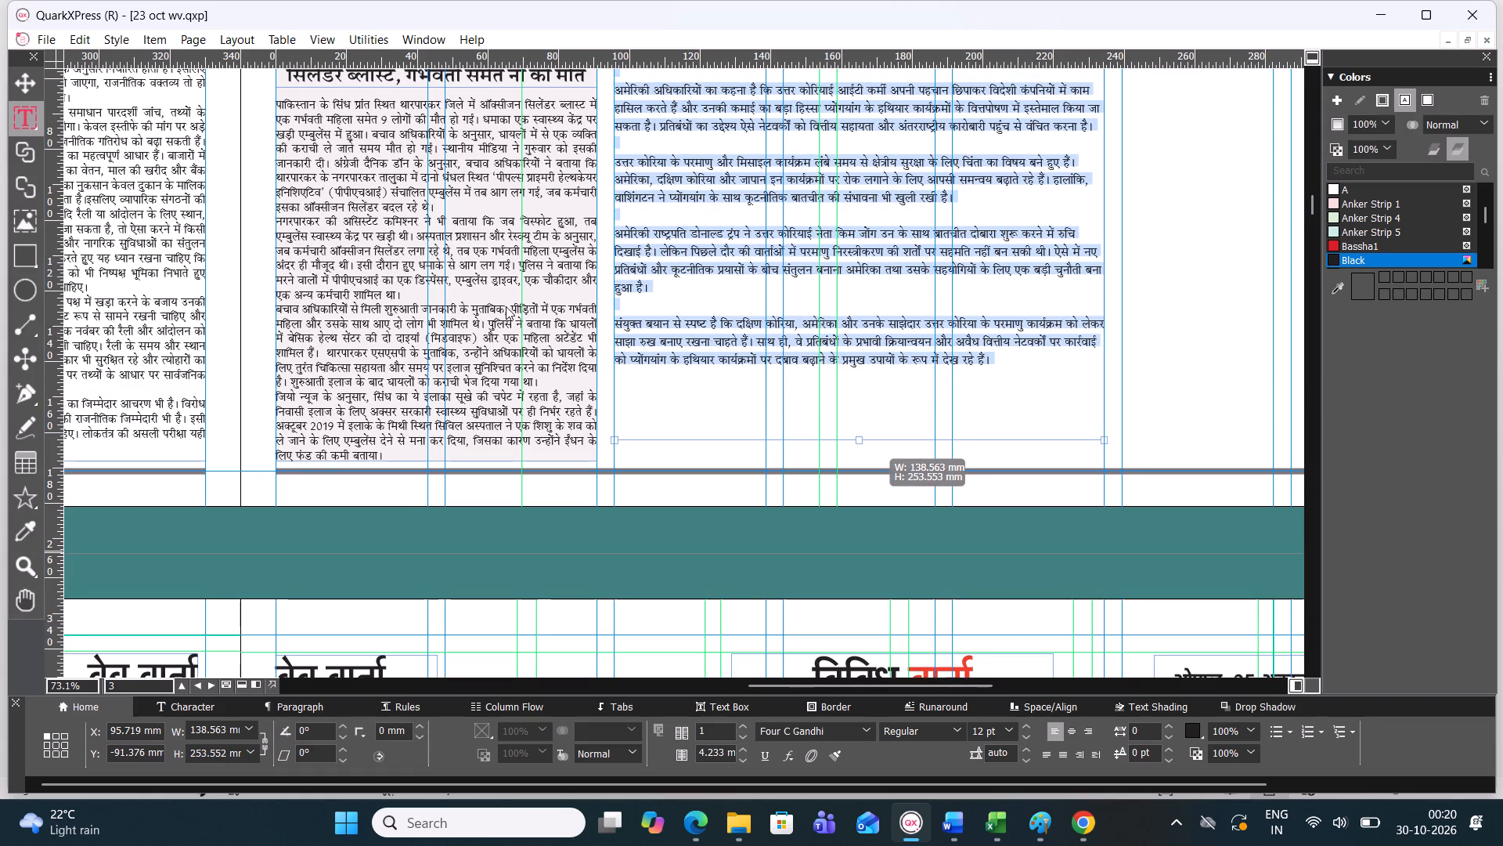
# Run the paragraphs beginning "संयुक्त बयान से स्पष्ट है" and "अमेरिकी राष्ट्रपति" onto their preceding paragraphs, separated by a space, removing the blank lines.
pyautogui.click(625, 299)
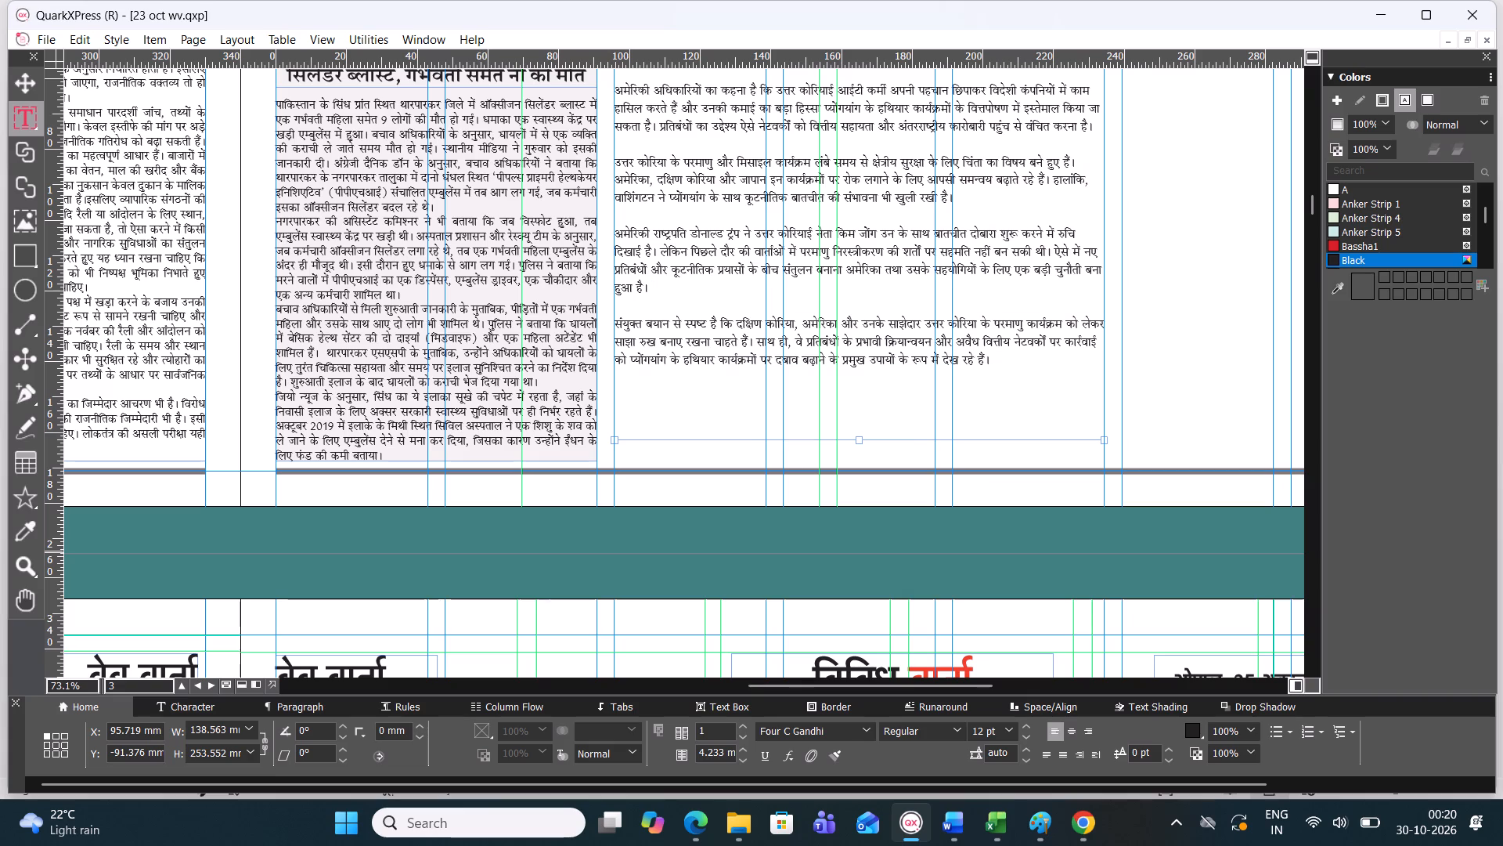
pyautogui.press('BackSpace')
pyautogui.press('BackSpace')
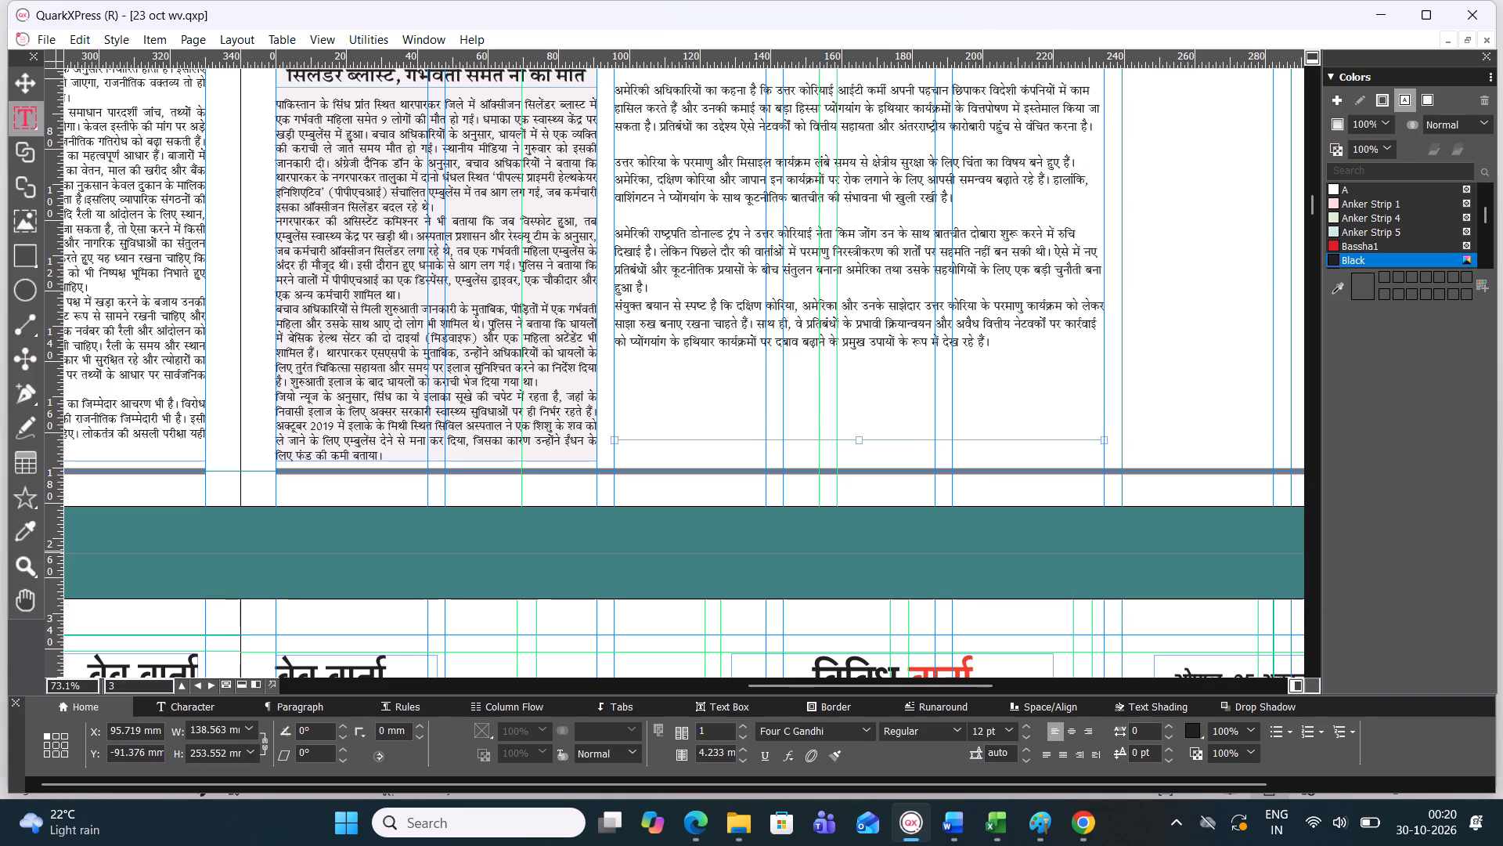
pyautogui.click(617, 305)
pyautogui.press('BackSpace')
pyautogui.press('space')
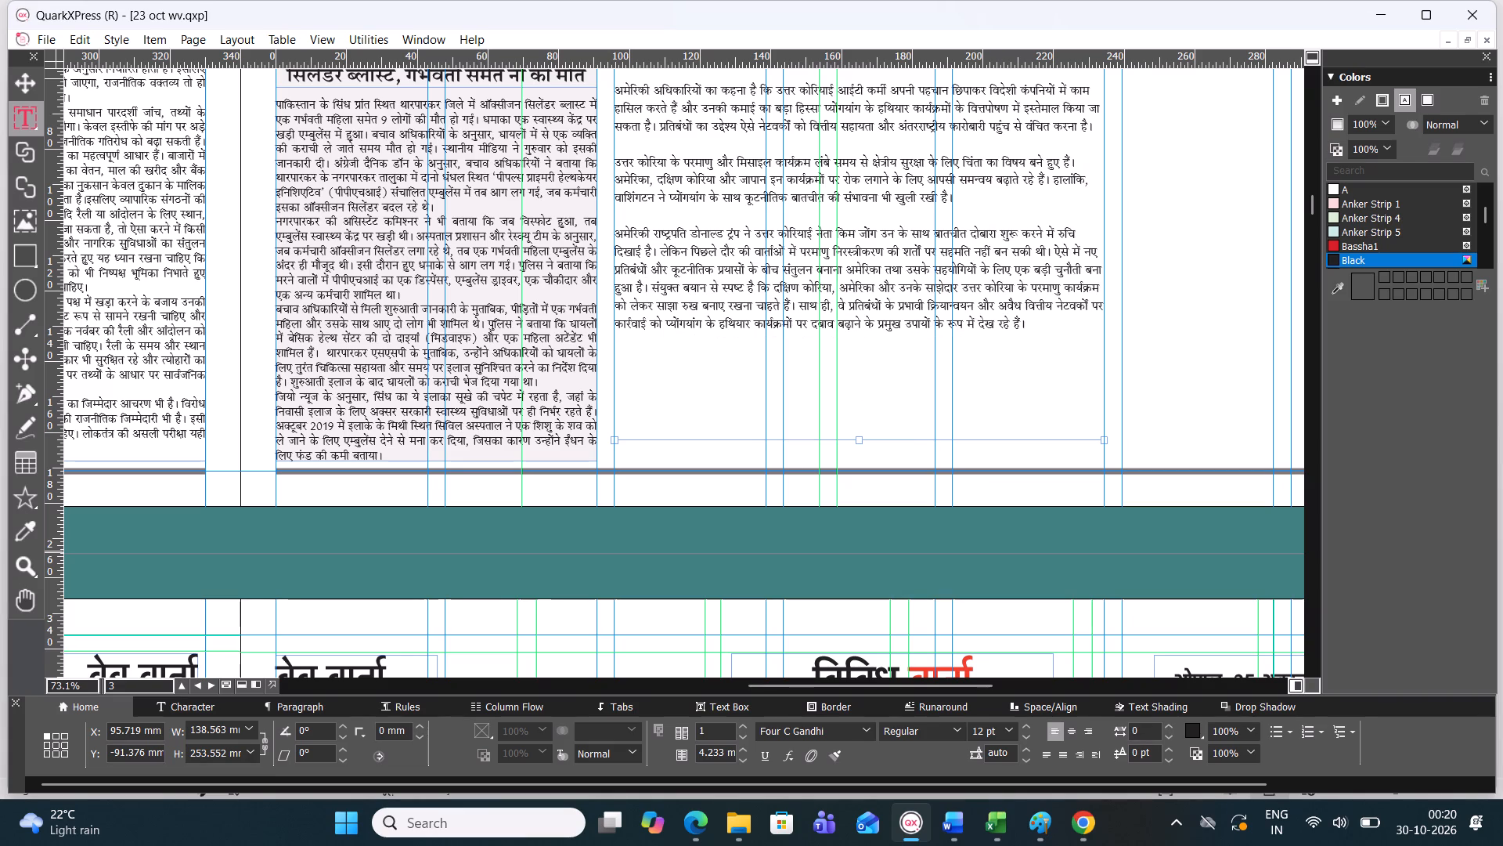
pyautogui.click(629, 214)
pyautogui.press('BackSpace')
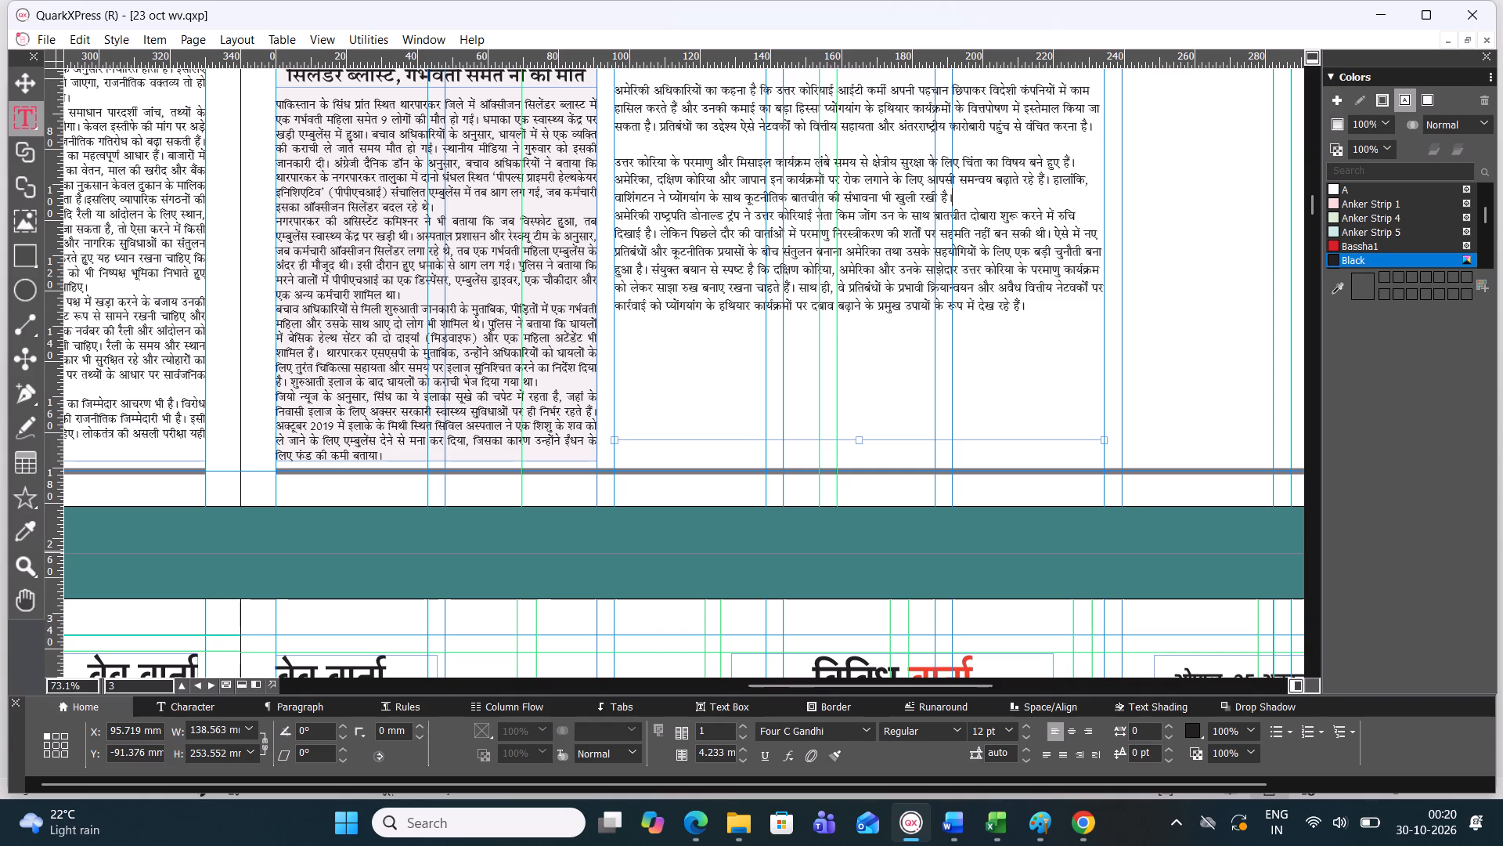
pyautogui.click(618, 212)
pyautogui.press('BackSpace')
pyautogui.press('space')
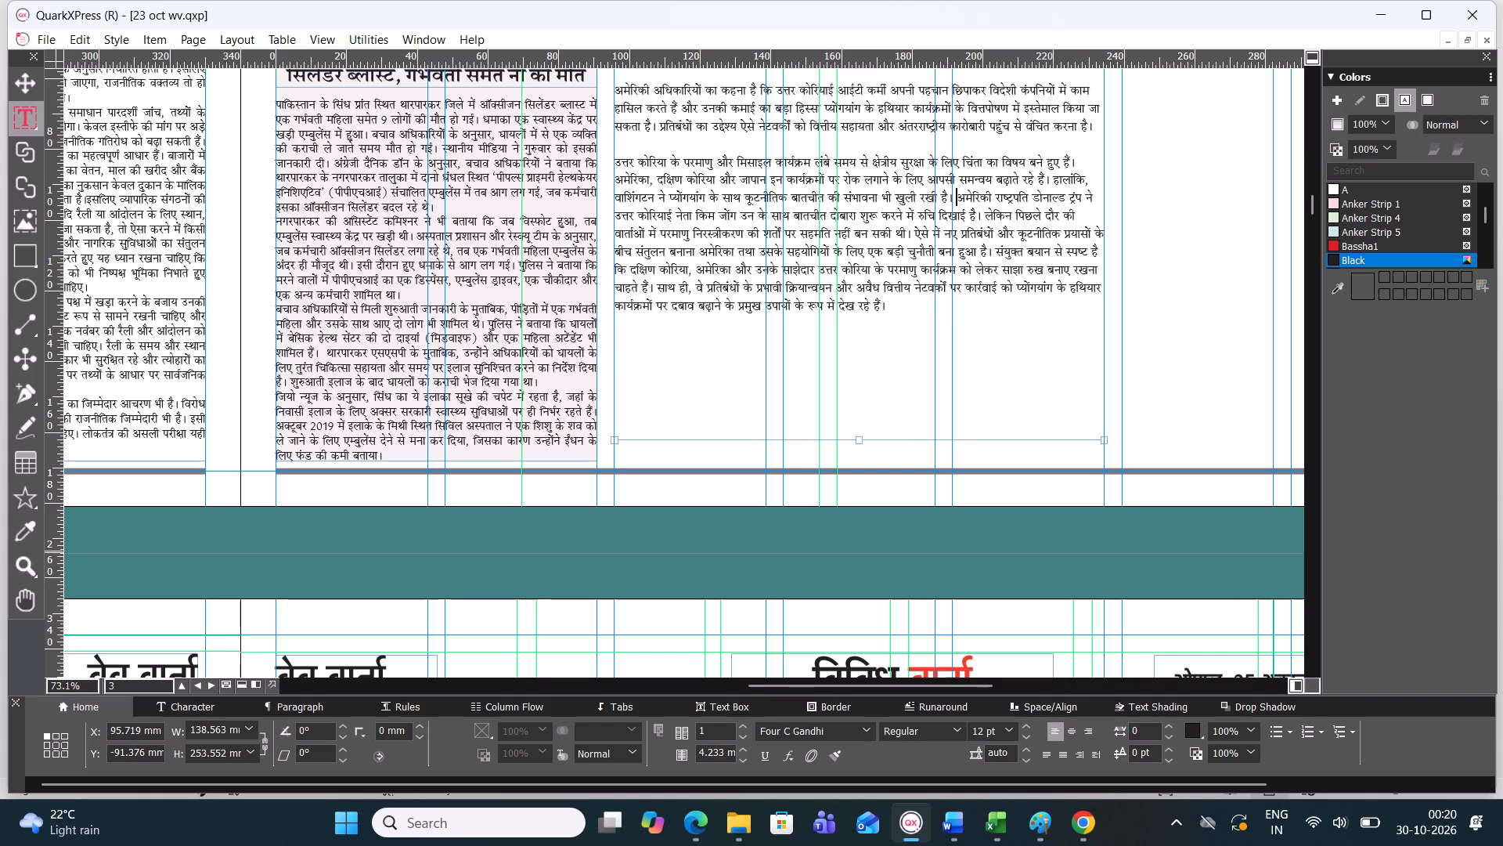
# Delete the blank line before "उत्तर कोरिया के परमाणु और मिसाइल" and run the "अमेरिकी अधिकारियों" paragraph onto the one before it with a space.
pyautogui.click(619, 144)
pyautogui.press('BackSpace')
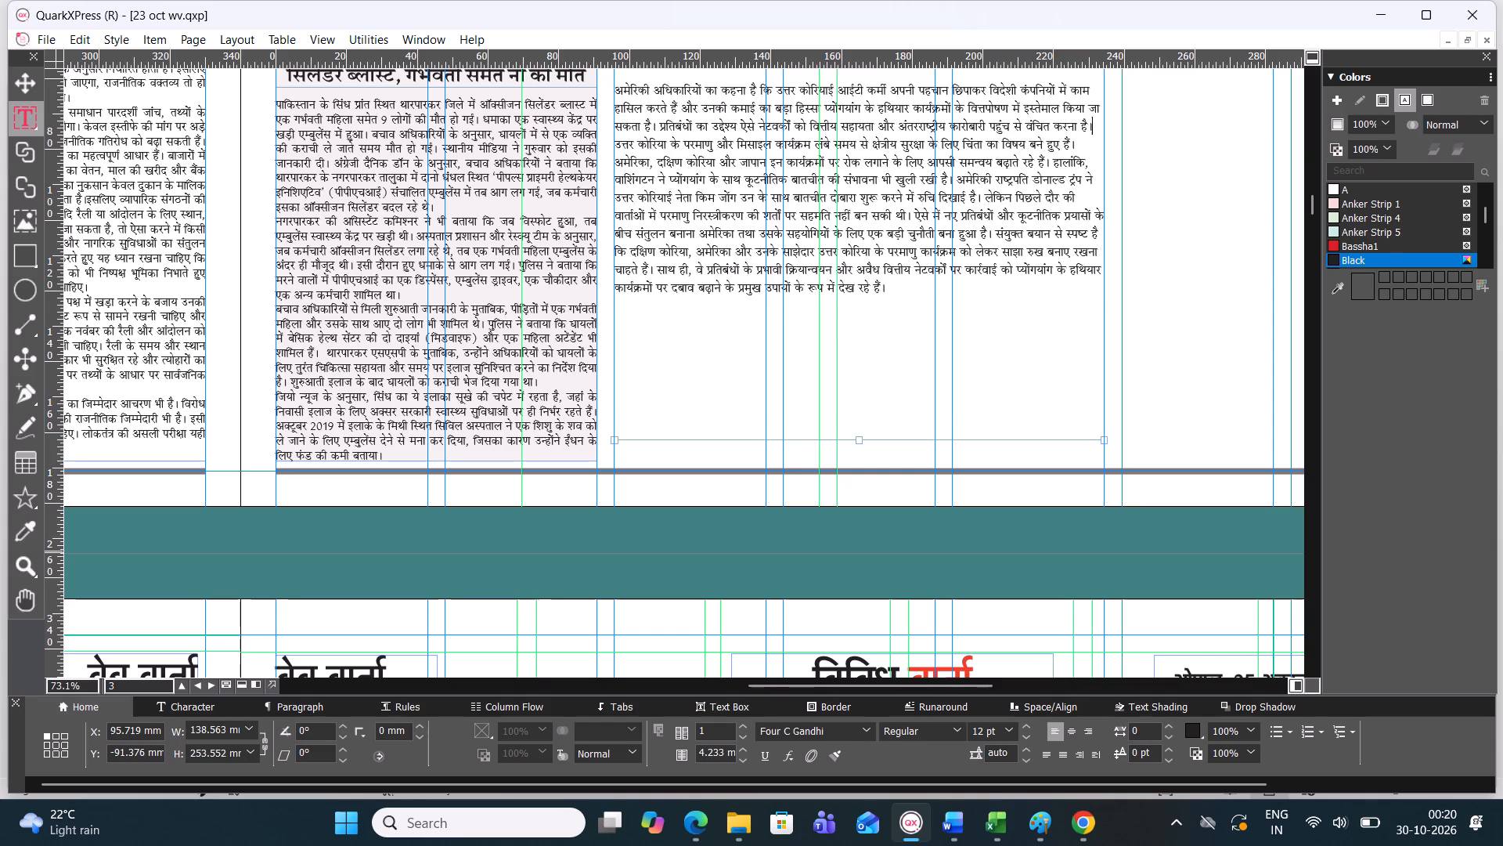
pyautogui.scroll(1, 742, 106)
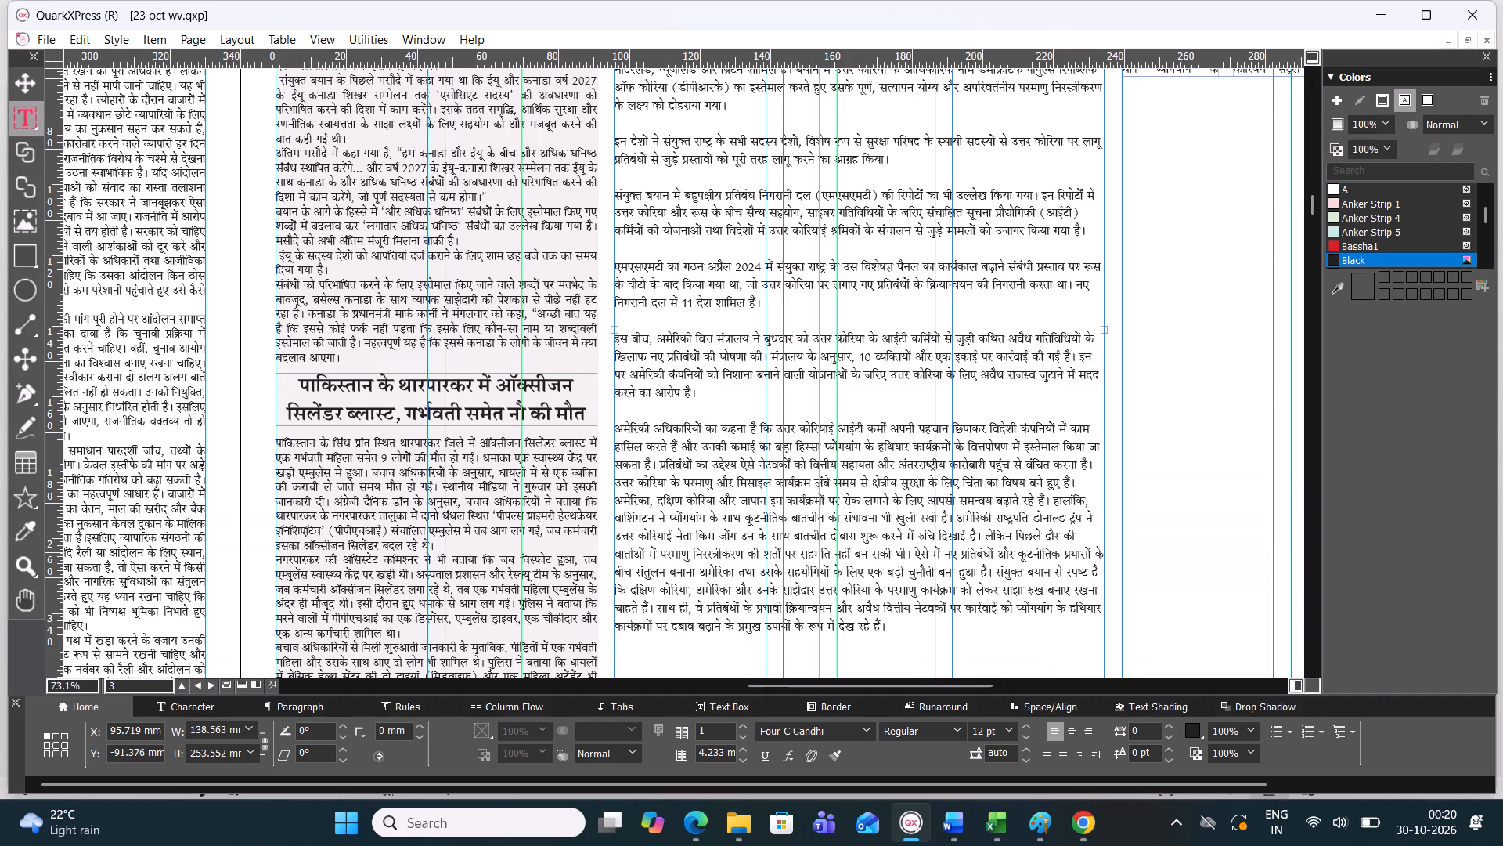
pyautogui.click(658, 412)
pyautogui.press('BackSpace')
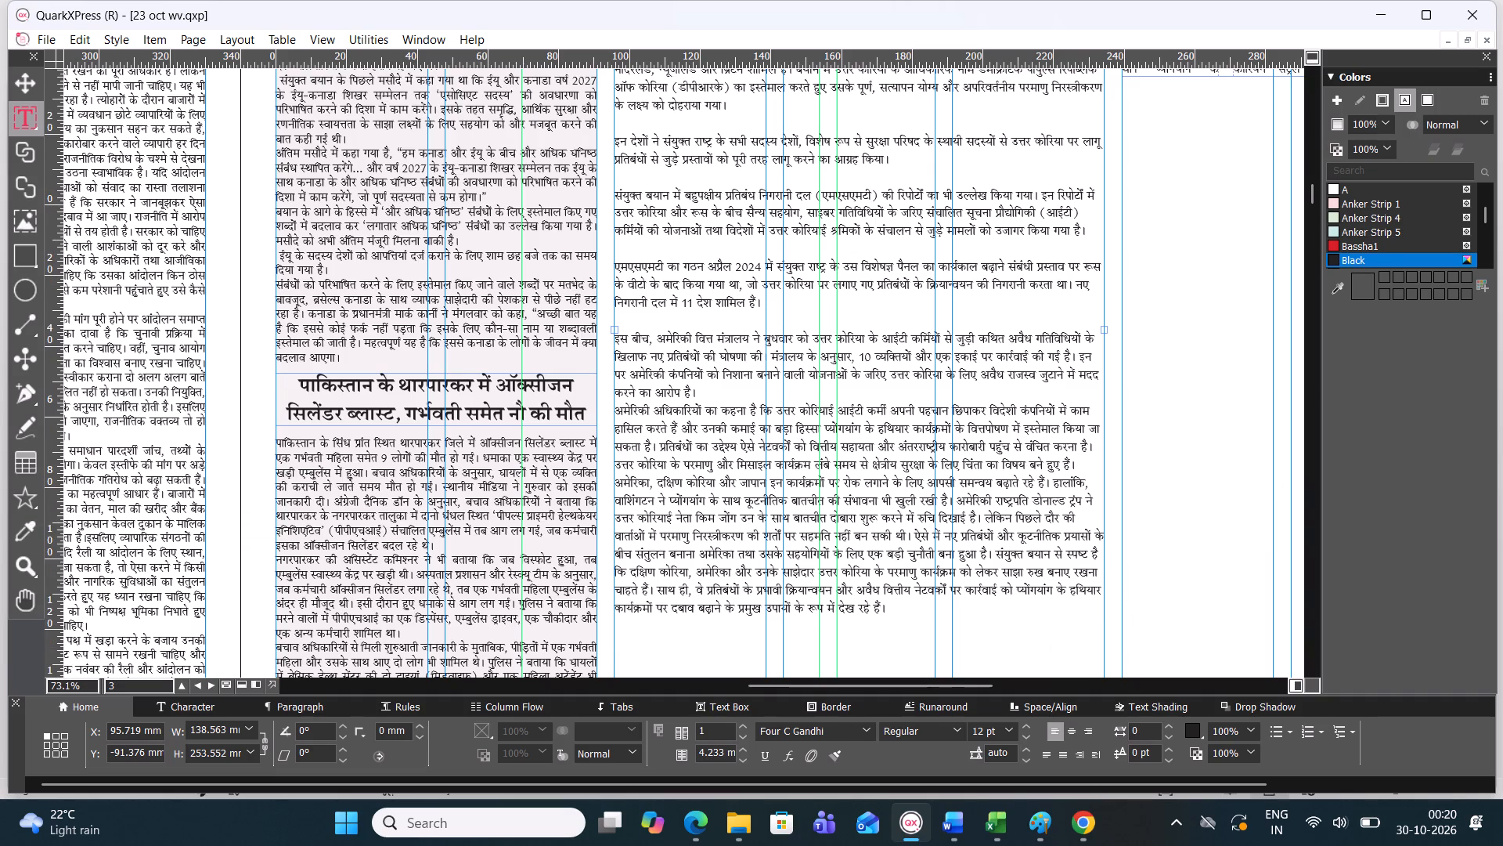
pyautogui.click(616, 408)
pyautogui.press('BackSpace')
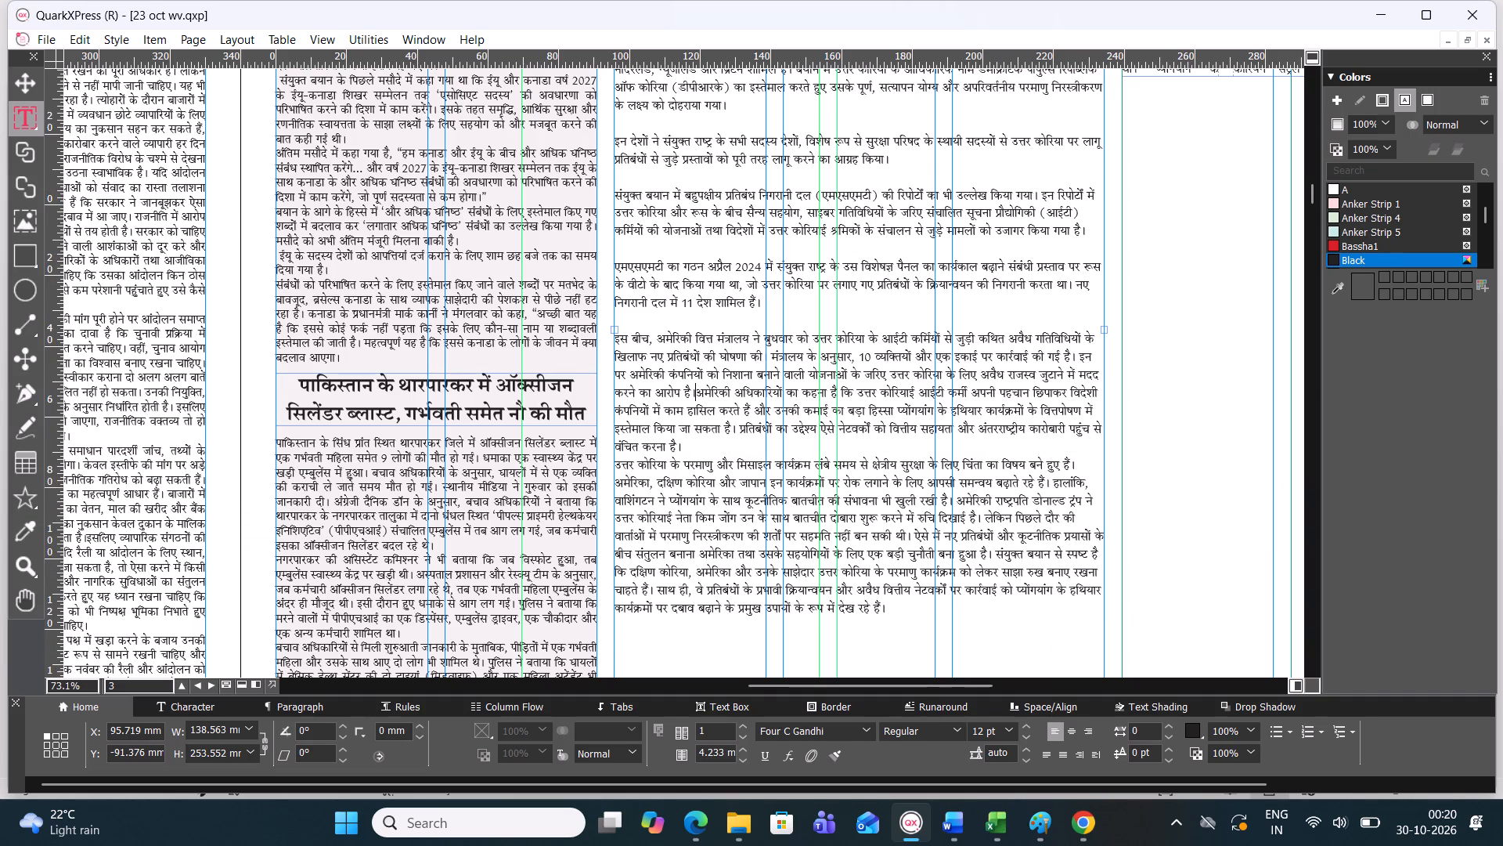
pyautogui.press('space')
# Run the "इस बीच" paragraph onto the preceding one with a space, and delete the blank line before the "एमएसएमटी" paragraph.
pyautogui.click(647, 325)
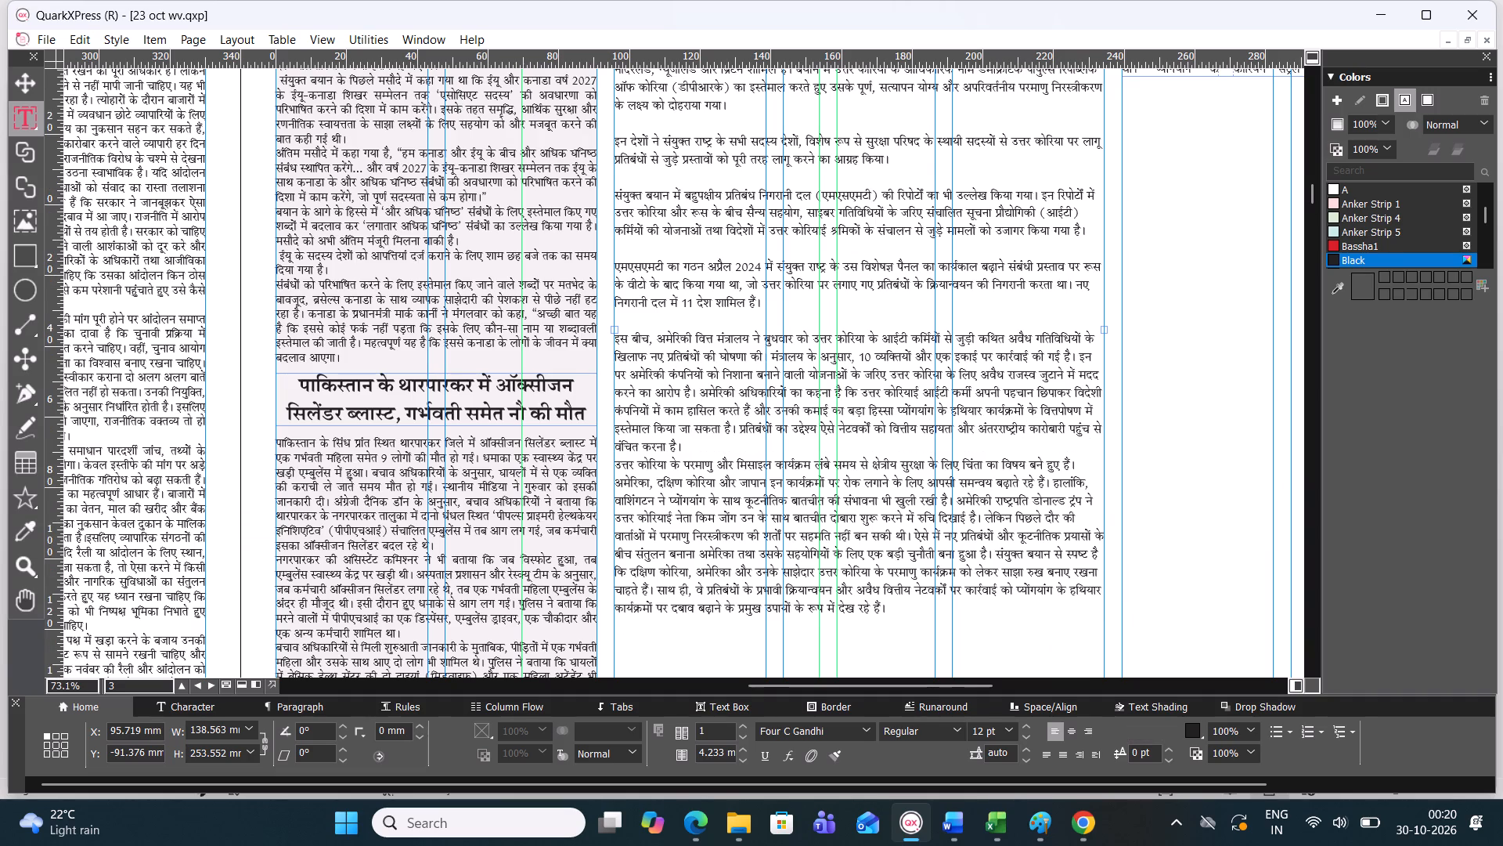
pyautogui.press('BackSpace')
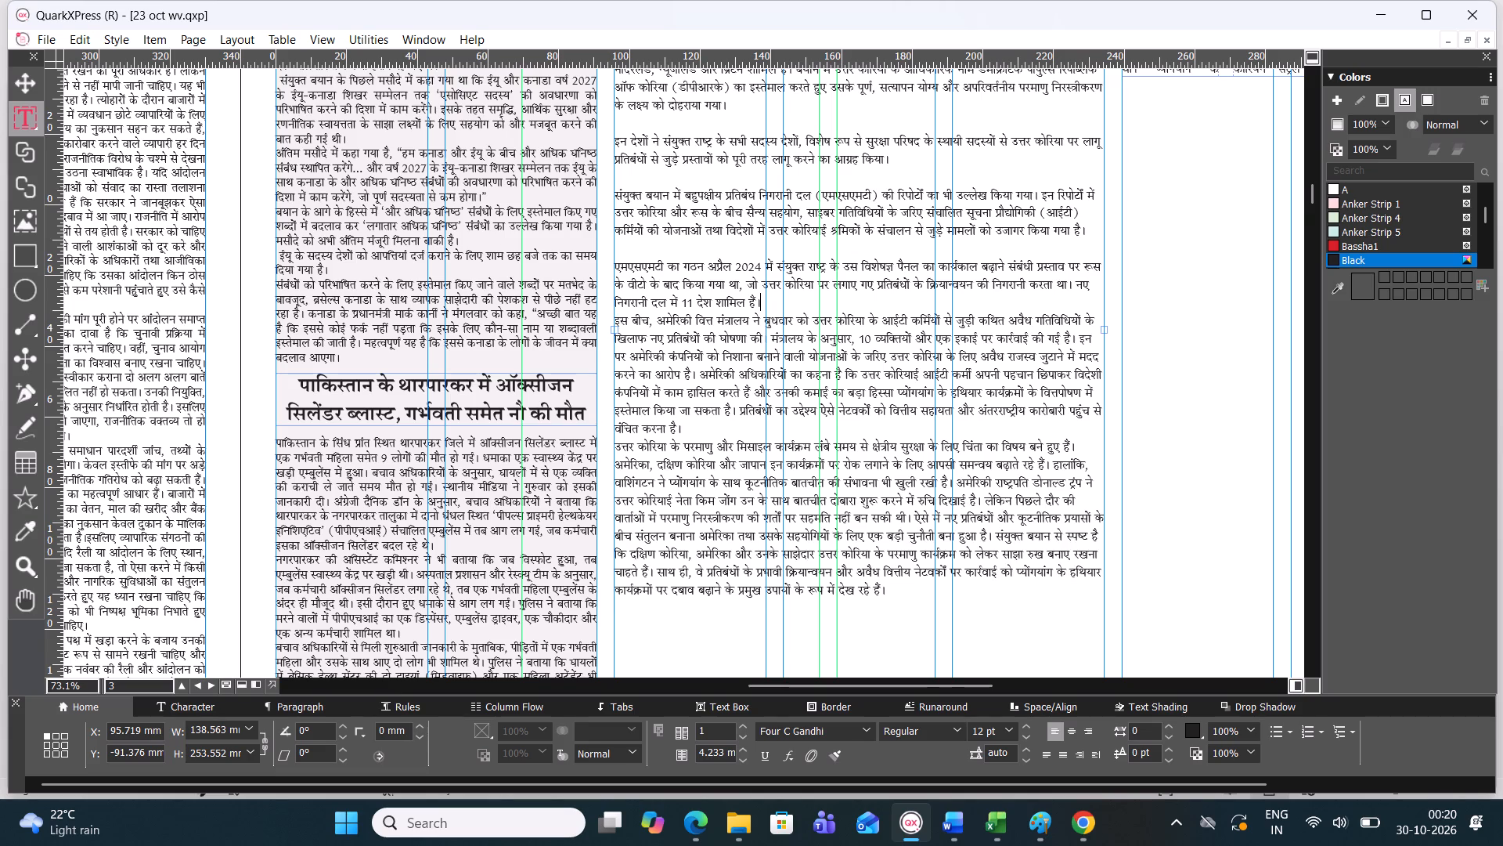
pyautogui.click(618, 321)
pyautogui.press('Left')
pyautogui.press('BackSpace')
pyautogui.press('space')
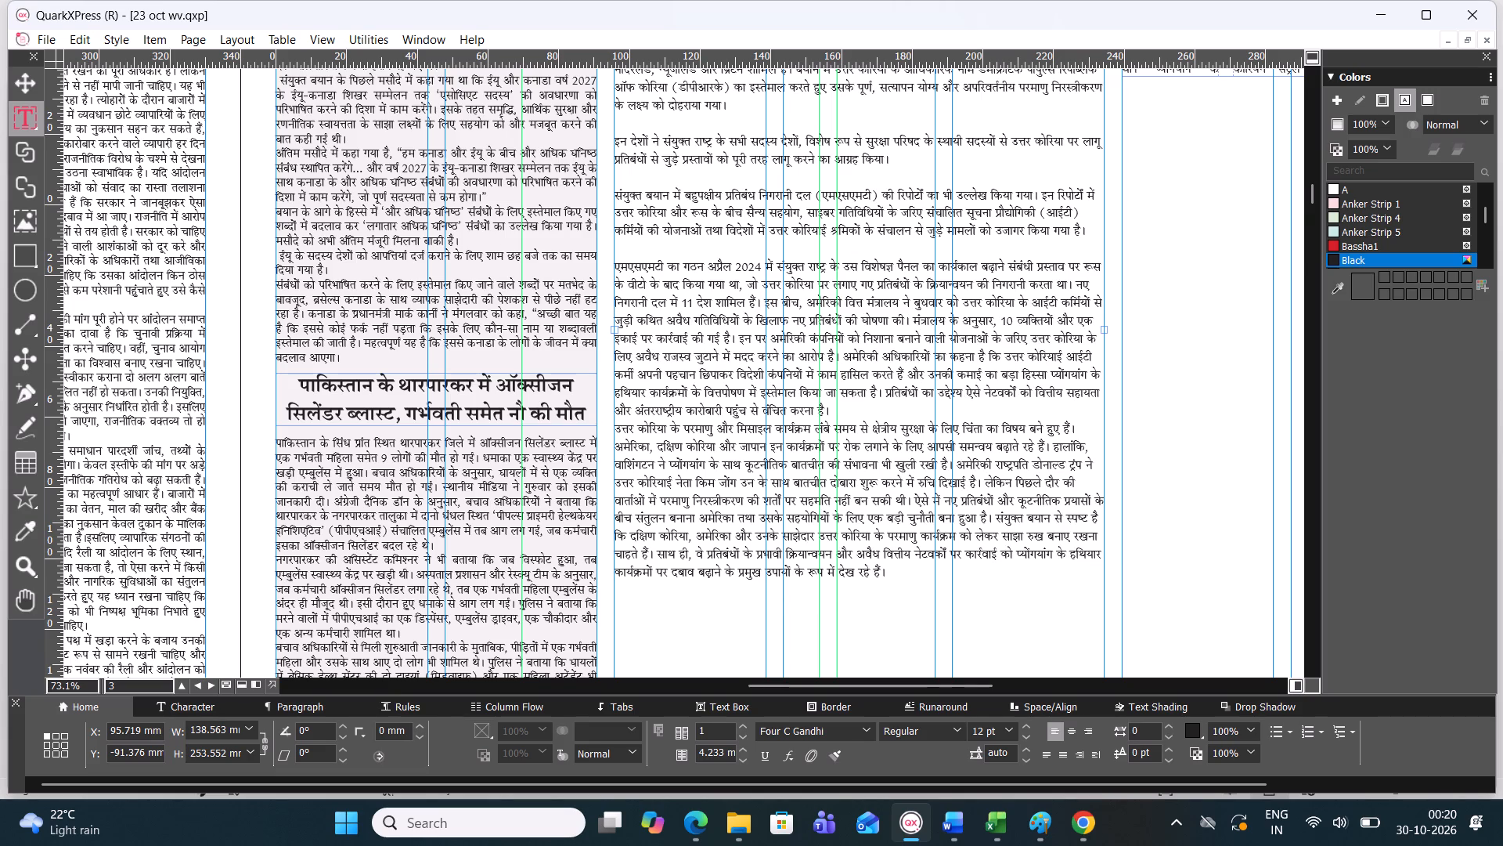
pyautogui.click(648, 243)
pyautogui.press('BackSpace')
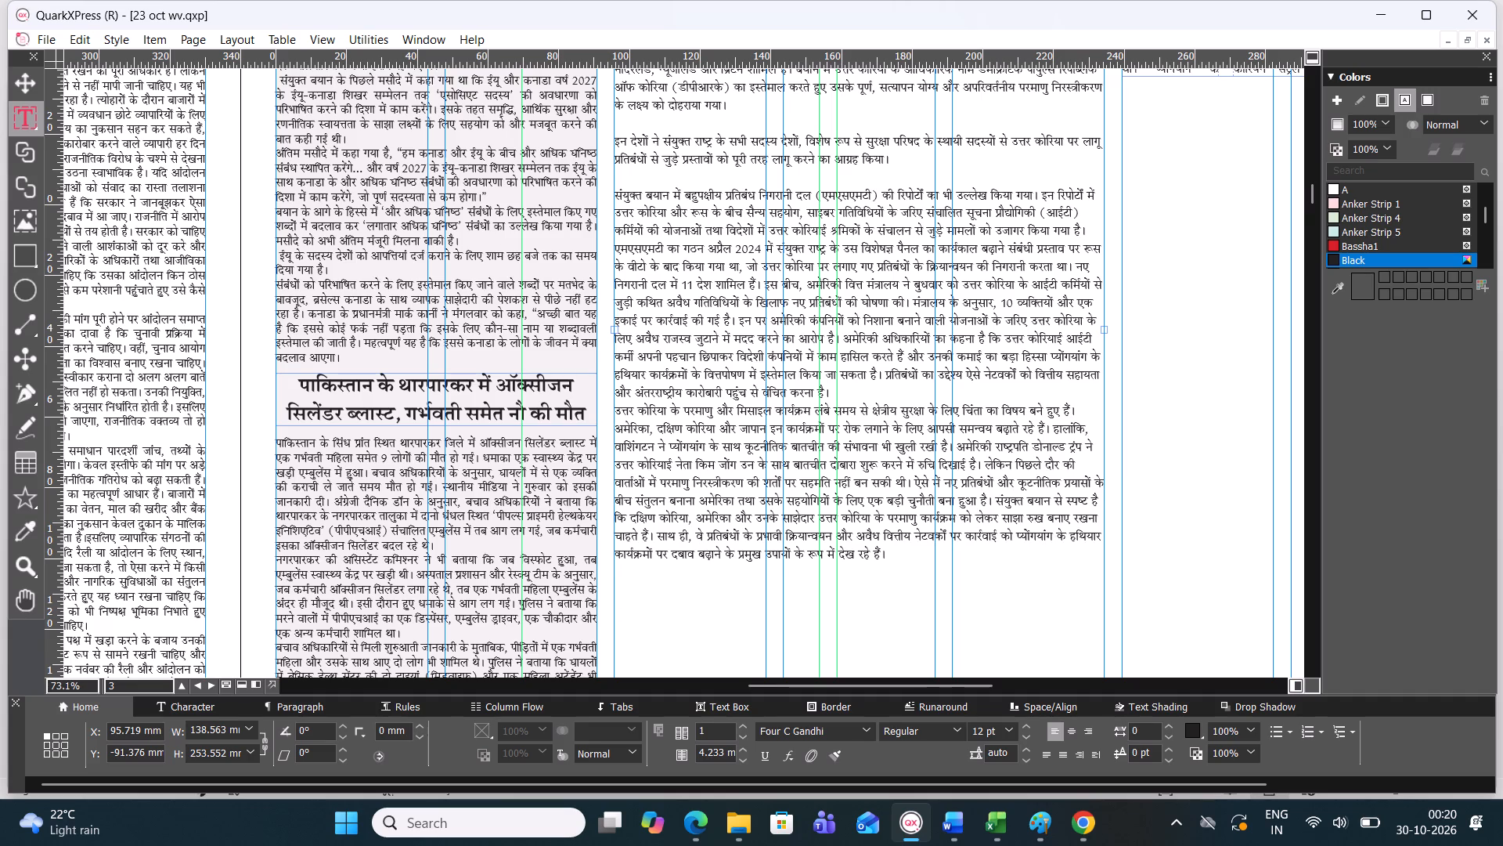
# Run the "संयुक्त बयान में बहुपक्षीय" paragraph onto the preceding one with a space, removing the blank line between them.
pyautogui.click(632, 177)
pyautogui.press('BackSpace')
pyautogui.click(616, 173)
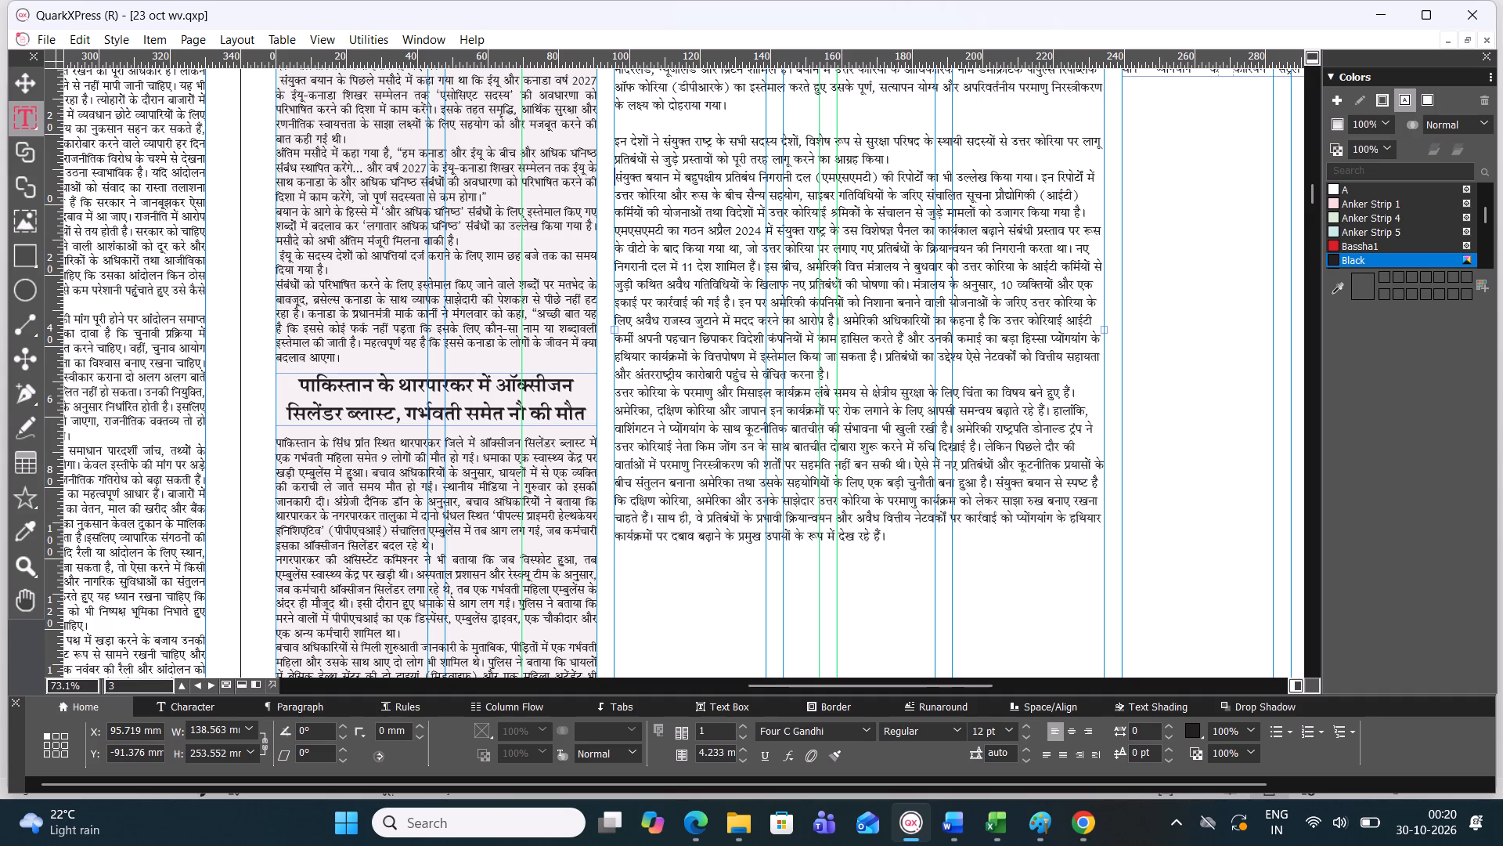
pyautogui.press('BackSpace')
pyautogui.press('space')
# Delete the blank line before the paragraph beginning "इन देशों ने संयुक्त राष्ट्र".
pyautogui.scroll(1, 629, 168)
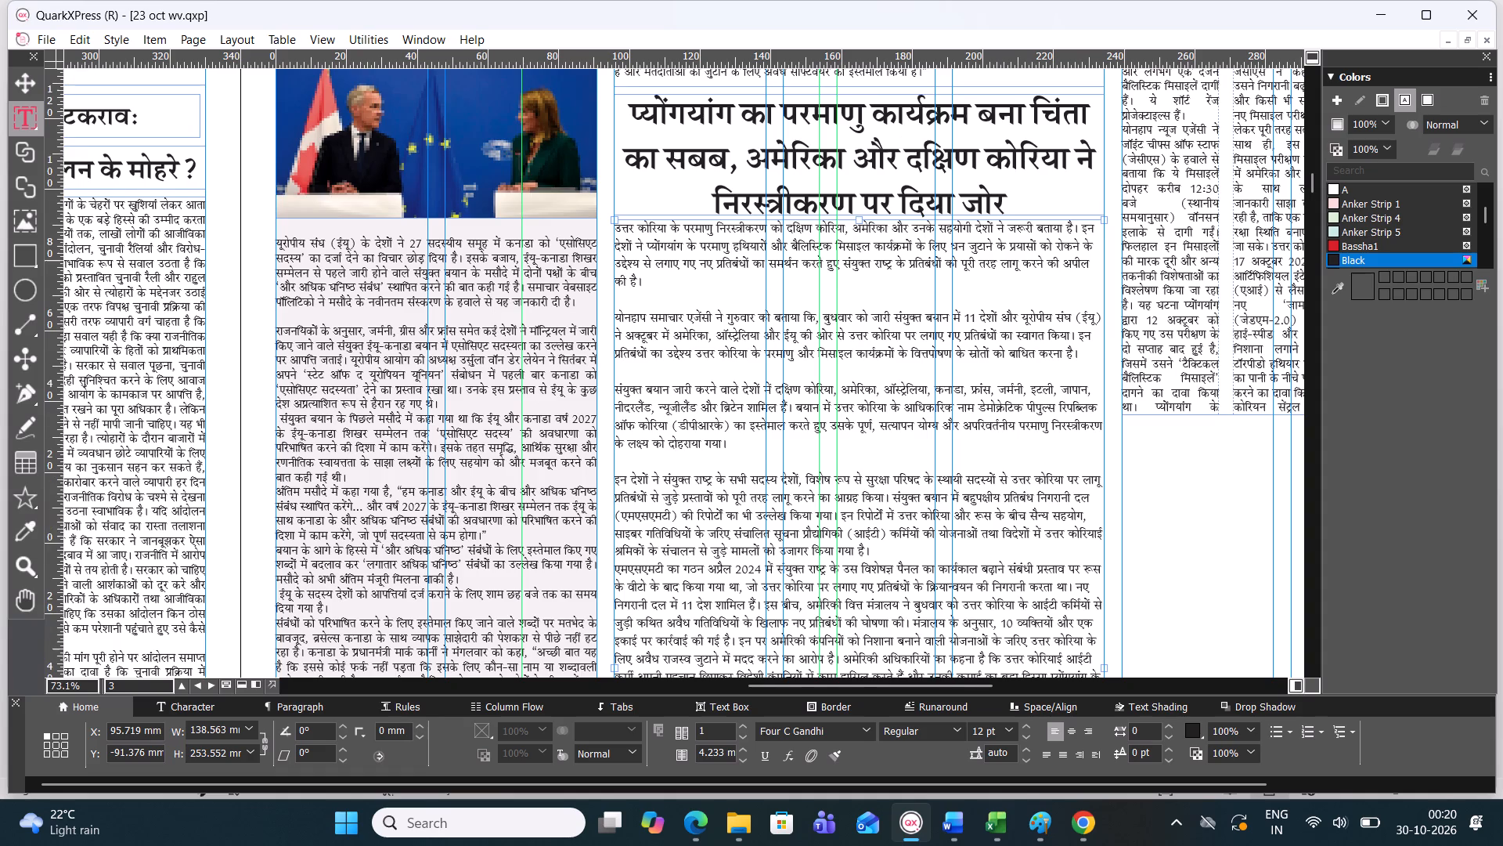
pyautogui.scroll(-1, 629, 168)
pyautogui.scroll(1, 629, 168)
pyautogui.click(659, 456)
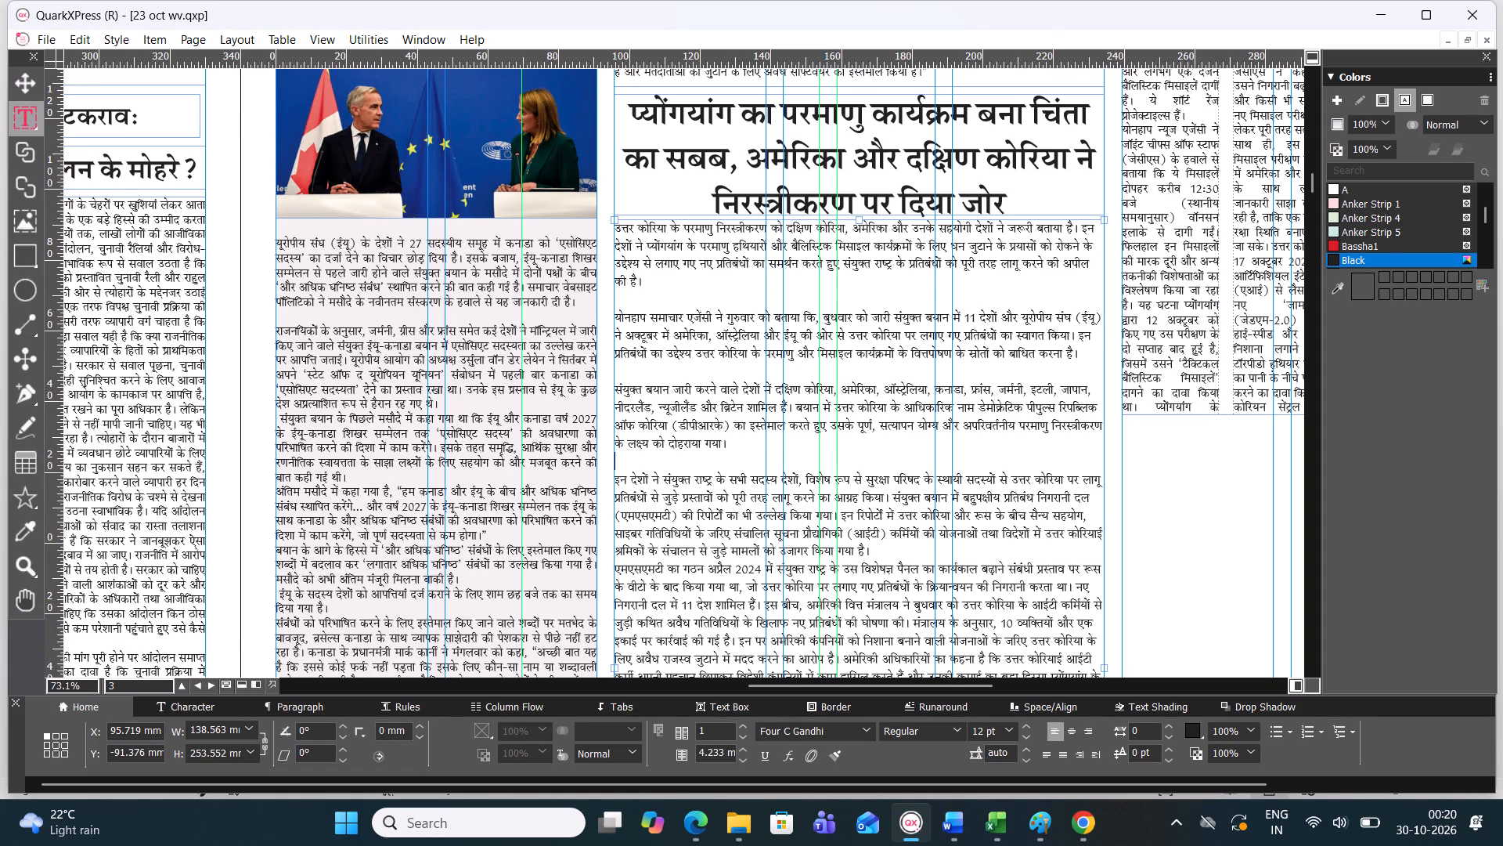
pyautogui.press('BackSpace')
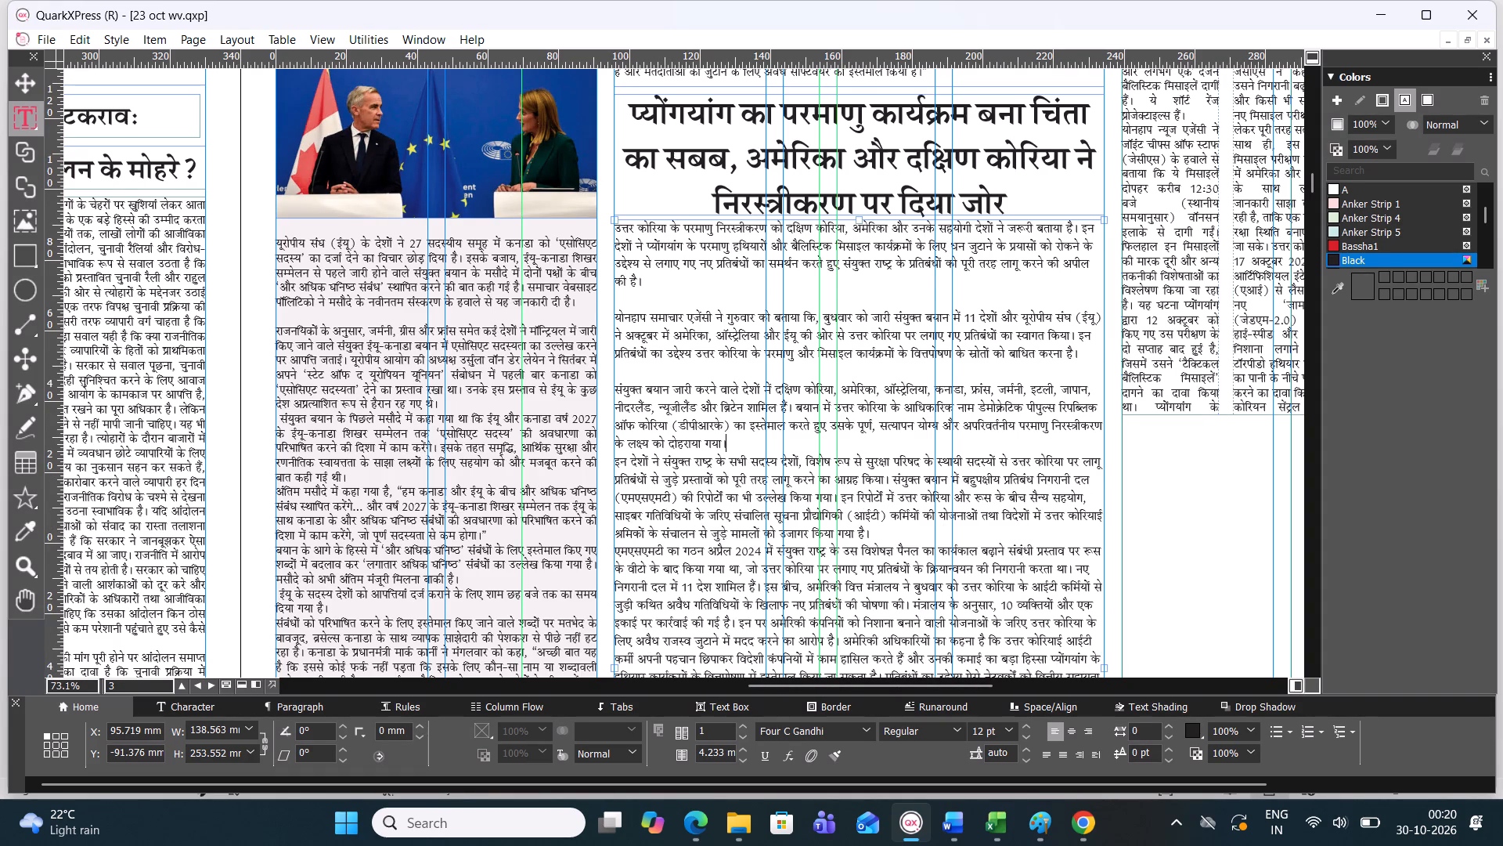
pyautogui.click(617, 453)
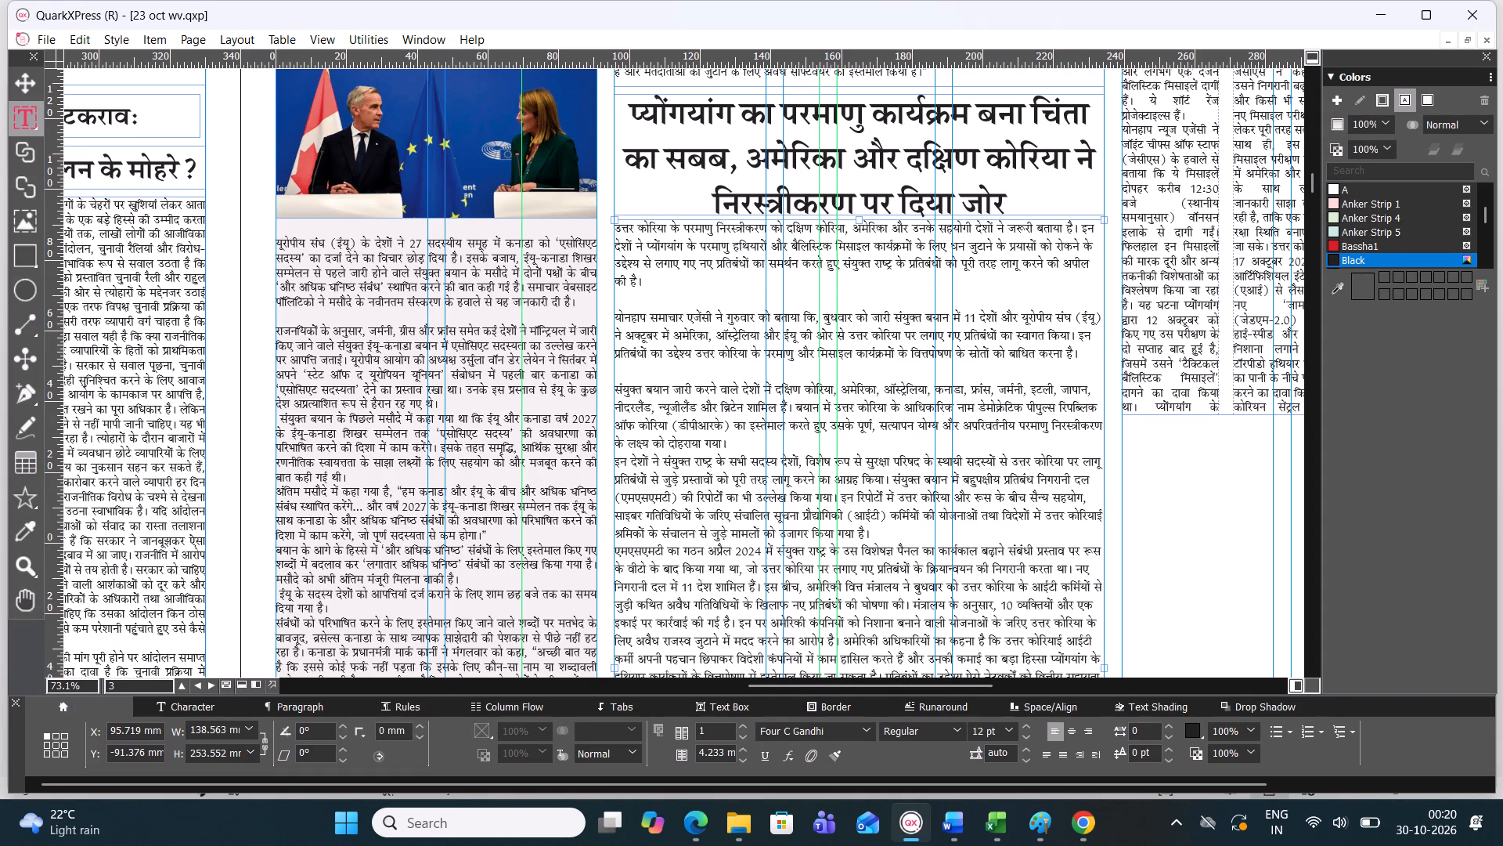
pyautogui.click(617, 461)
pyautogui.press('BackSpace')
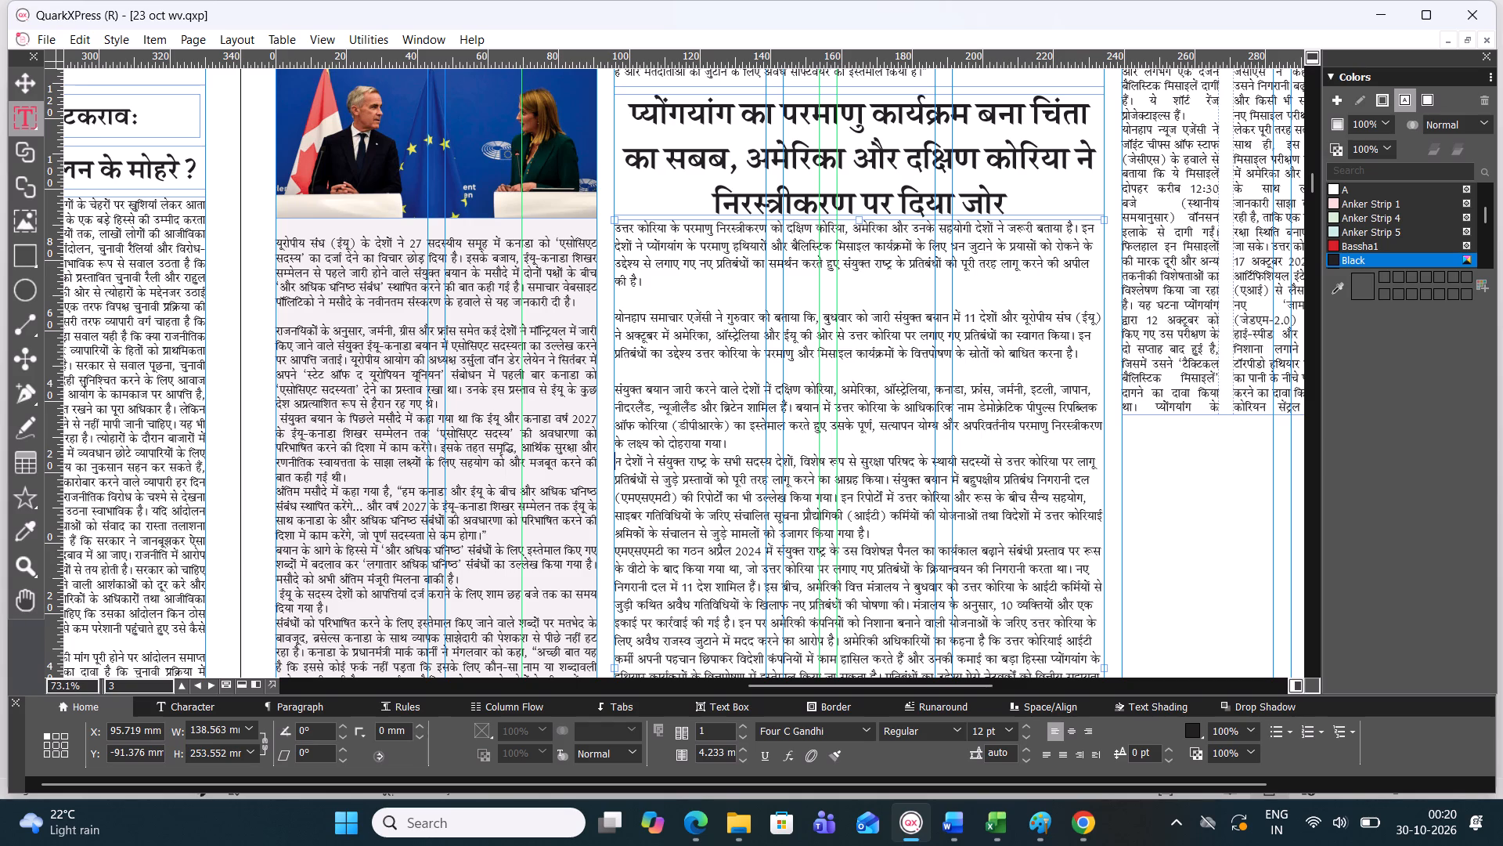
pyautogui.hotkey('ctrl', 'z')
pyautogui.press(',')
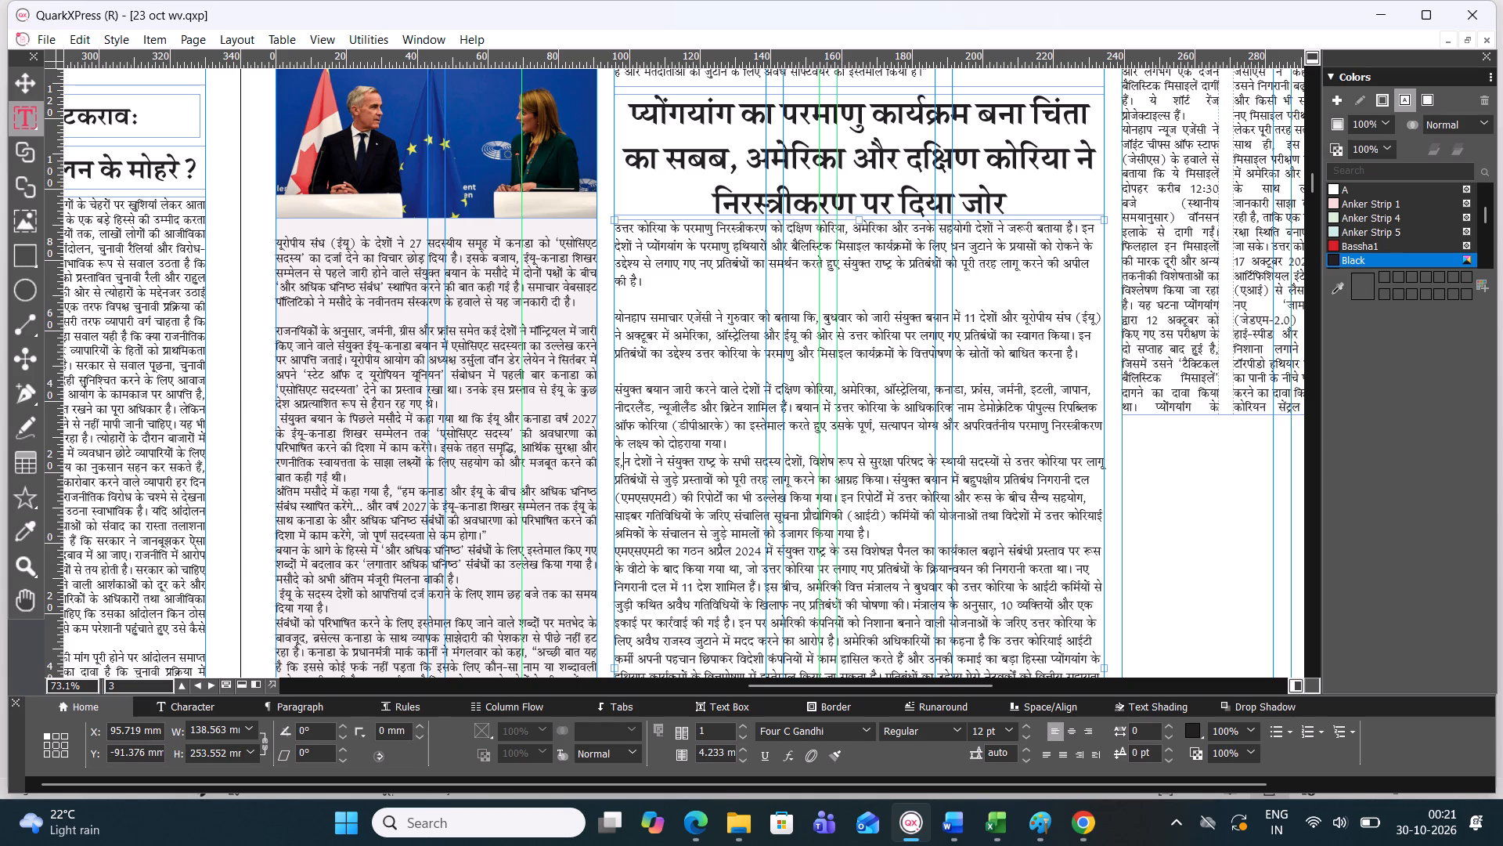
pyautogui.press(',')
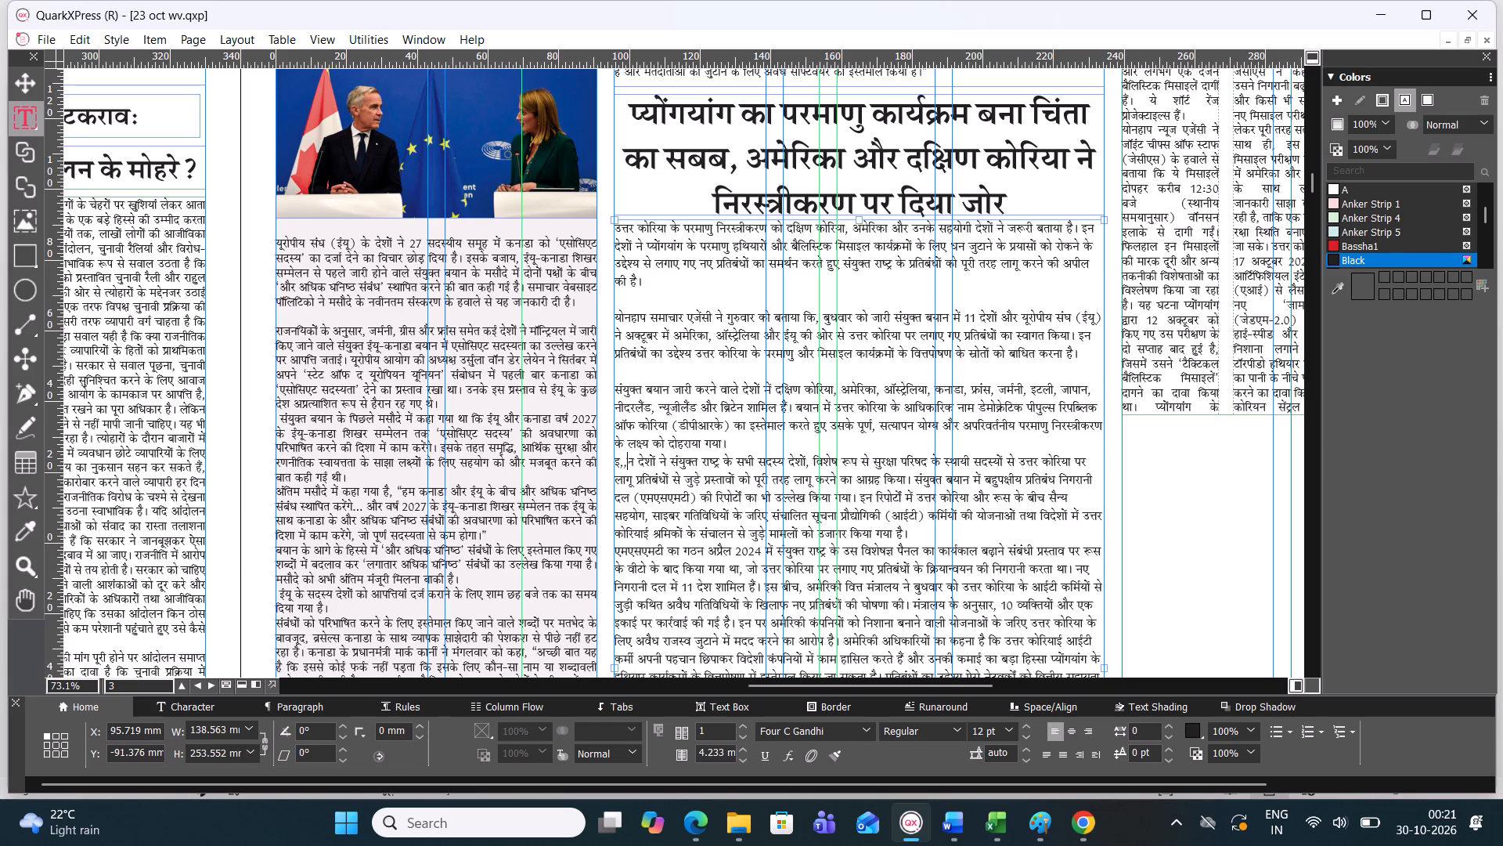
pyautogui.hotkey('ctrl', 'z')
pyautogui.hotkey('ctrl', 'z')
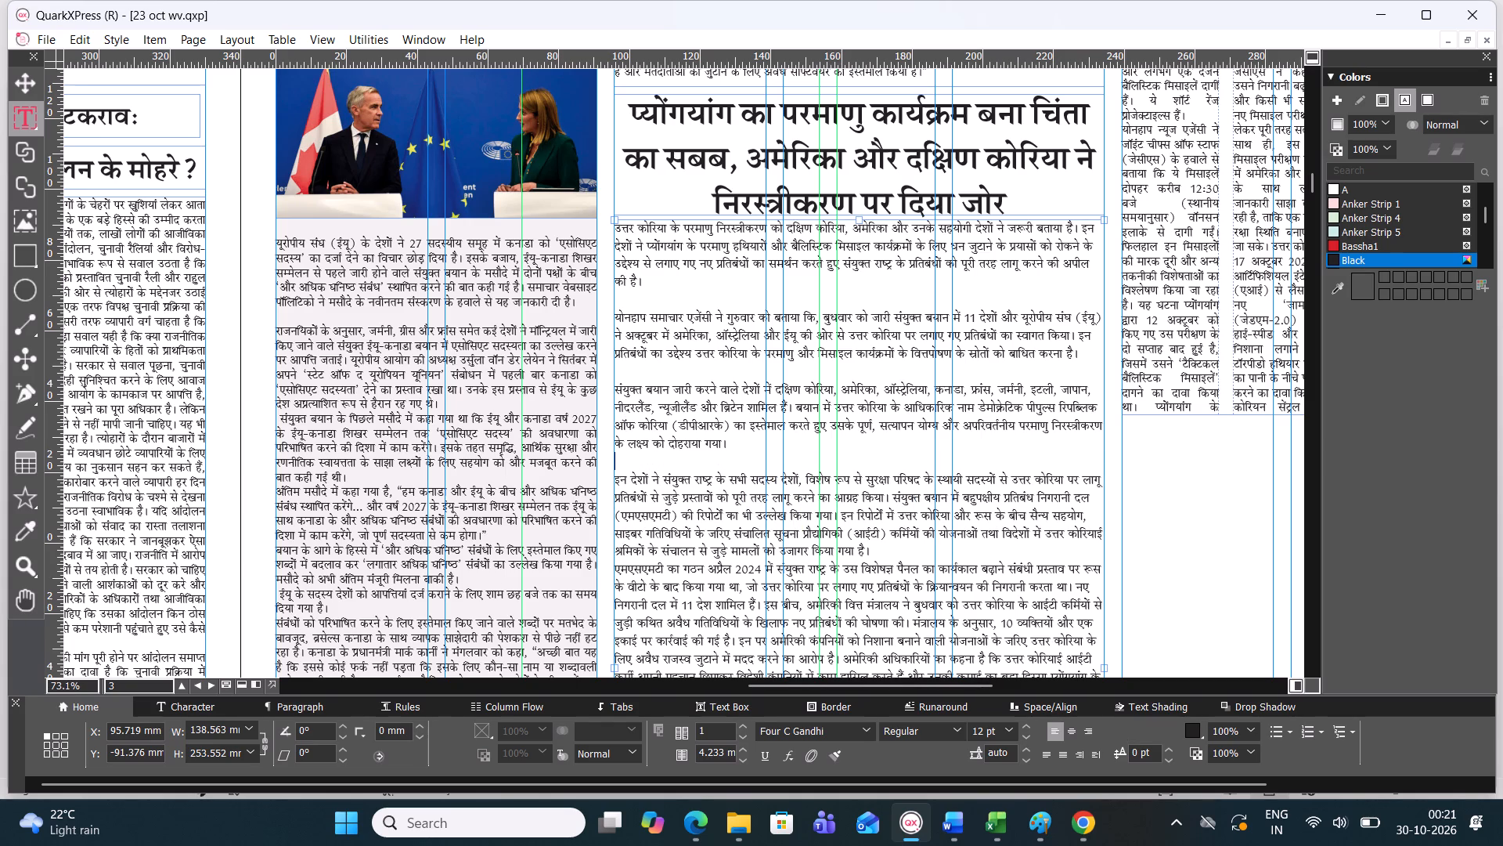
# Run the "इन देशों ने संयुक्त राष्ट्र" paragraph onto the preceding one with a space, removing the blank line between them.
pyautogui.click(619, 475)
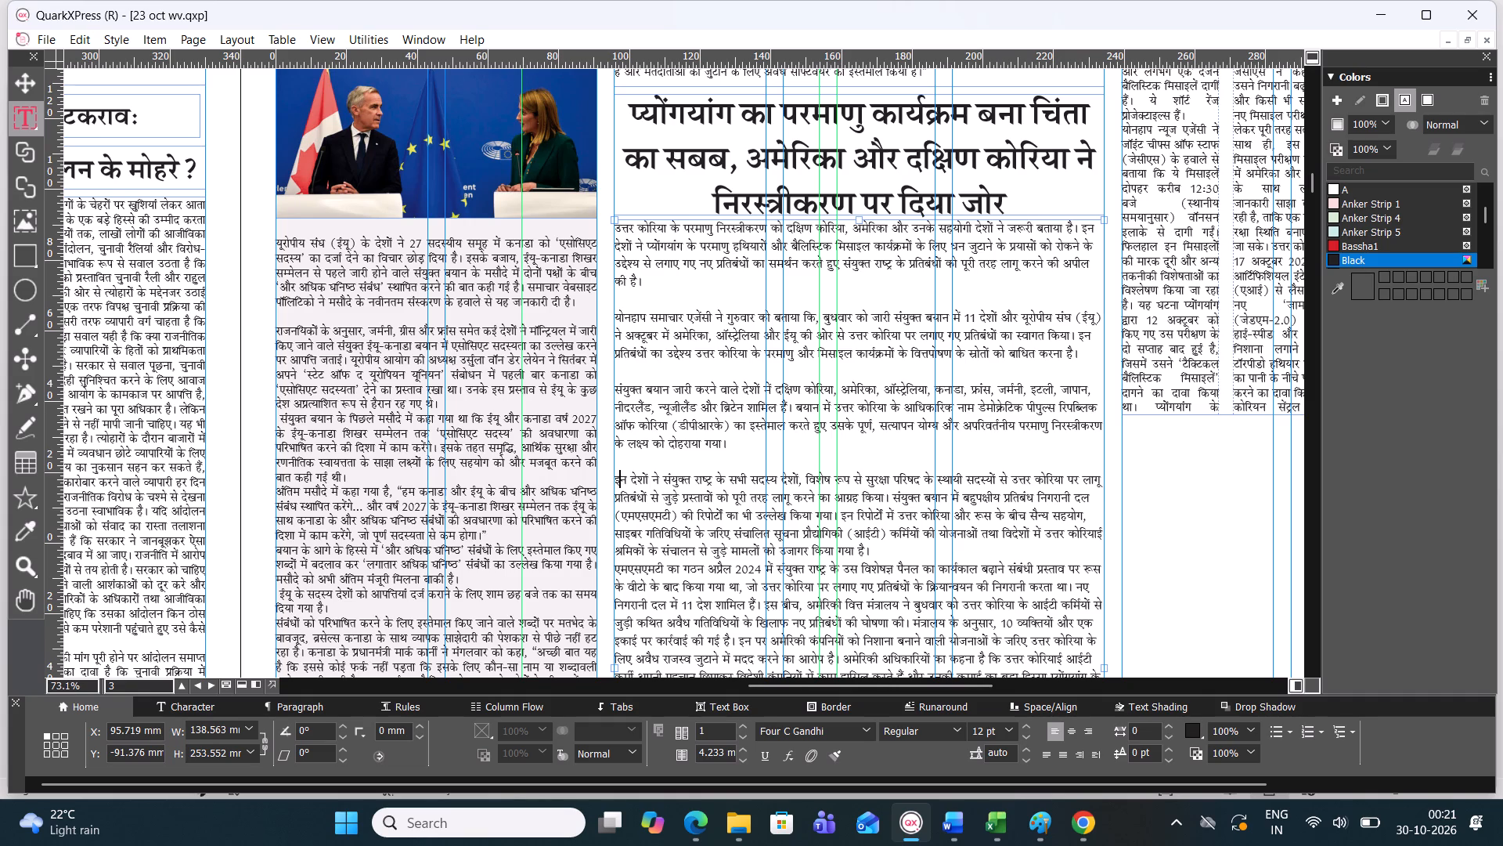
pyautogui.press(',')
pyautogui.press('BackSpace')
pyautogui.press('Left')
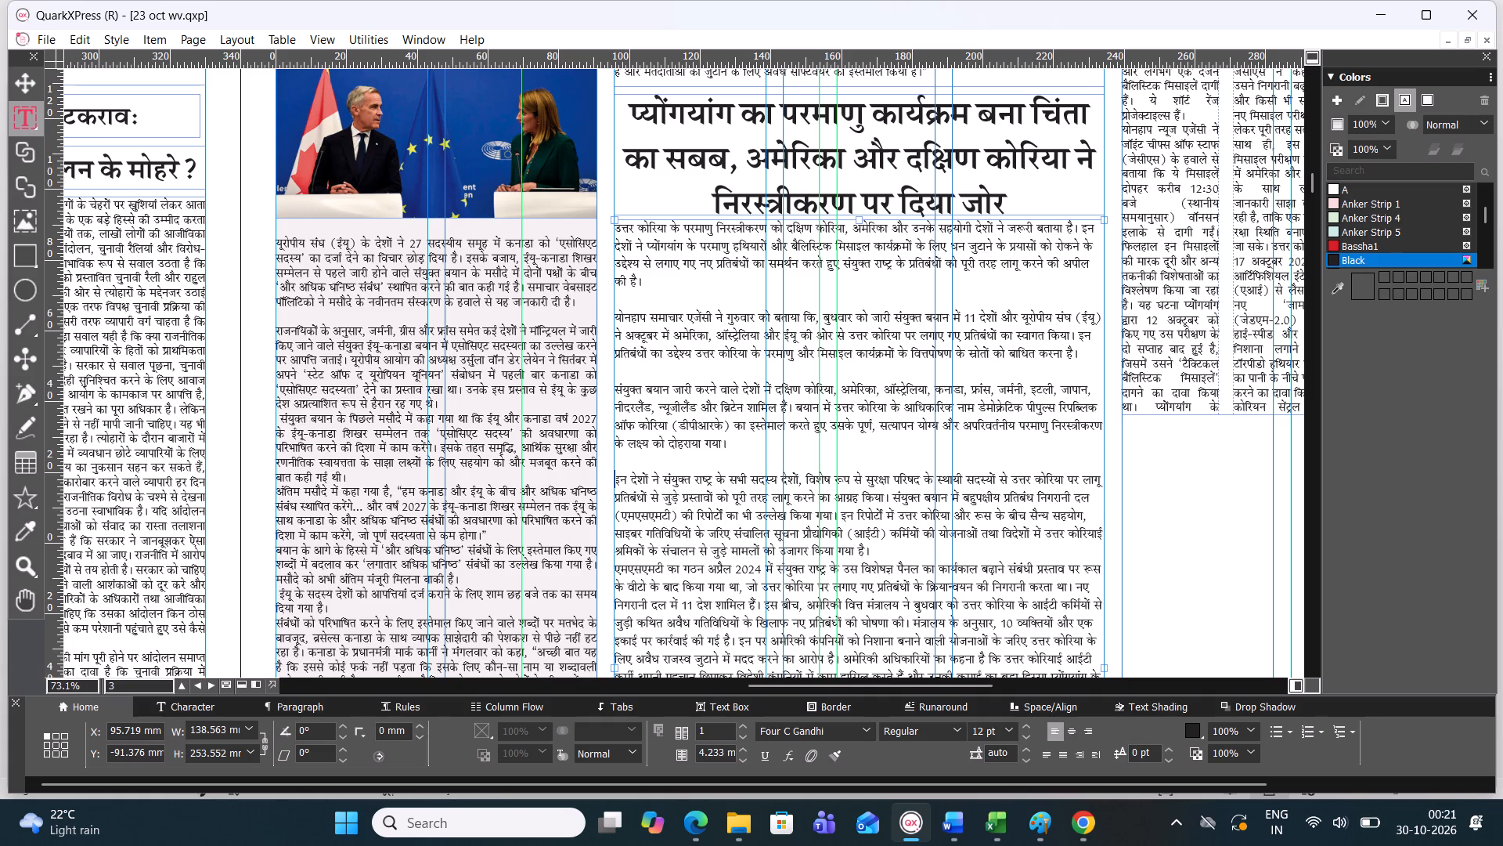
pyautogui.press('BackSpace')
pyautogui.press('space')
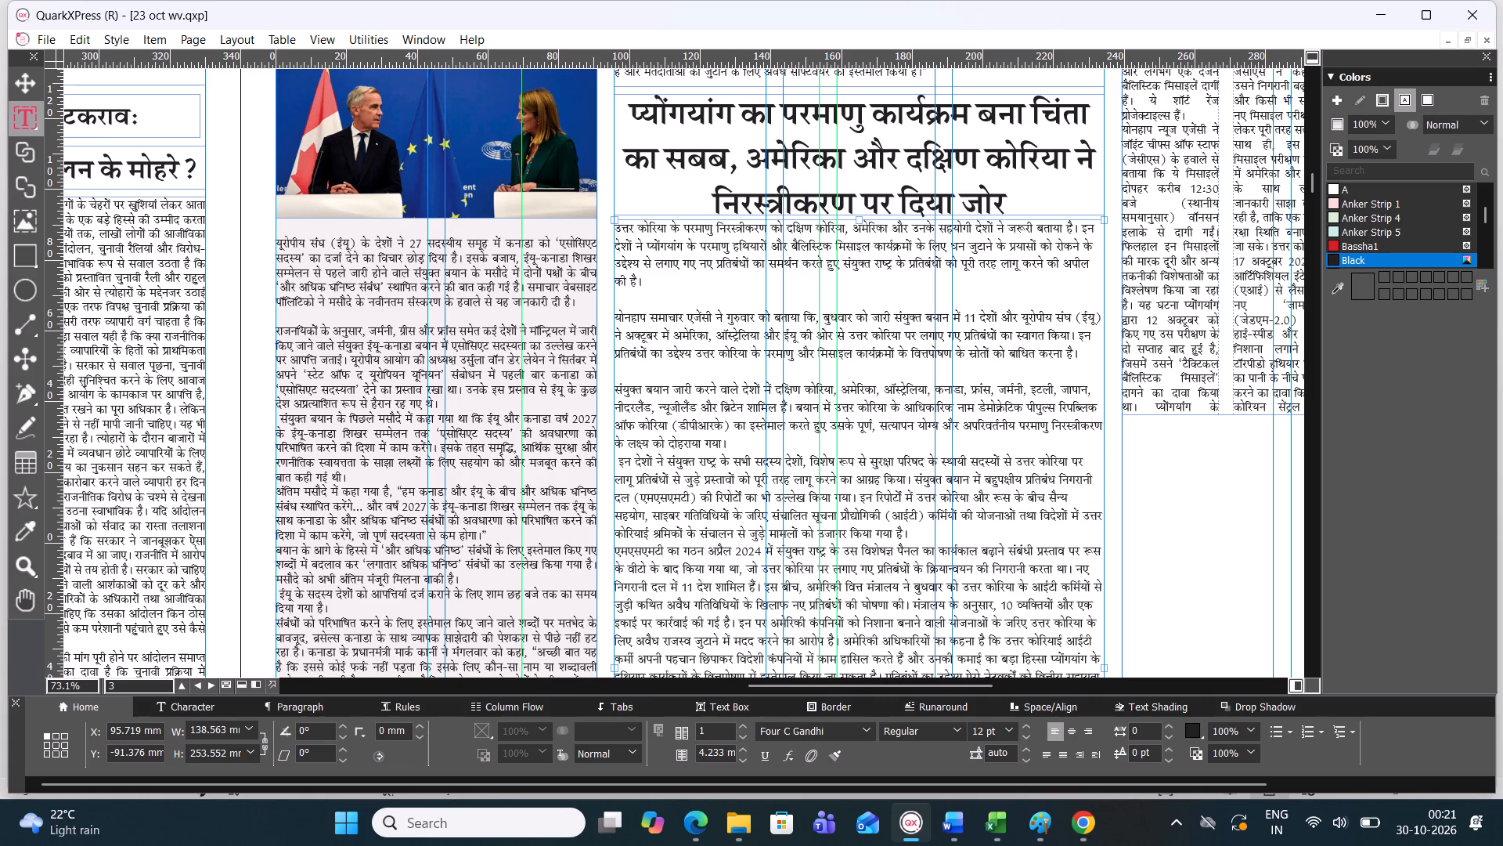
pyautogui.press('BackSpace')
pyautogui.press('BackSpace')
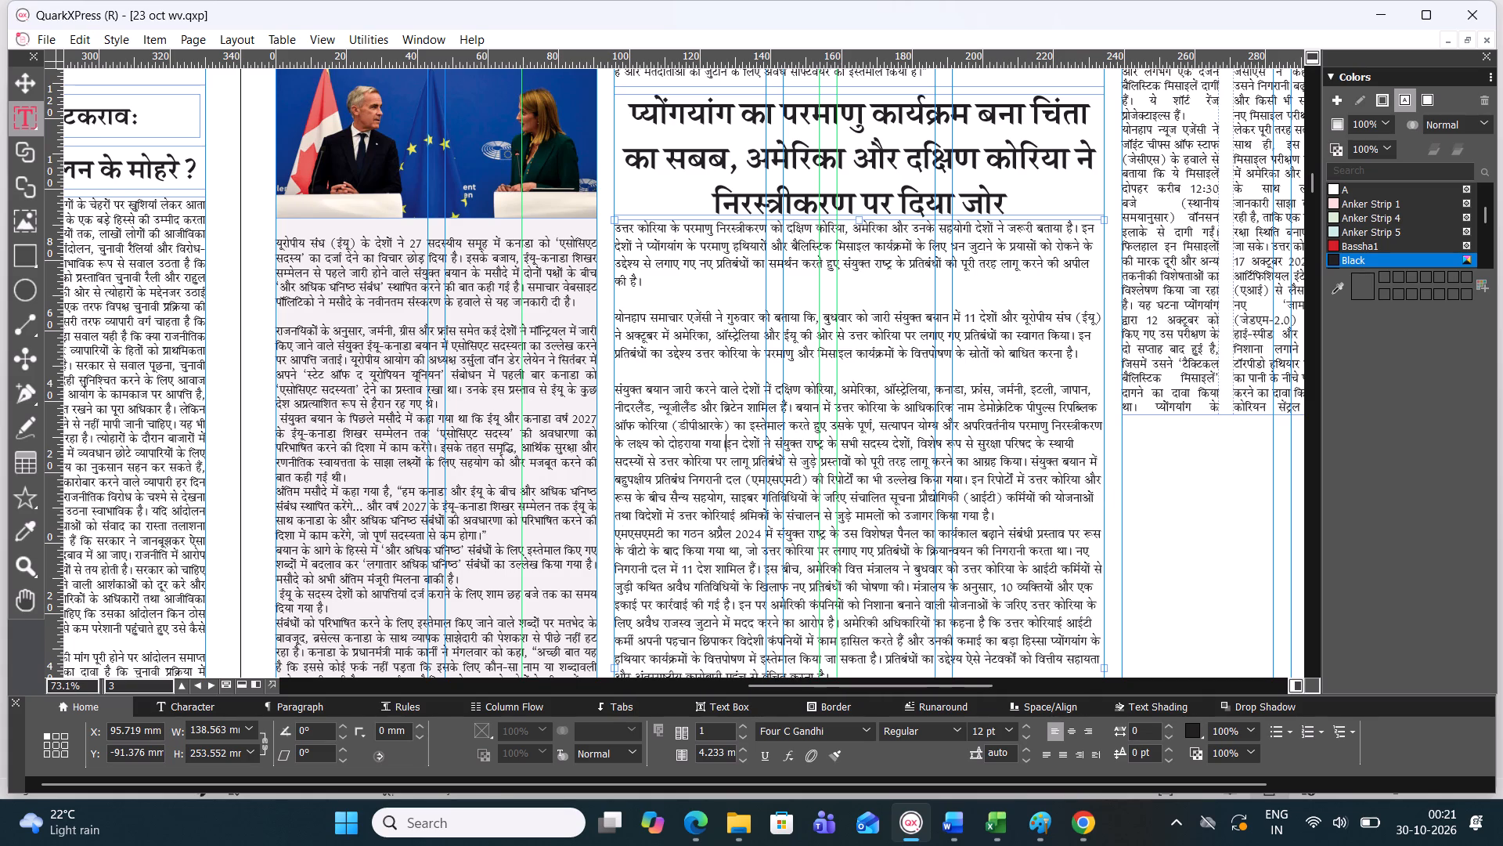
pyautogui.press('space')
# Delete the blank line before the paragraph beginning "संयुक्त बयान जारी करने वाले देशों".
pyautogui.click(666, 377)
pyautogui.press('BackSpace')
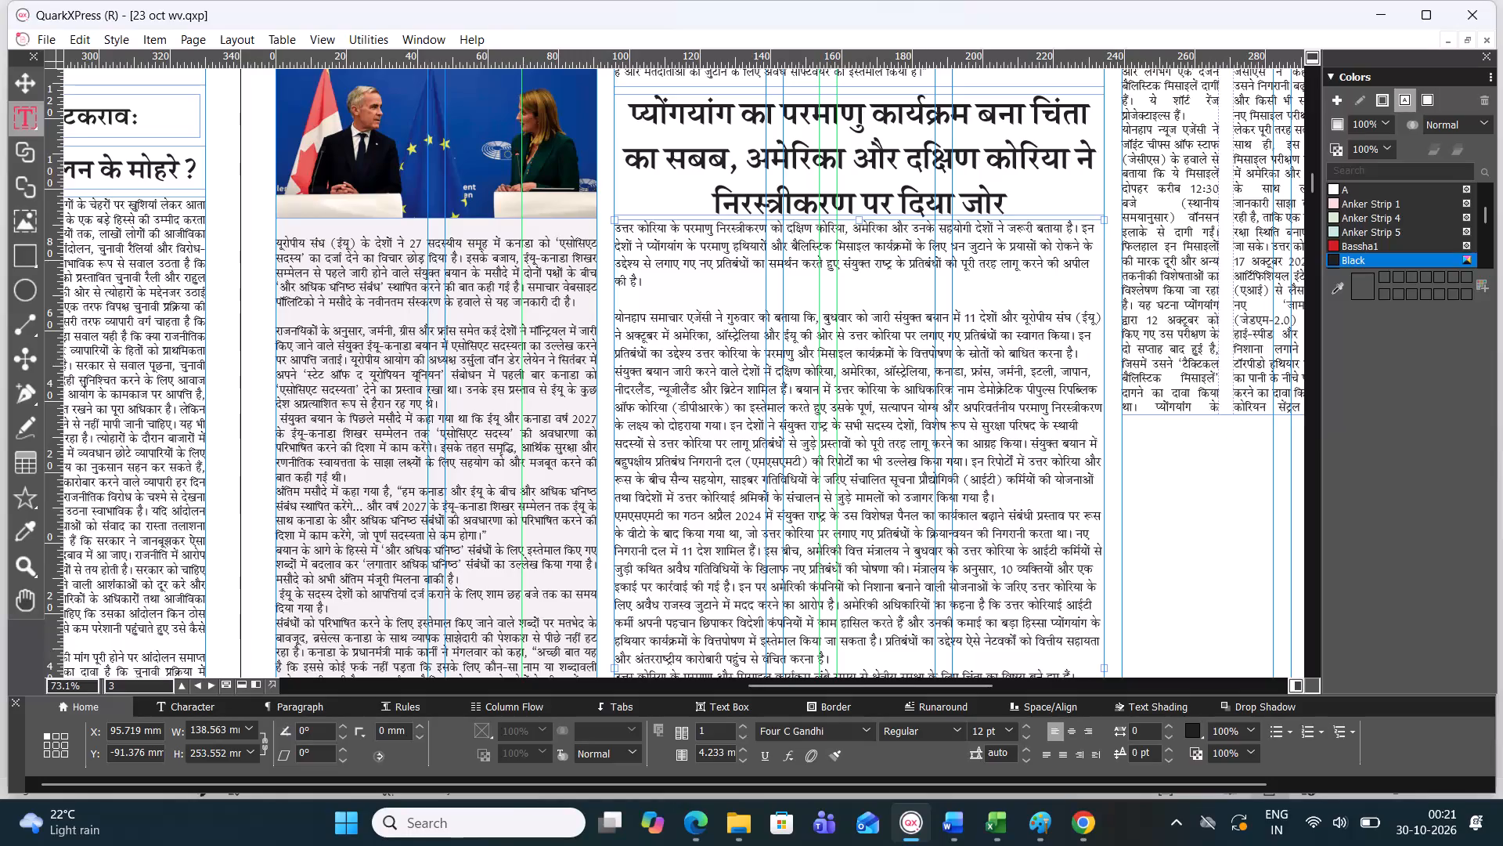
# Remove the blank line before the "योनहाप समाचार एजेंसी" paragraph and run it onto the preceding one with a space.
pyautogui.click(658, 297)
pyautogui.press('BackSpace')
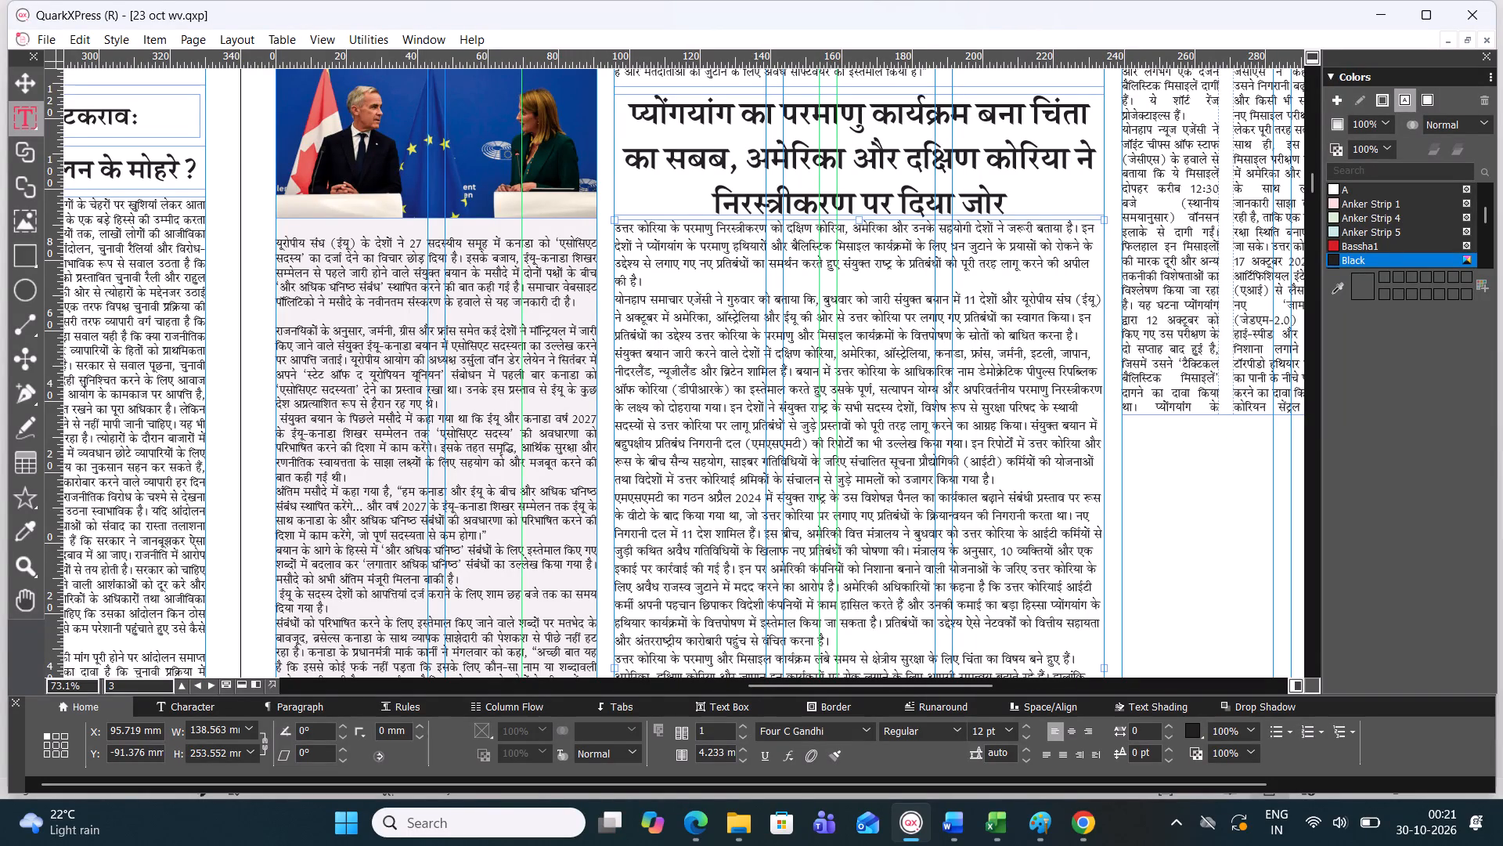
pyautogui.click(617, 295)
pyautogui.press('BackSpace')
pyautogui.press('m')
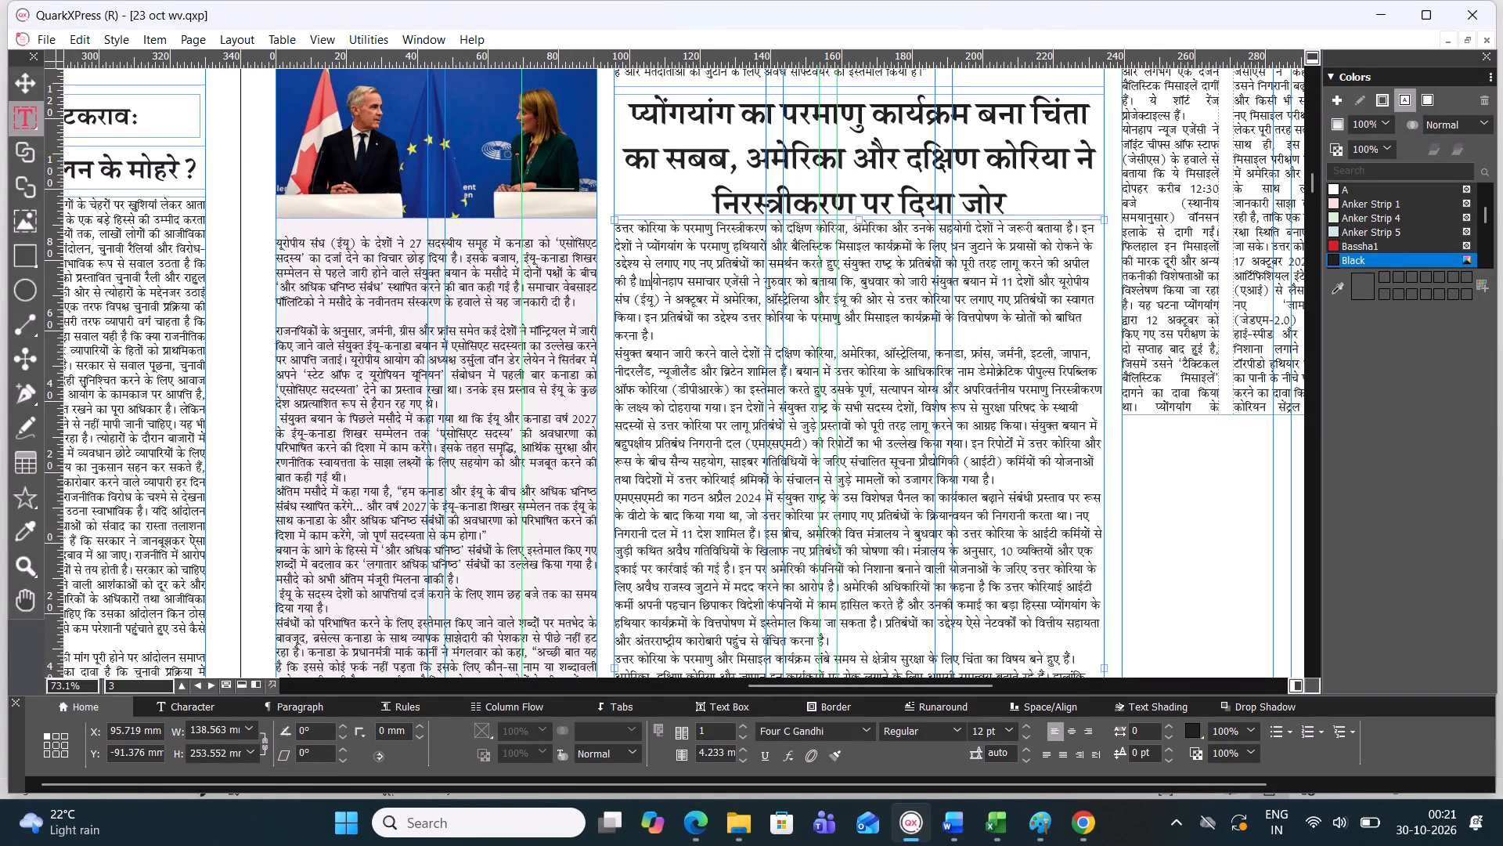
pyautogui.press('BackSpace')
pyautogui.press('space')
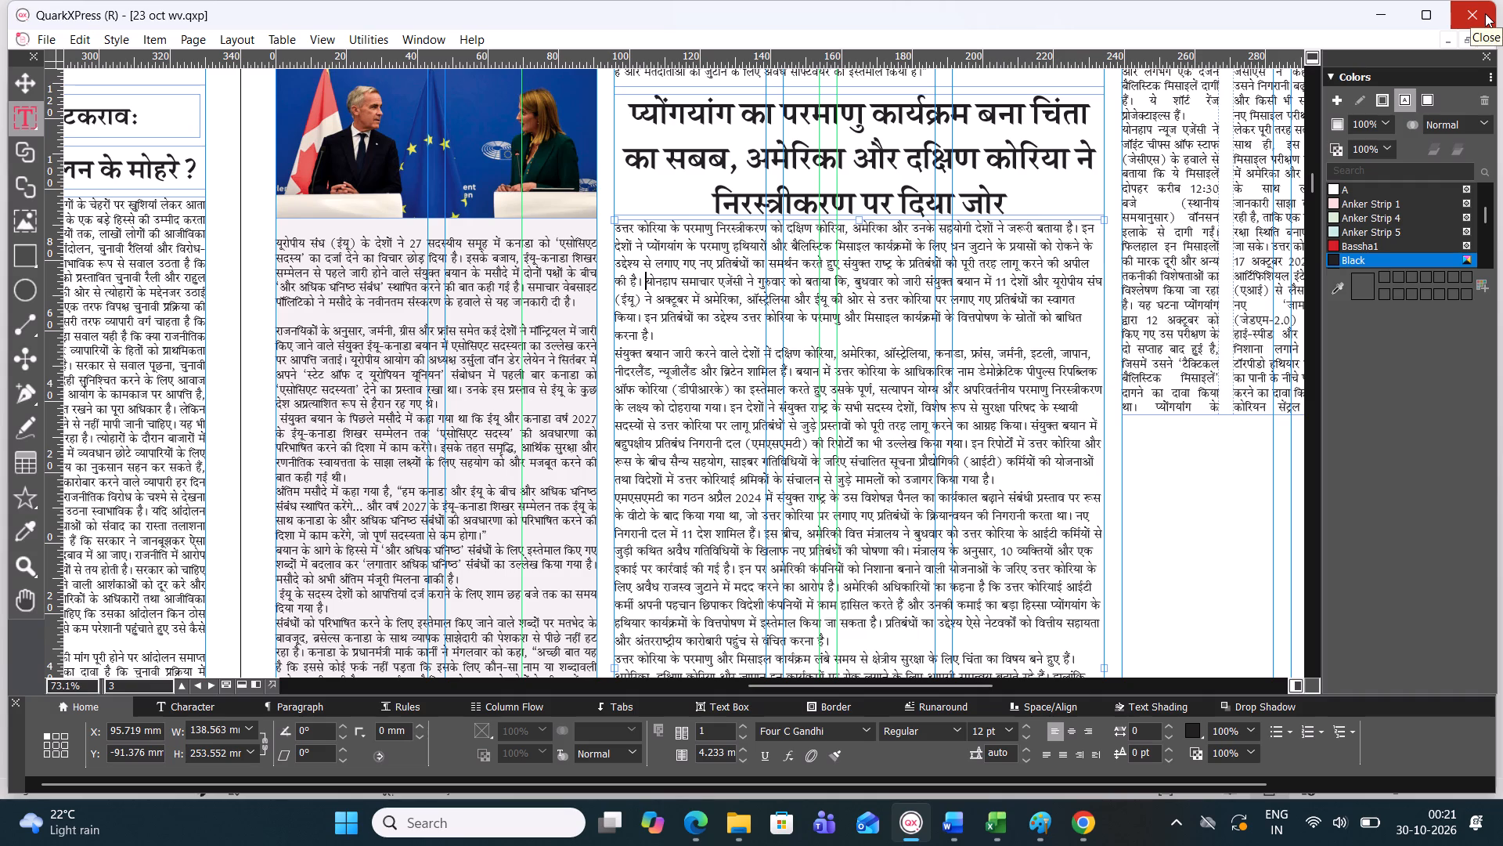
pyautogui.click(1462, 0)
# Check the font size and leading of the body text in the "इजरायल पुलिस" story on page 3.
pyautogui.scroll(1, 1312, 0)
pyautogui.scroll(-2, 1289, 0)
pyautogui.scroll(3, 1225, 0)
pyautogui.scroll(-2, 0, 328)
pyautogui.scroll(2, 359, 356)
pyautogui.scroll(2, 462, 321)
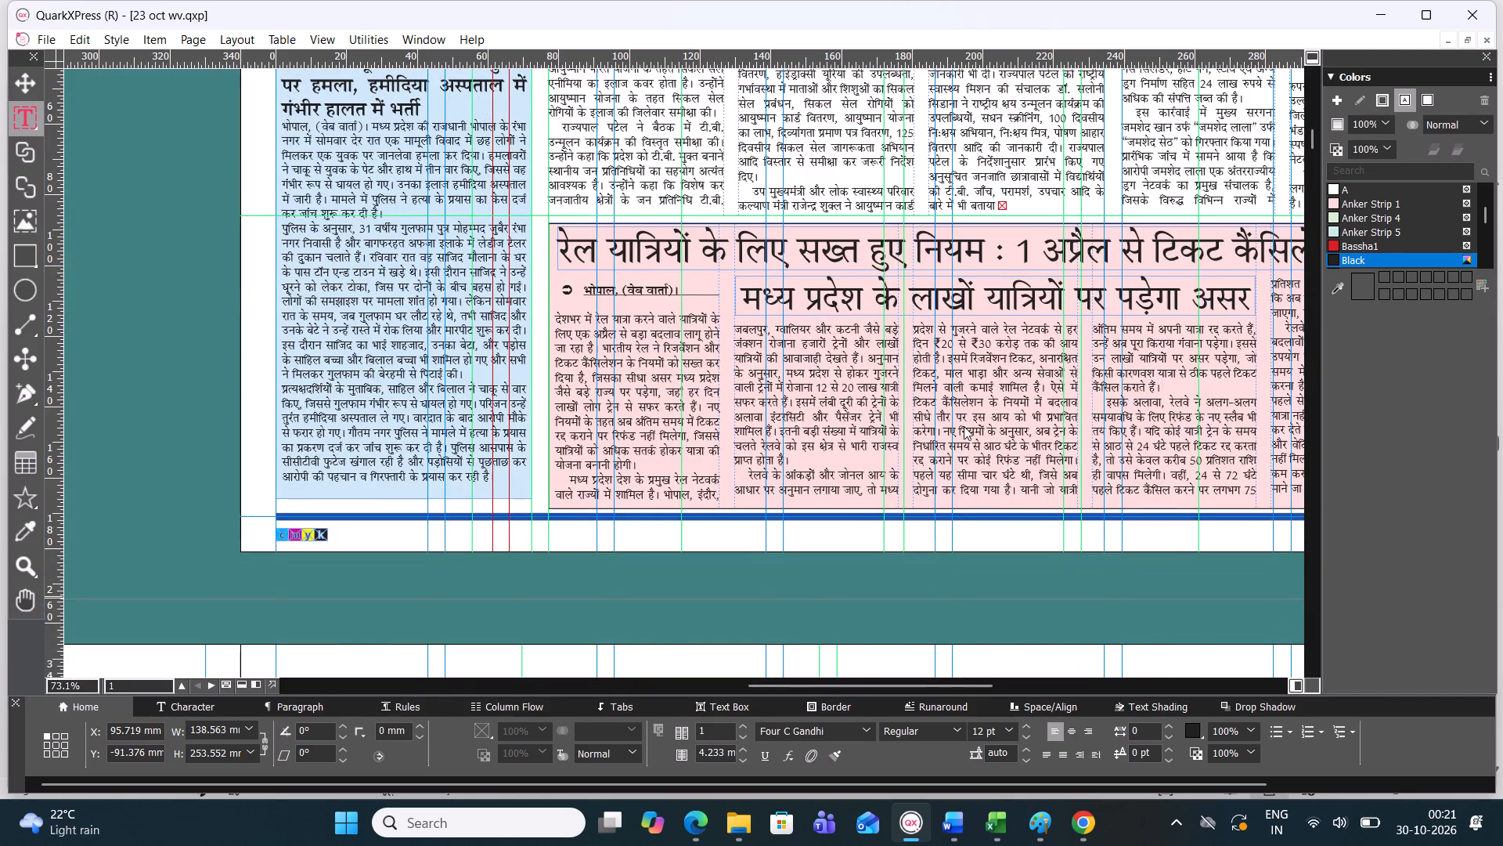
pyautogui.scroll(1, 961, 407)
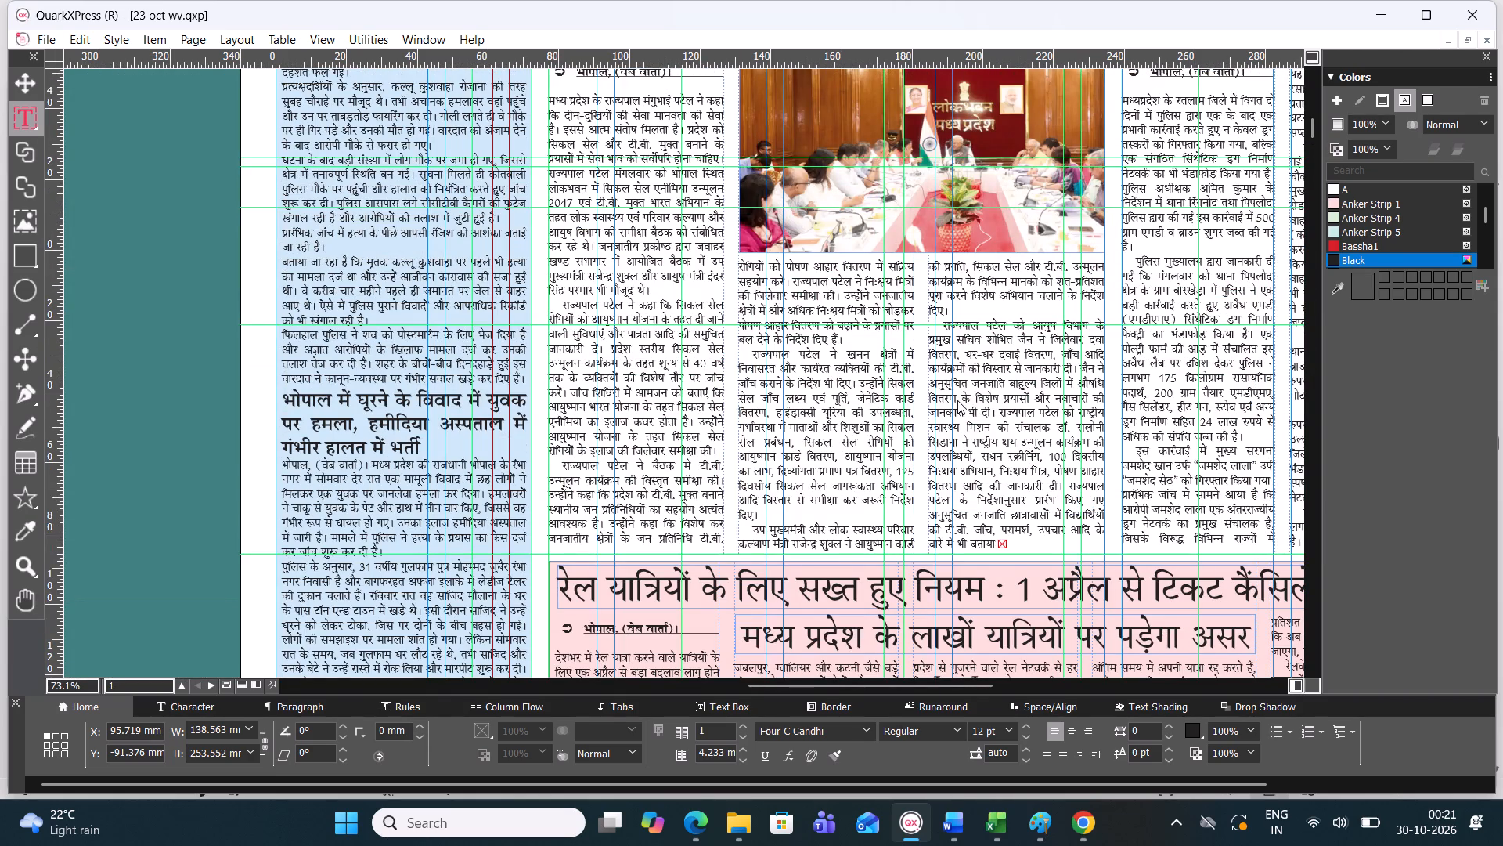
pyautogui.scroll(3, 957, 398)
pyautogui.scroll(-6, 965, 395)
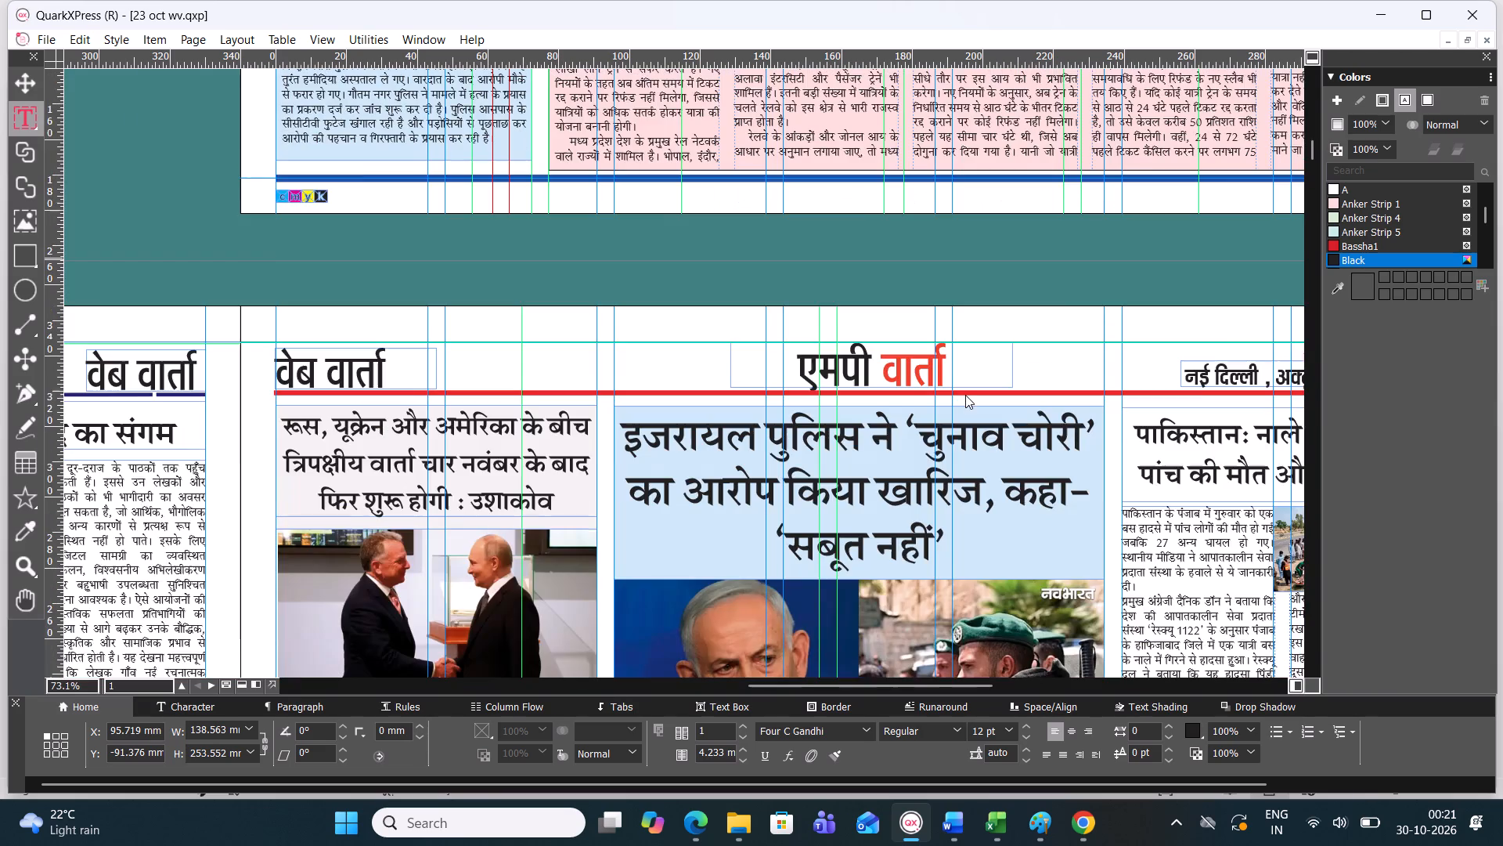
pyautogui.scroll(-1, 965, 395)
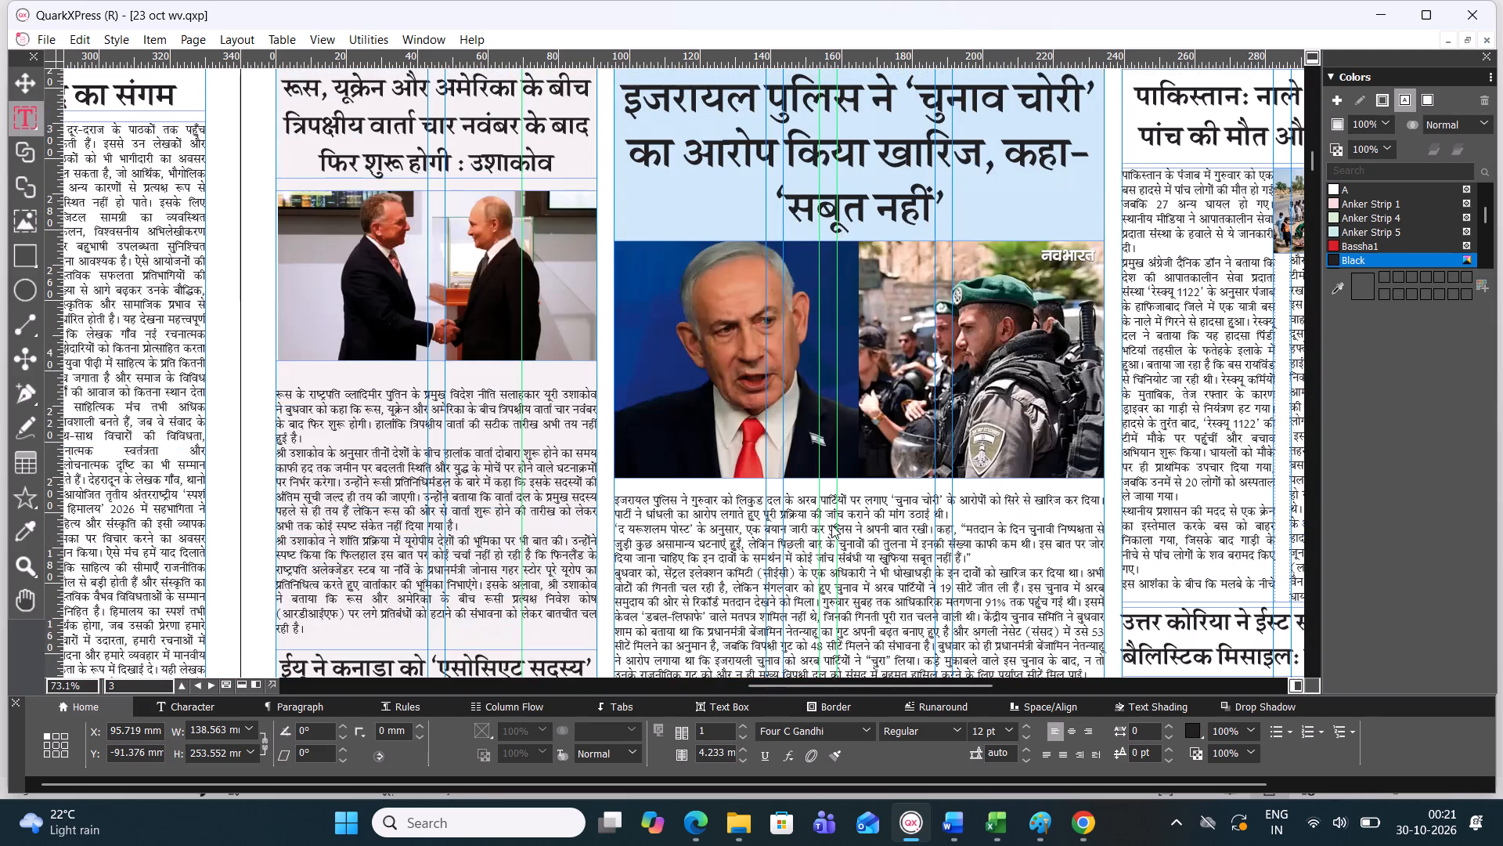
pyautogui.doubleClick(814, 613)
pyautogui.tripleClick(819, 612)
pyautogui.click(819, 610)
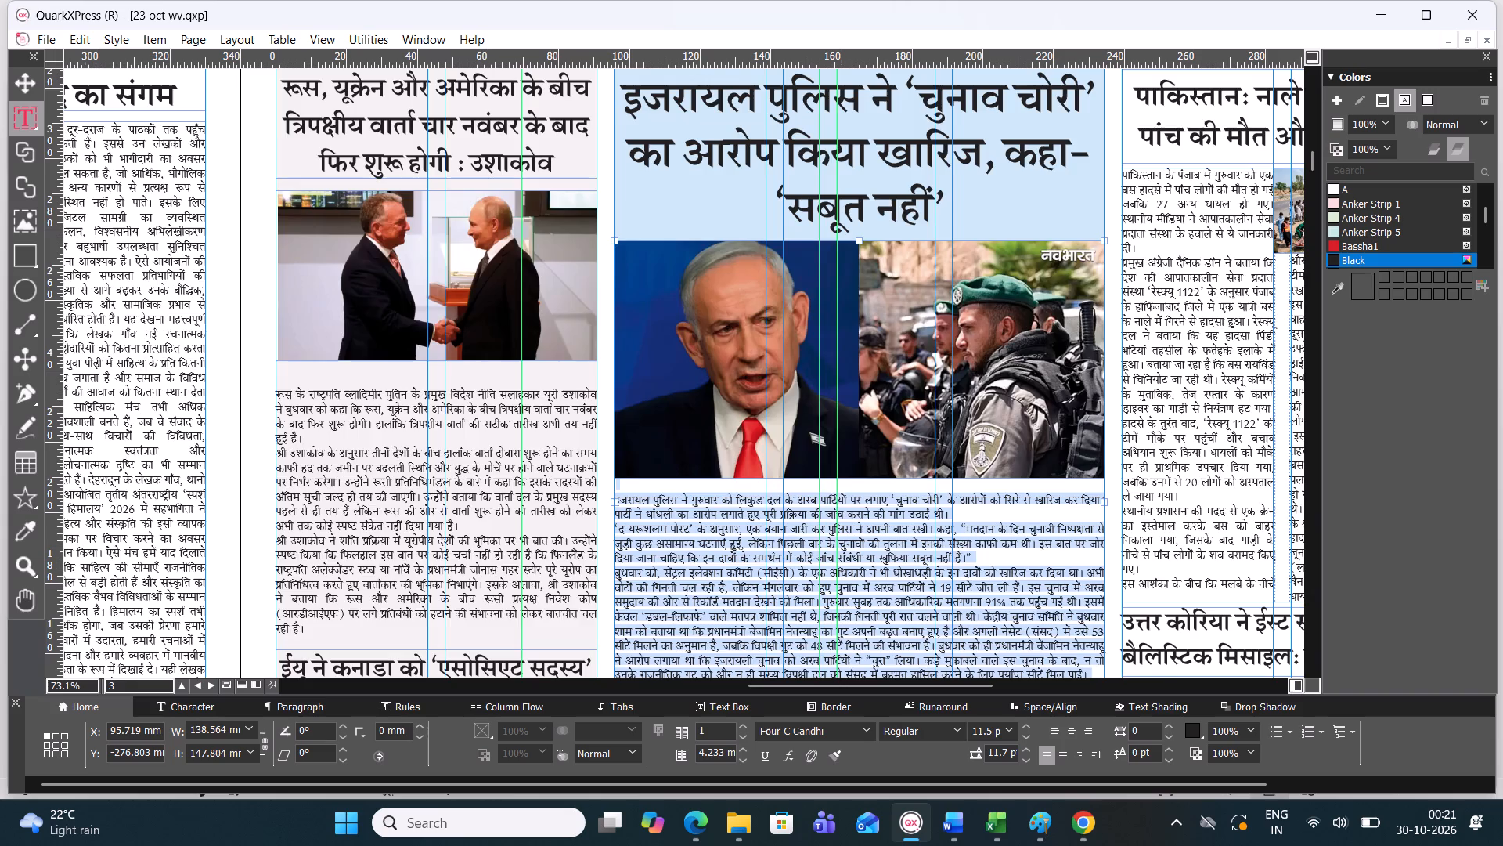
# Set the font size of the whole Pyongyang story's body text to 11.5 pt.
pyautogui.scroll(1, 993, 555)
pyautogui.scroll(-2, 992, 535)
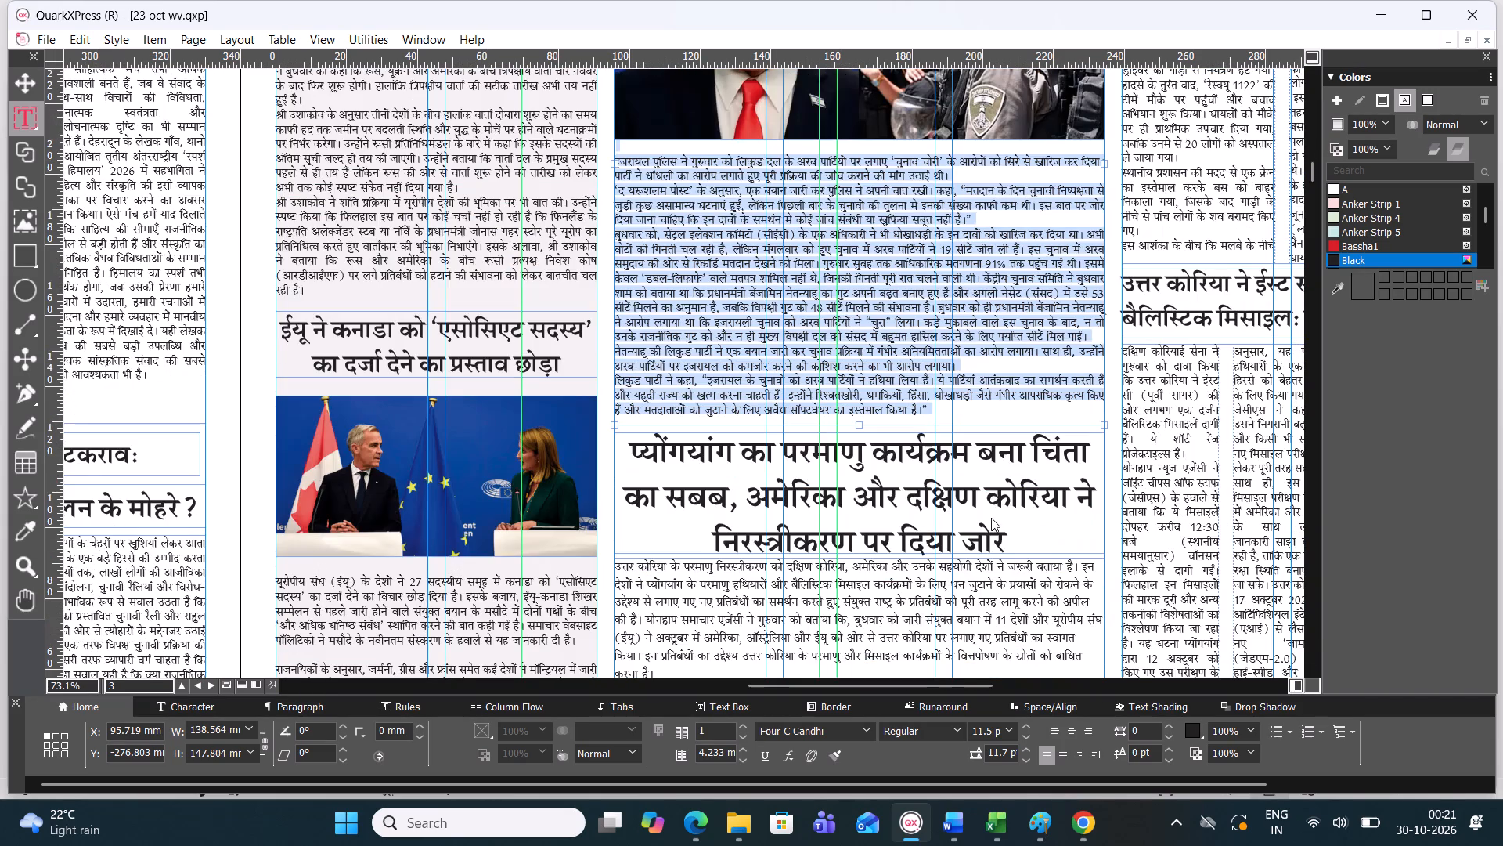
pyautogui.scroll(-3, 991, 518)
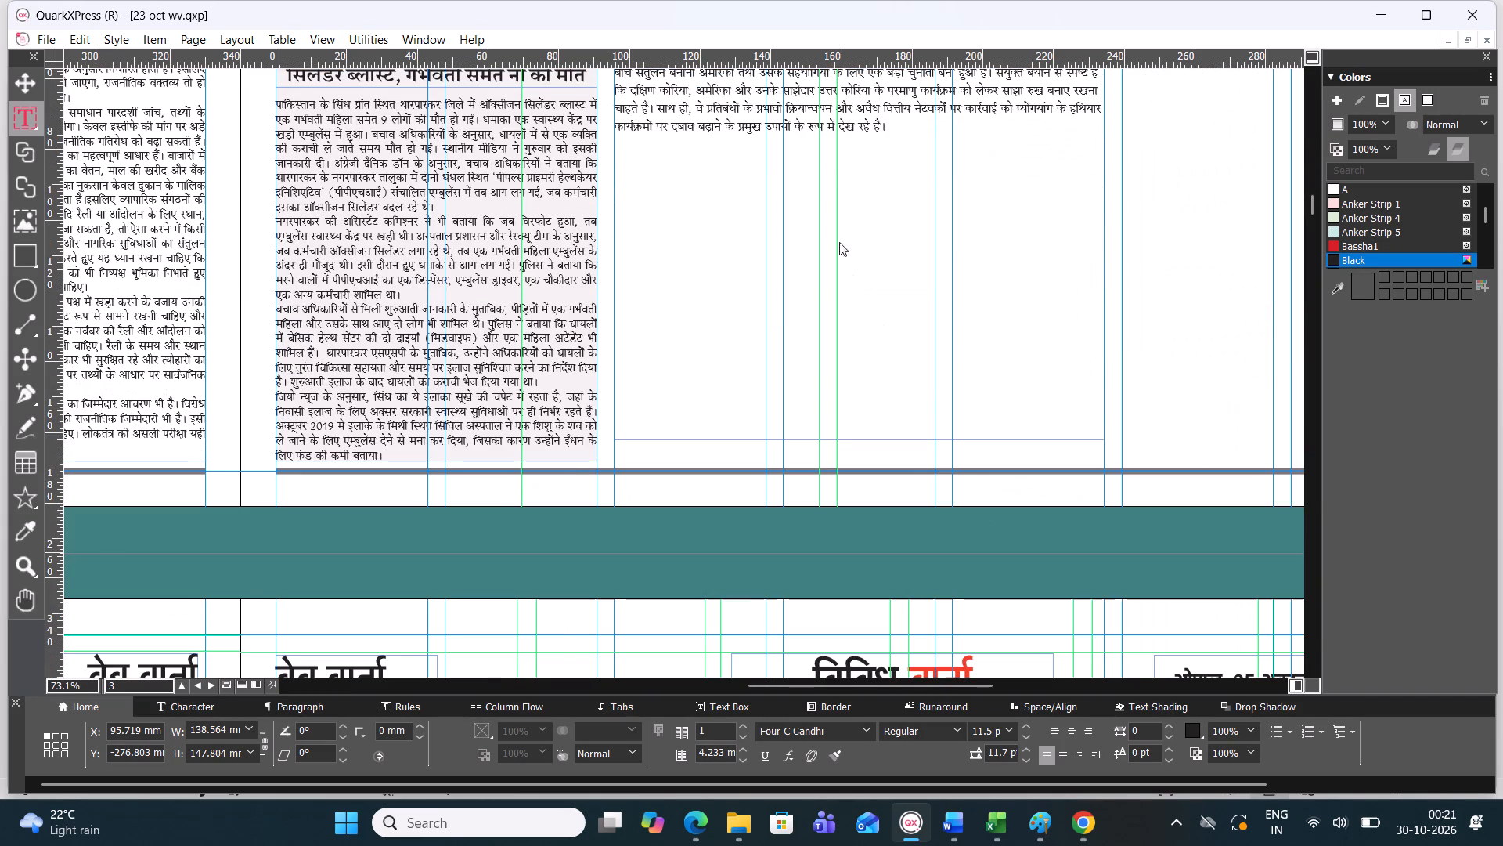
pyautogui.tripleClick(810, 112)
pyautogui.click(810, 112)
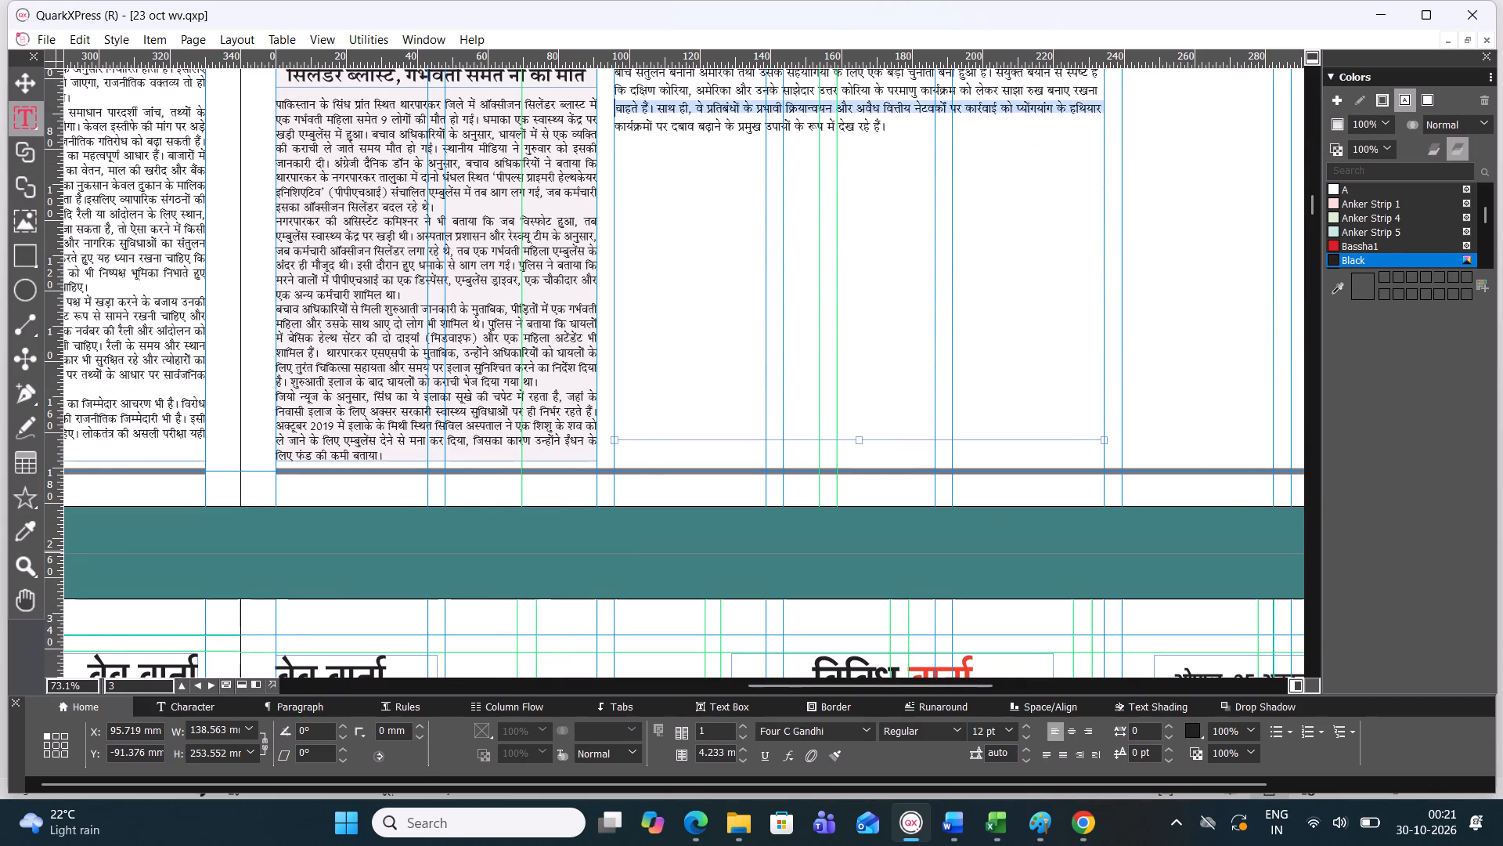
pyautogui.scroll(1, 810, 112)
pyautogui.tripleClick(791, 249)
pyautogui.doubleClick(791, 247)
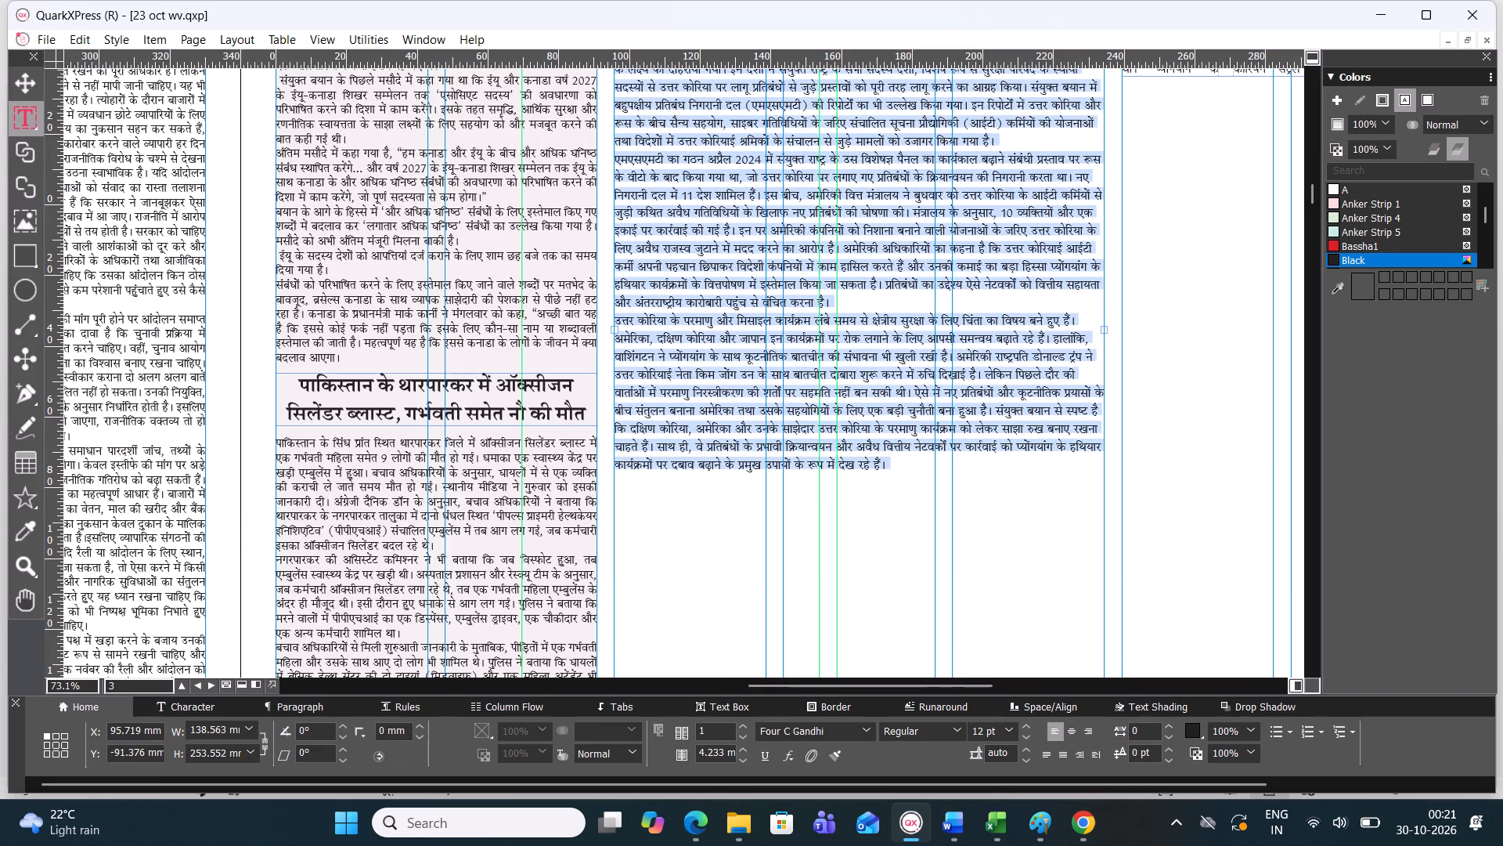
pyautogui.moveTo(995, 730); pyautogui.dragTo(962, 721)
pyautogui.write('11')
pyautogui.write('.7')
pyautogui.press('BackSpace')
pyautogui.press('5')
# Set the leading of the Pyongyang story's body text to 11.7 pt.
pyautogui.moveTo(1011, 749); pyautogui.dragTo(1010, 748)
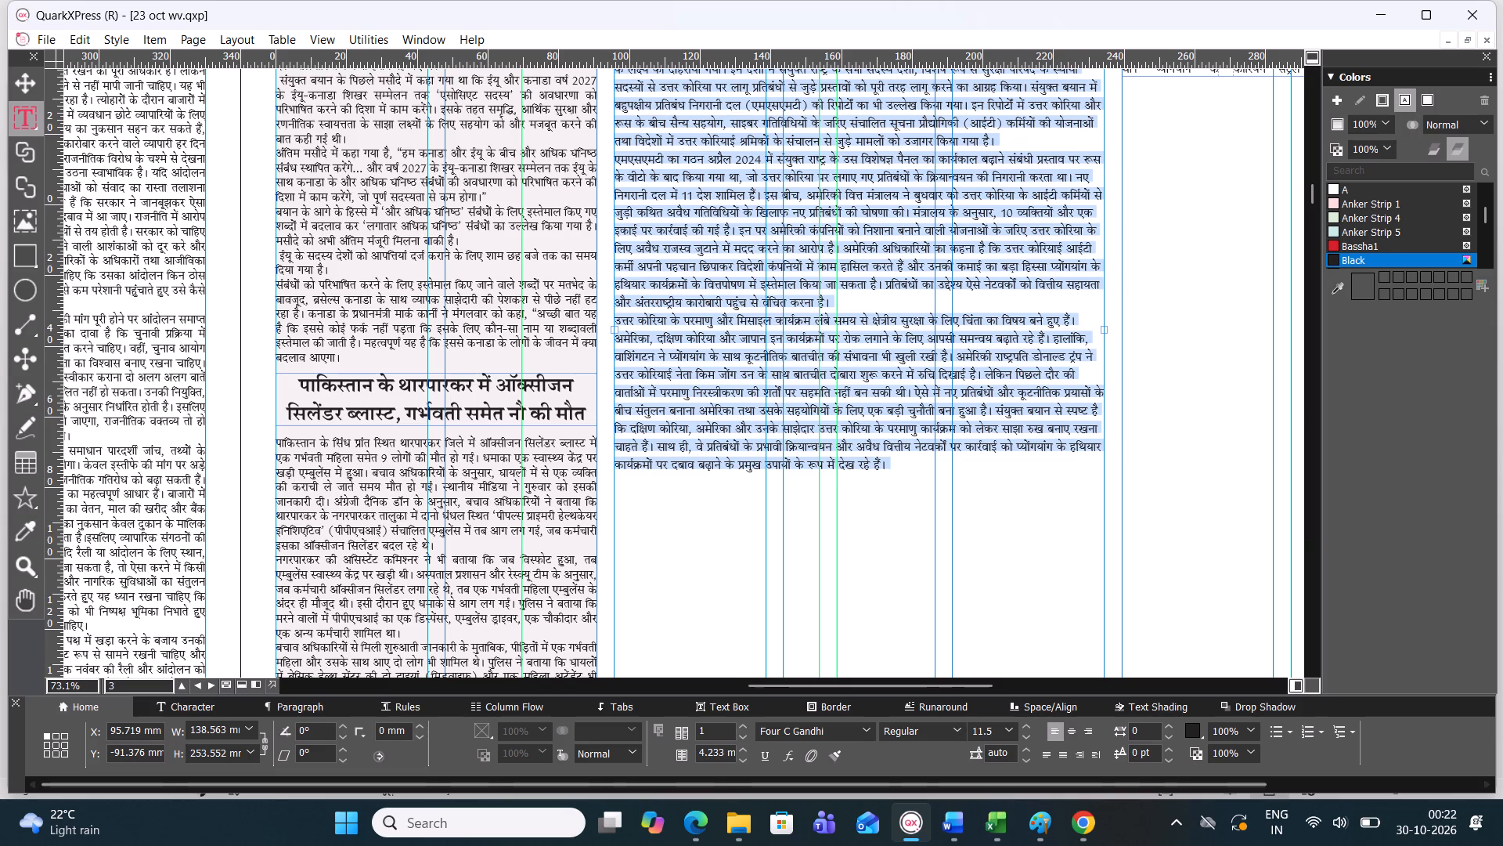
pyautogui.moveTo(1010, 748); pyautogui.dragTo(924, 740)
pyautogui.write('11')
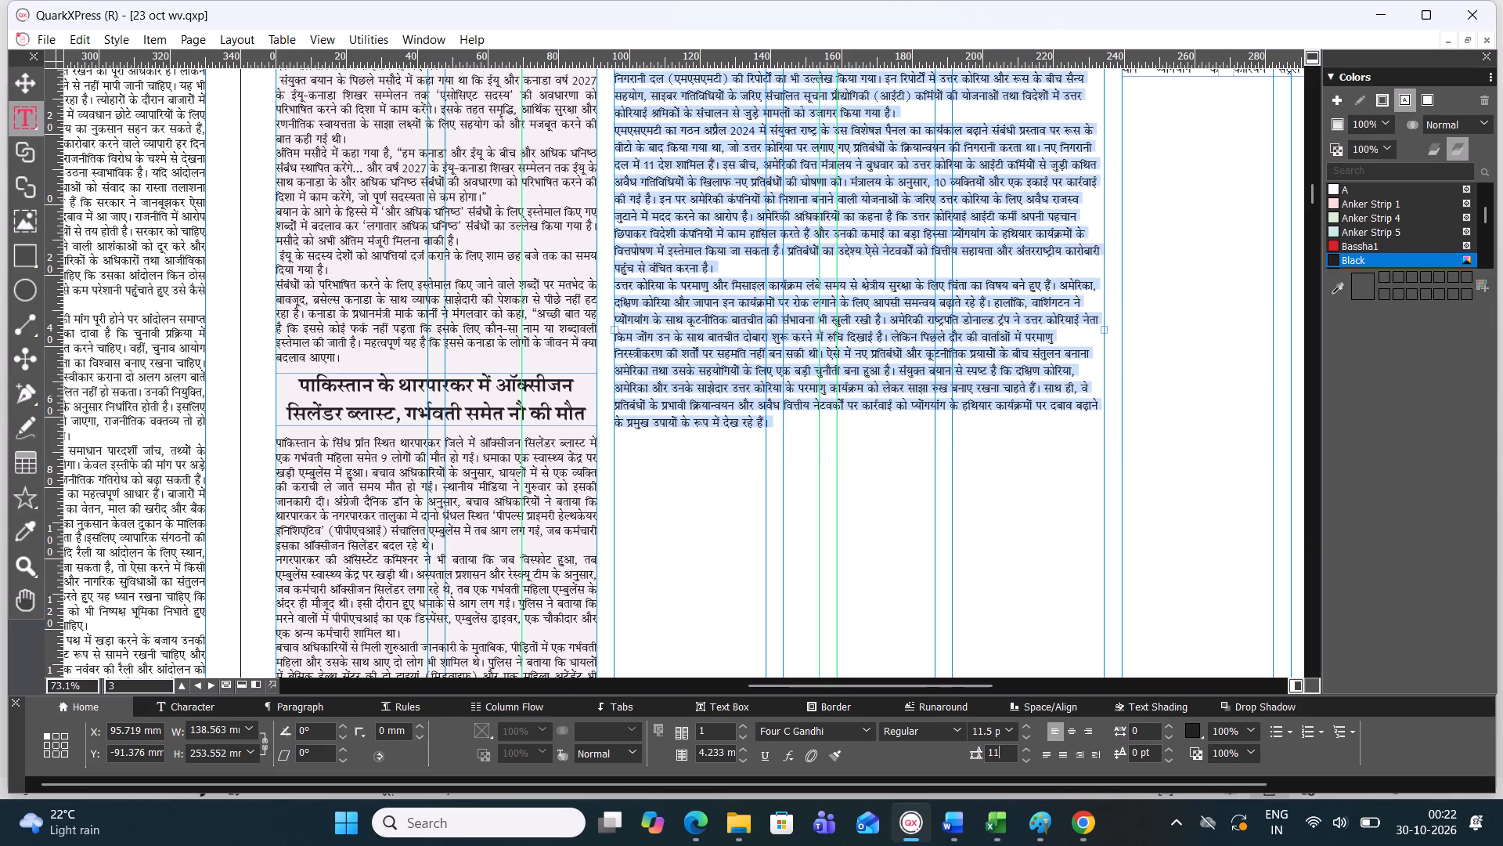
pyautogui.write('.7')
pyautogui.press('Return')
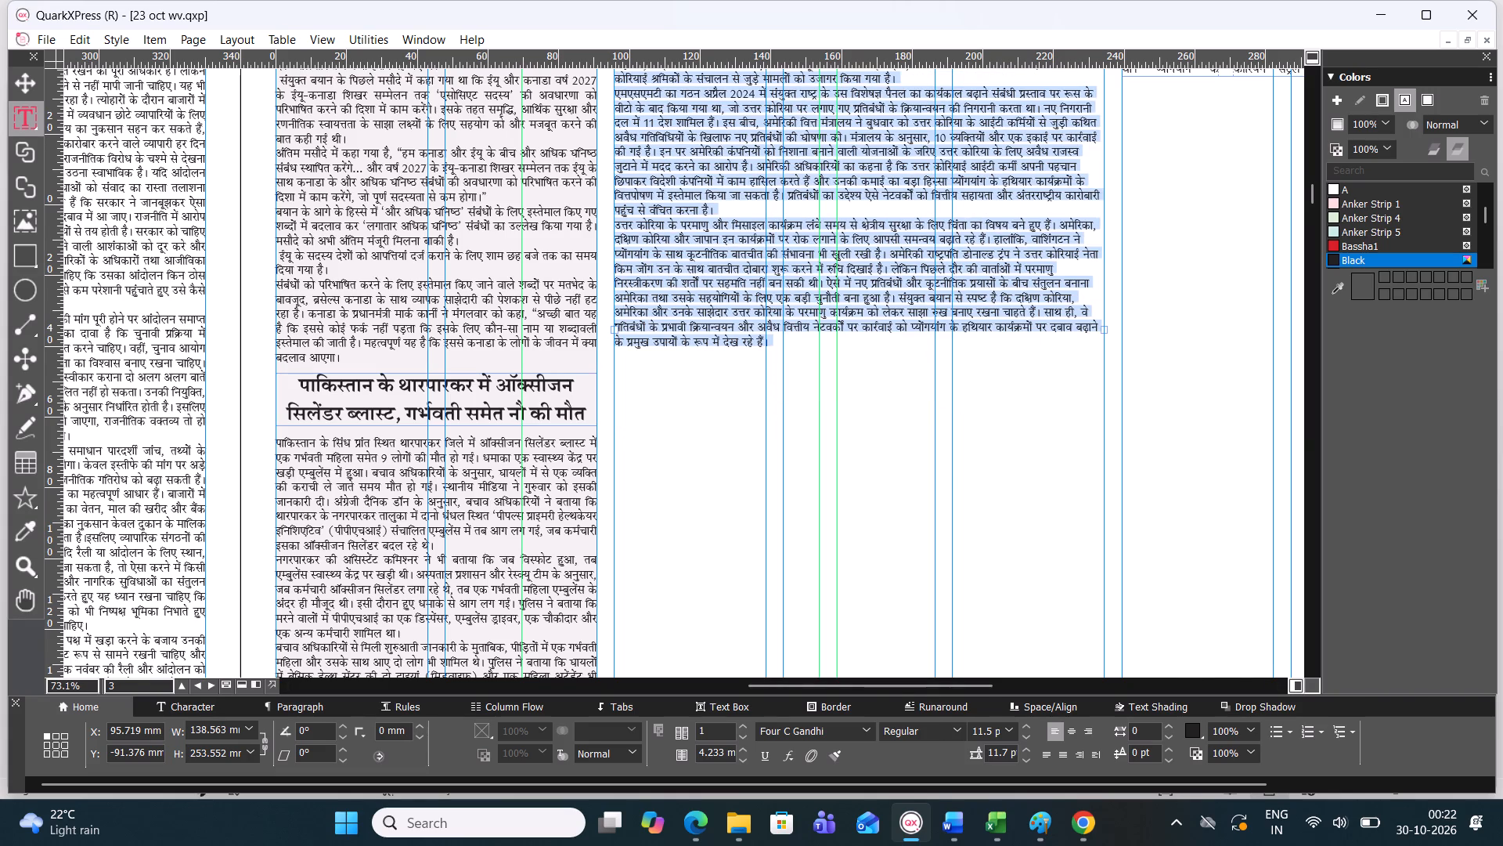
# Shorten the Pyongyang story's body text box from its bottom edge to a height of about 162.5 mm.
pyautogui.scroll(-1, 634, 379)
pyautogui.moveTo(856, 437); pyautogui.dragTo(866, 327)
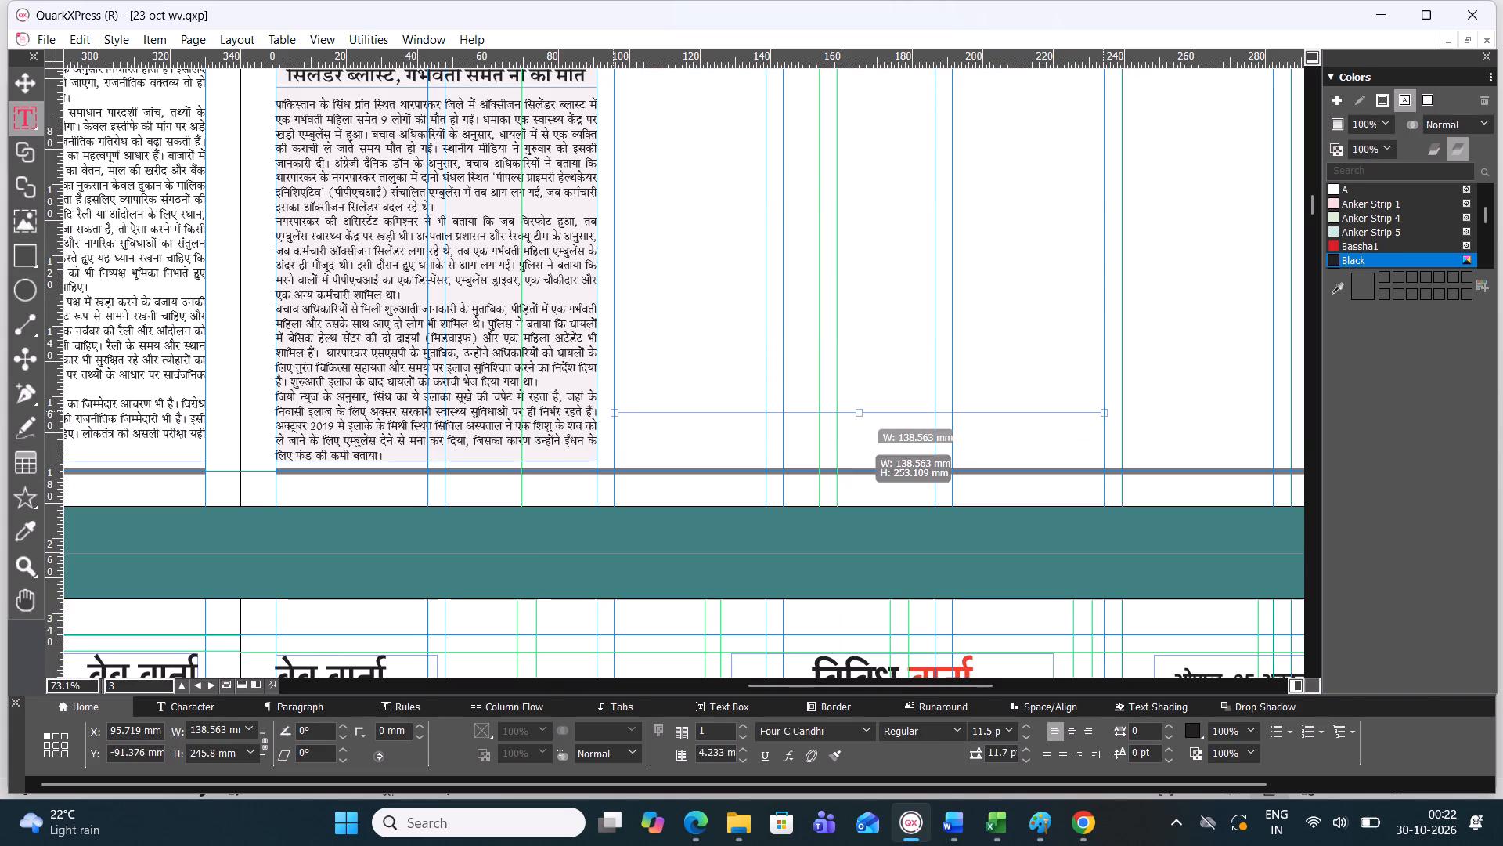
pyautogui.moveTo(866, 327); pyautogui.dragTo(819, 57)
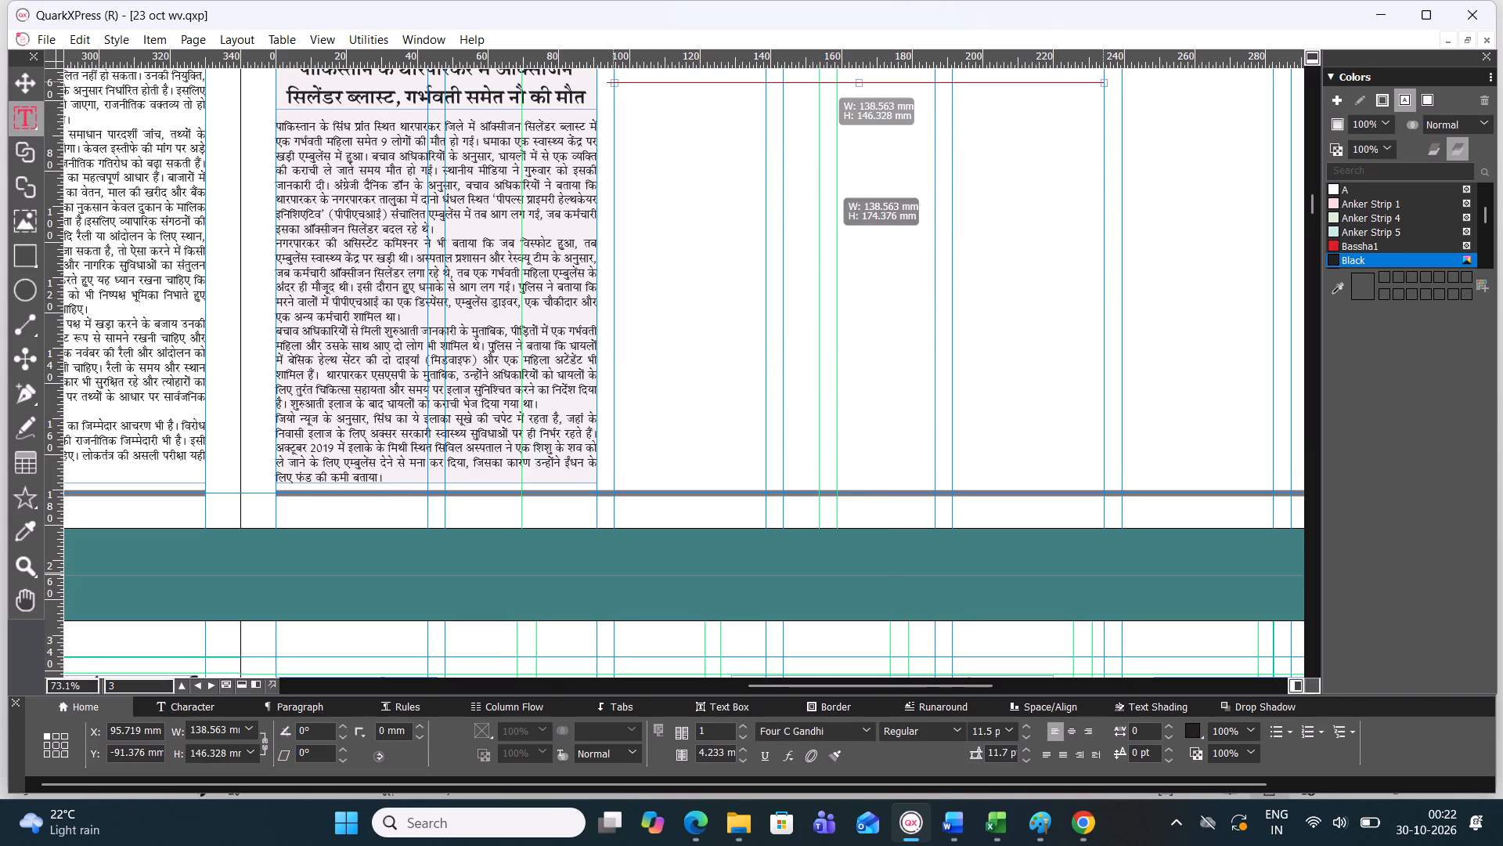
pyautogui.moveTo(819, 57); pyautogui.dragTo(809, 148)
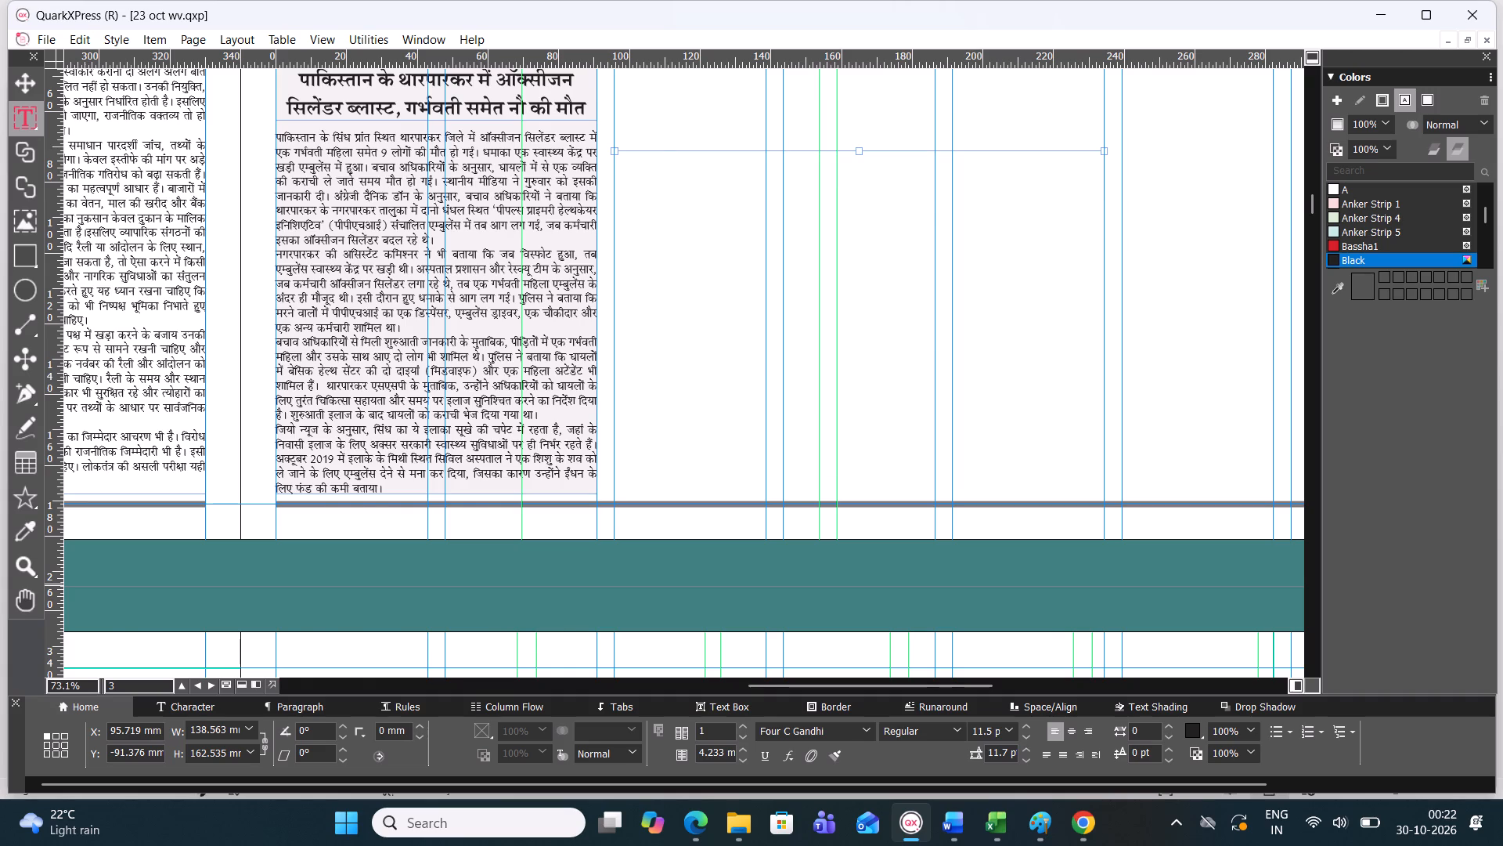
# Shorten the Pyongyang story's body text box from its bottom edge to a height of about 132.9 mm.
pyautogui.scroll(2, 809, 145)
pyautogui.scroll(-1, 809, 145)
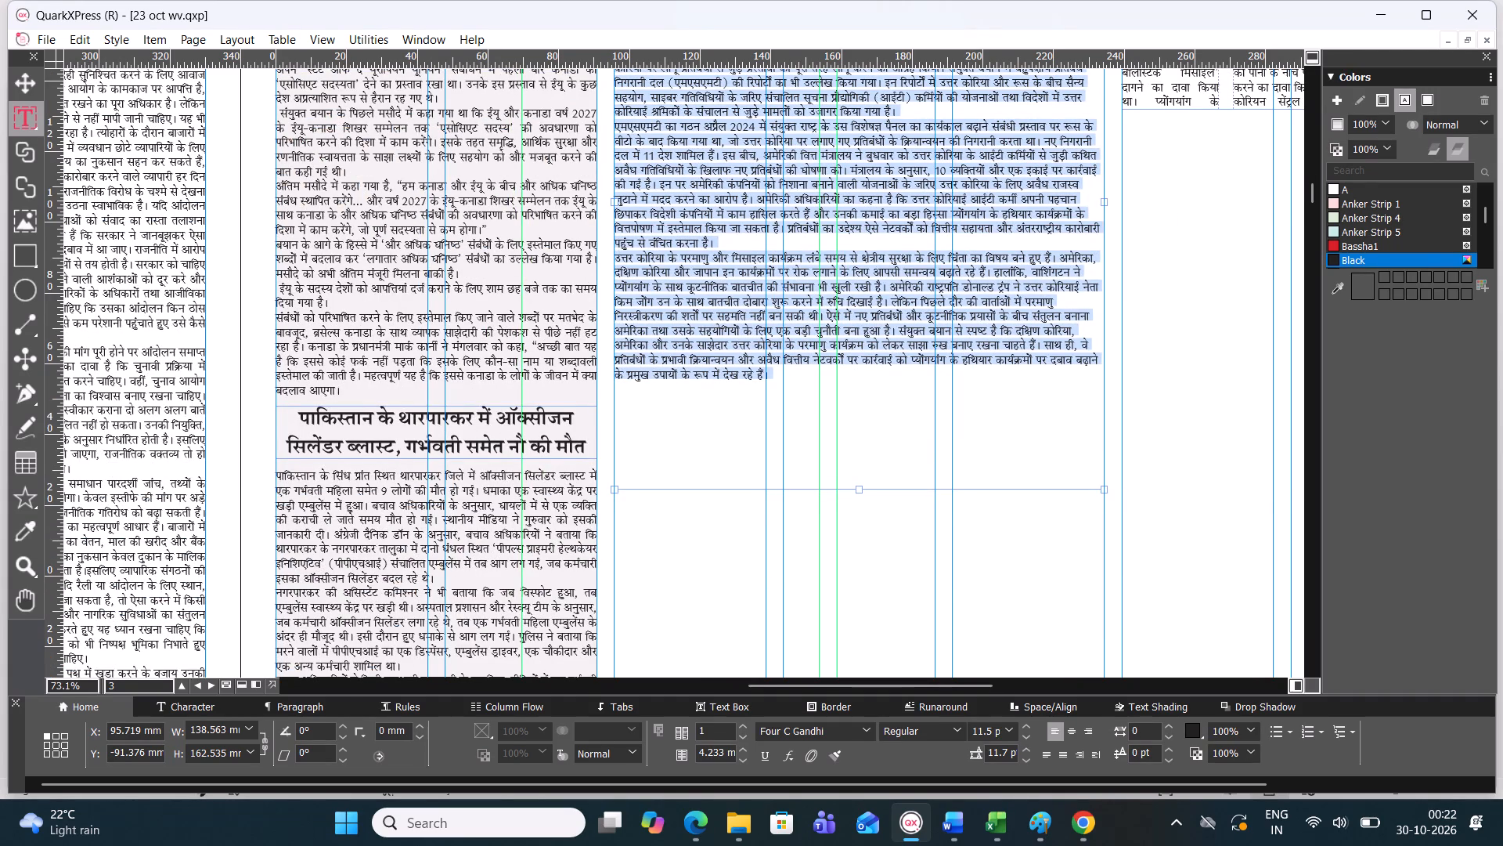
pyautogui.moveTo(858, 490); pyautogui.dragTo(858, 385)
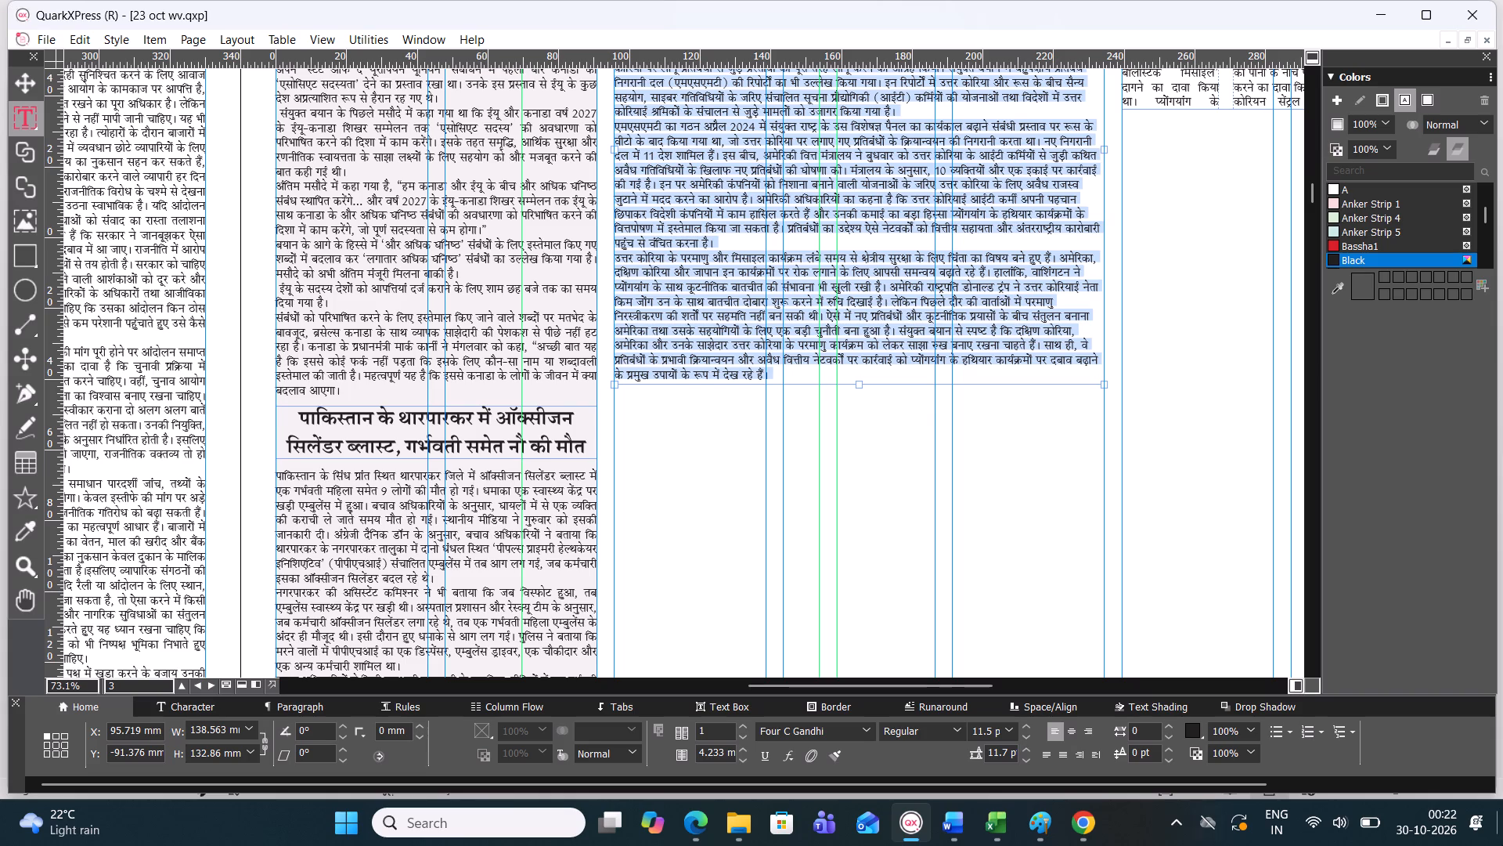
# Set the Pyongyang story's whole body text to justified alignment.
pyautogui.click(1043, 756)
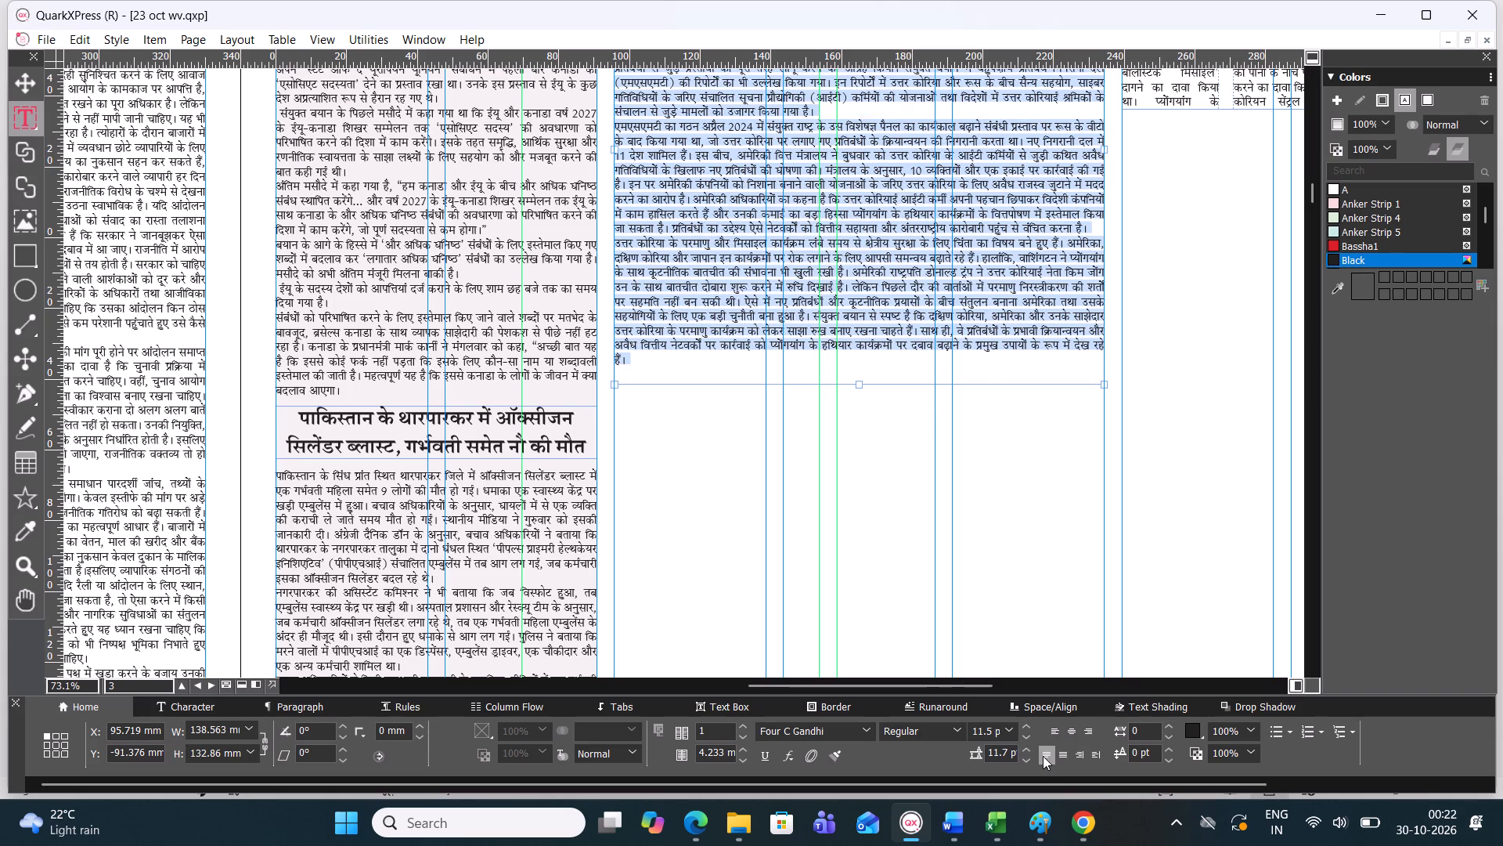
pyautogui.scroll(1, 1025, 661)
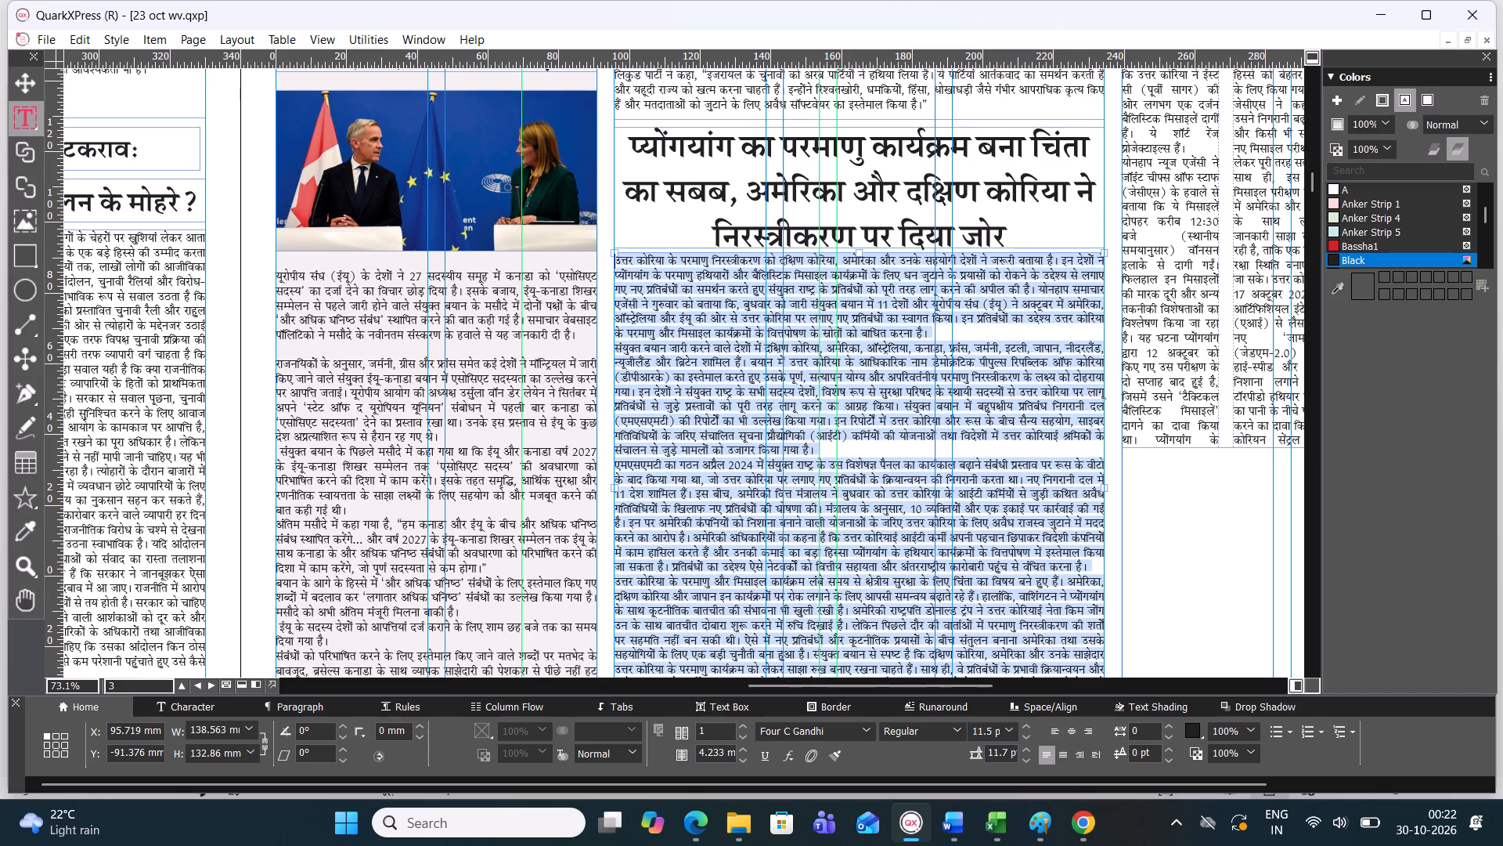
pyautogui.scroll(-1, 932, 540)
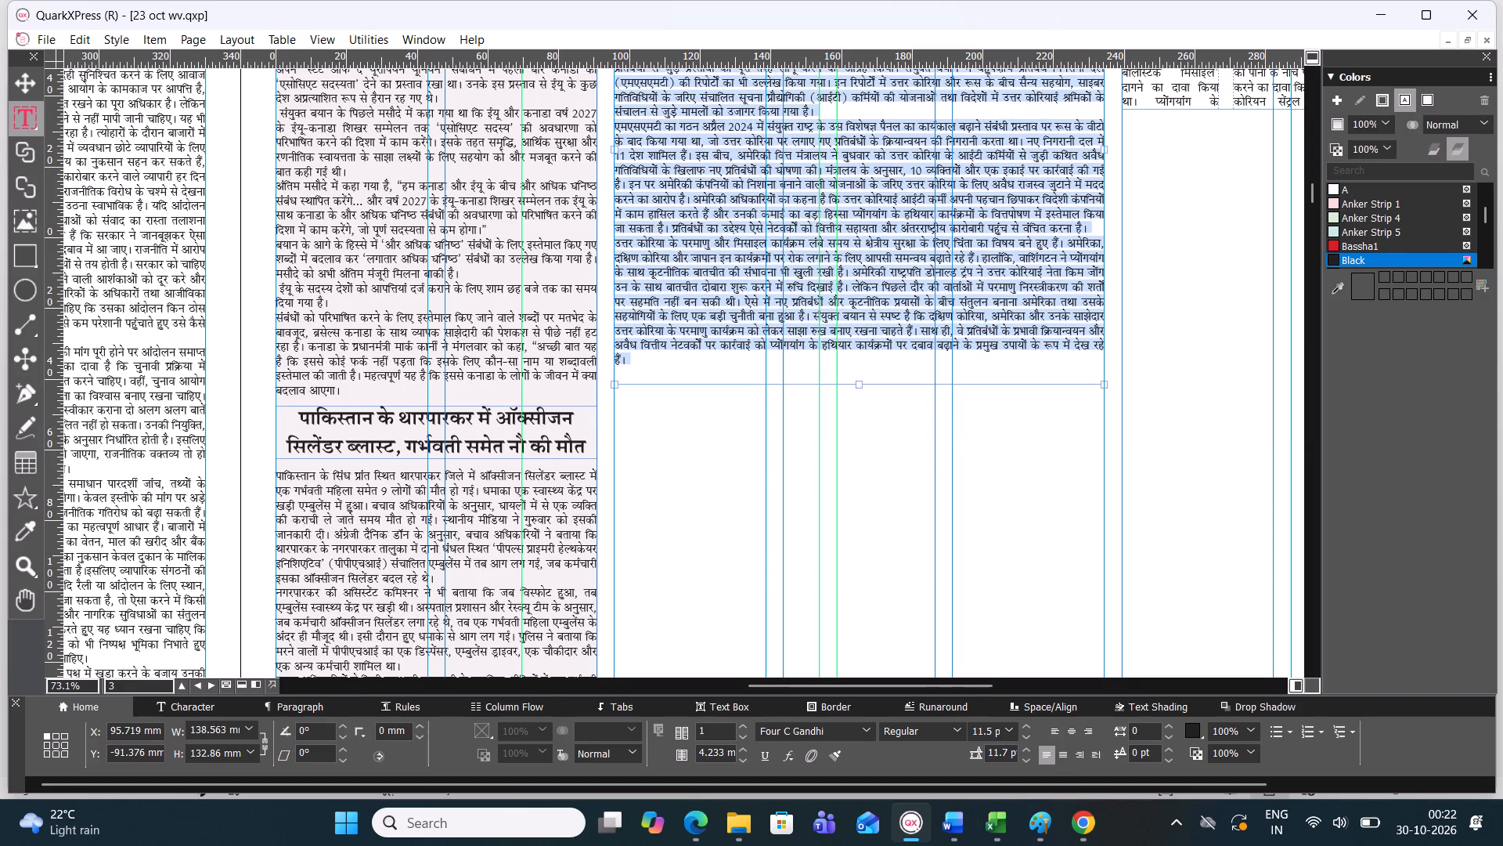
# Add paragraph breaks in the Pyongyang body text before "लेकिन पिछले दौर", before "इस बीच" and after the paragraph ending "वंचित करना है।".
pyautogui.click(849, 284)
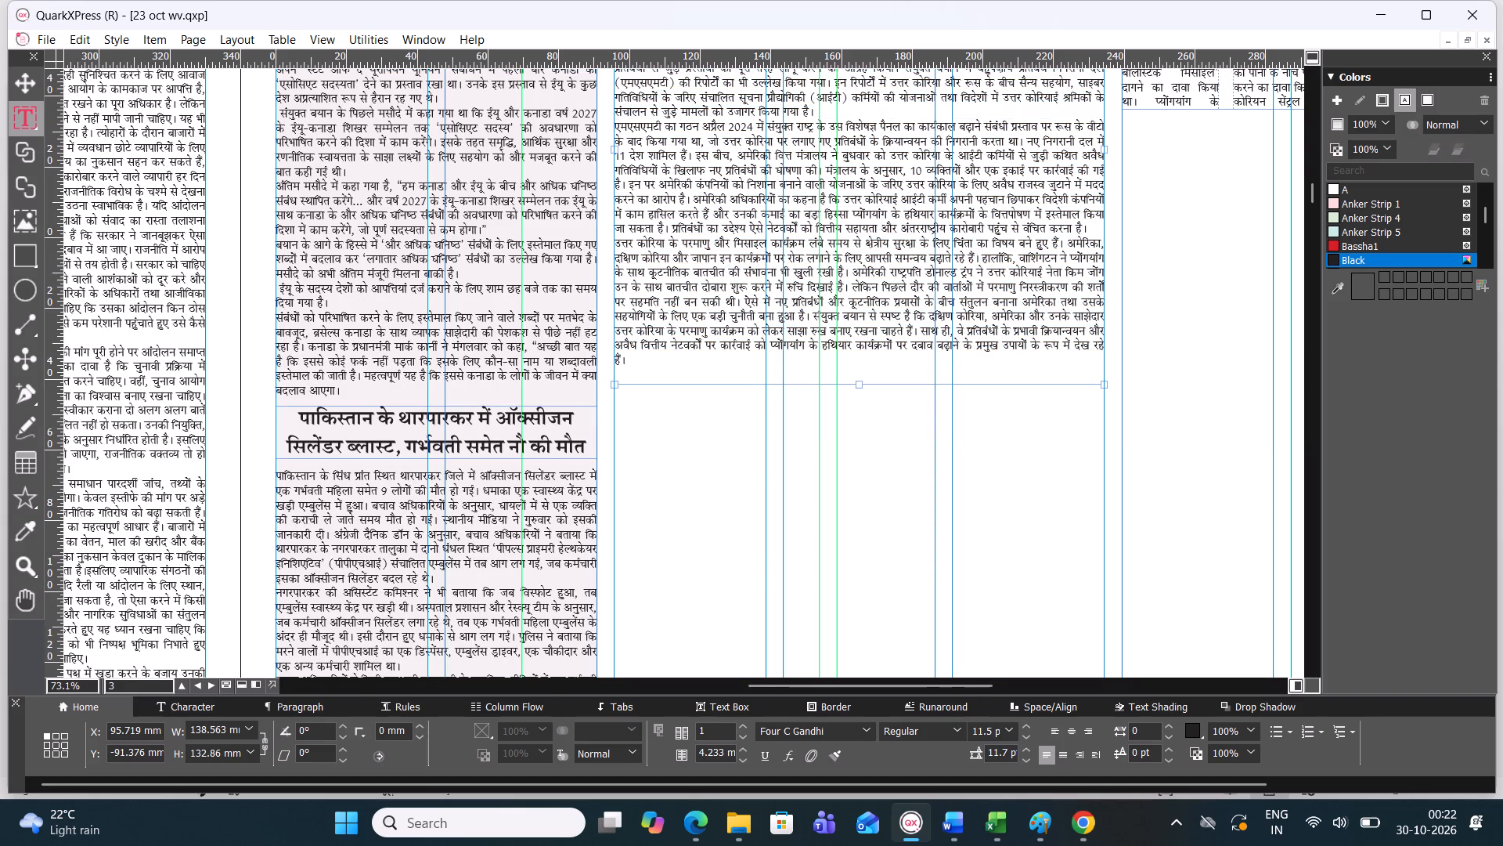
pyautogui.press('Return')
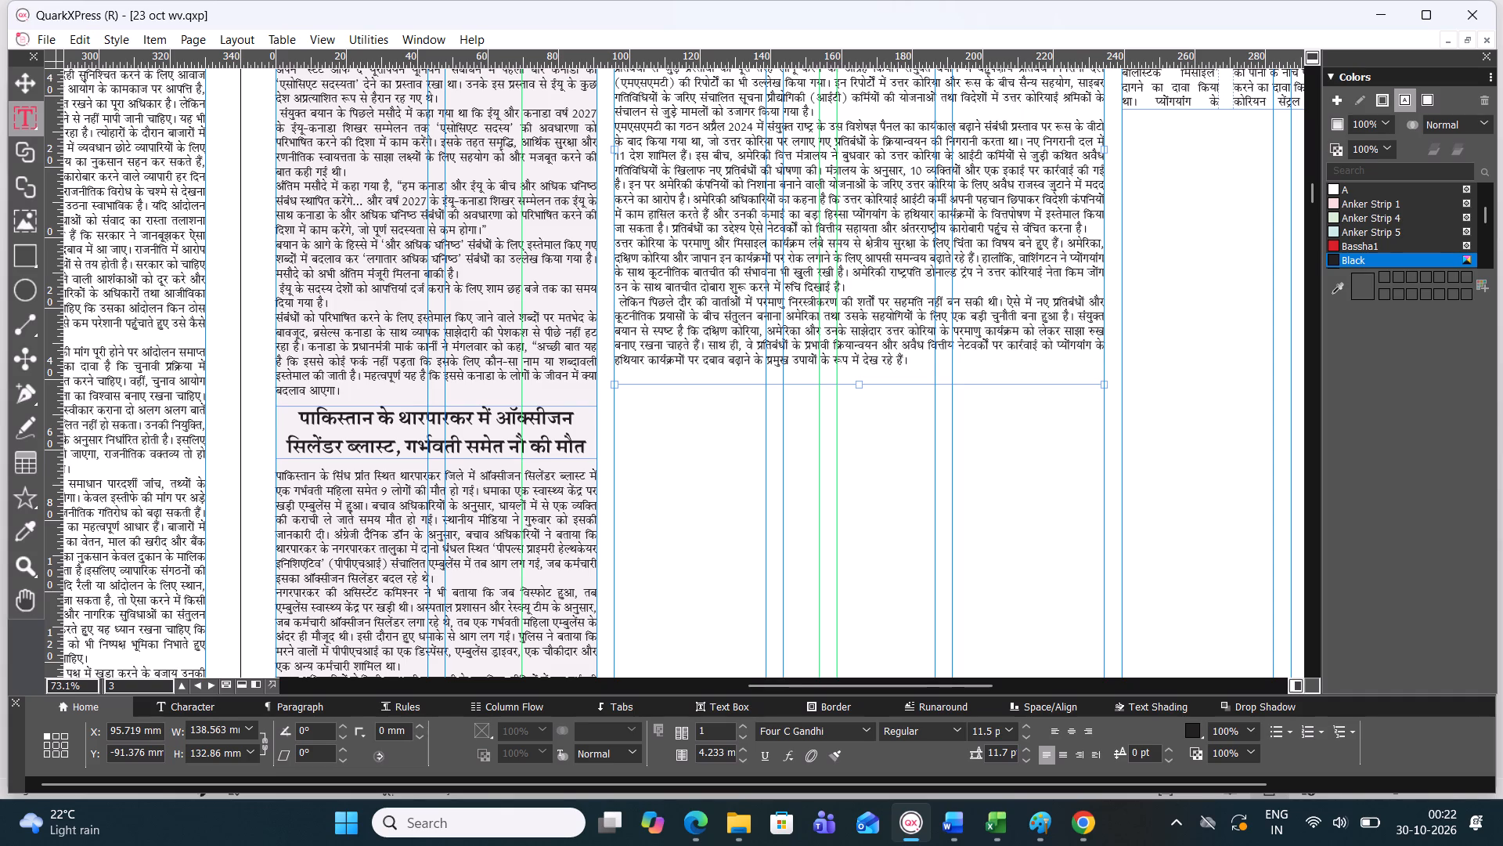
pyautogui.click(691, 152)
pyautogui.press('Return')
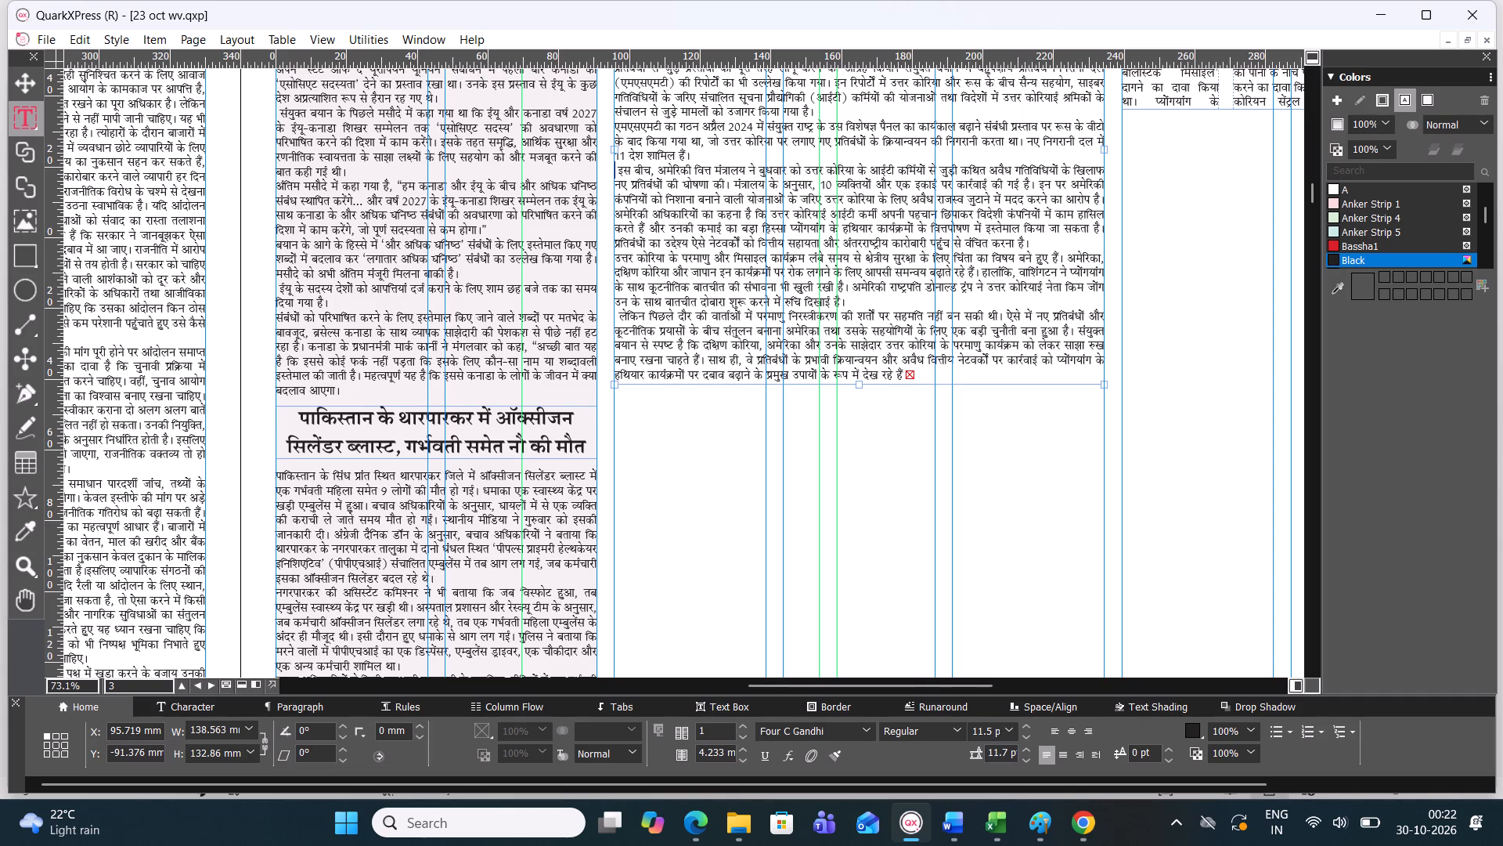
pyautogui.click(1033, 242)
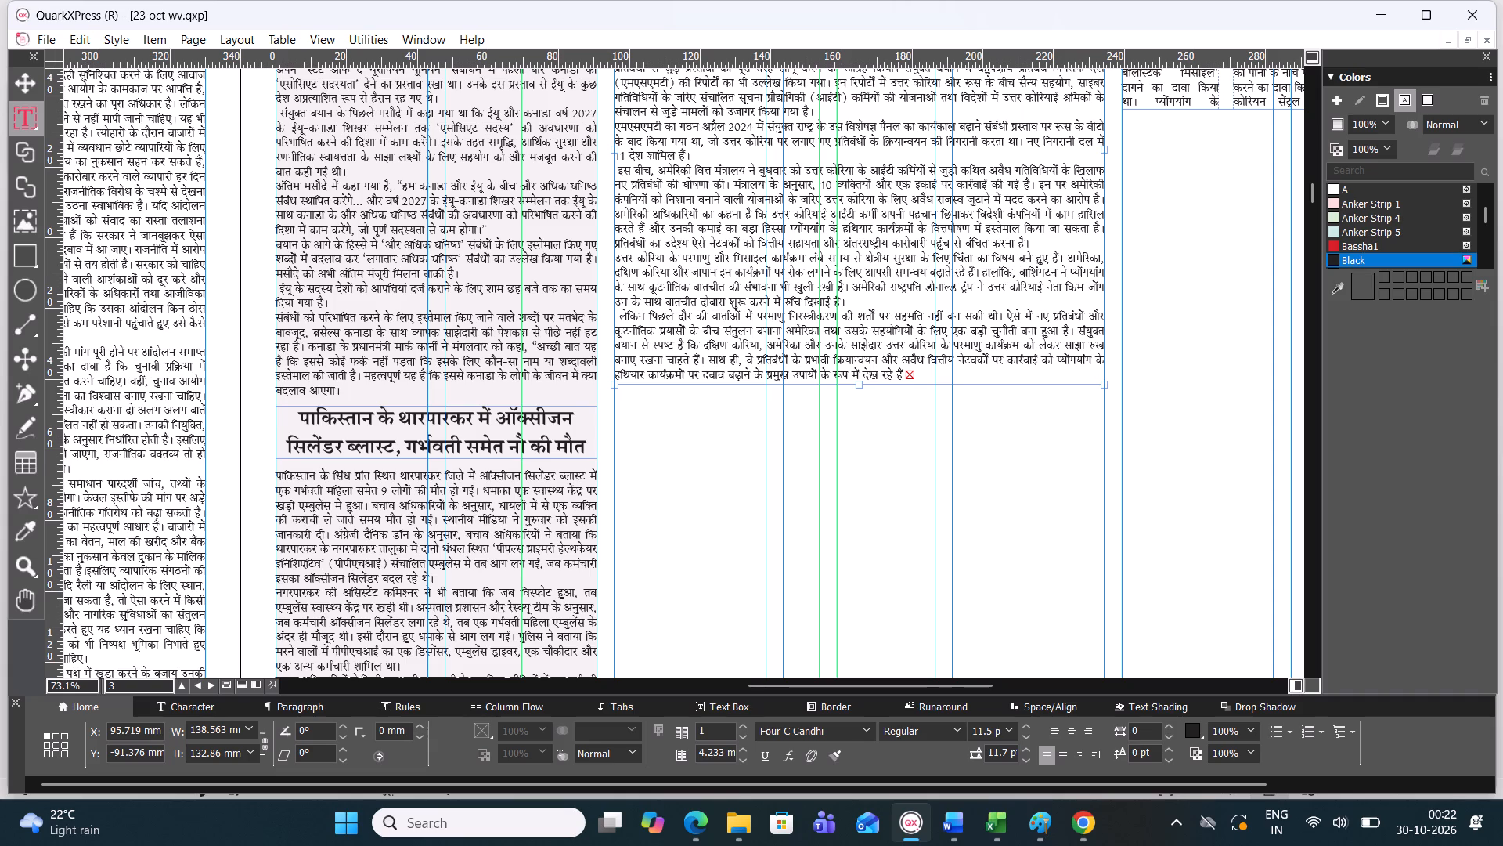
pyautogui.press('Return')
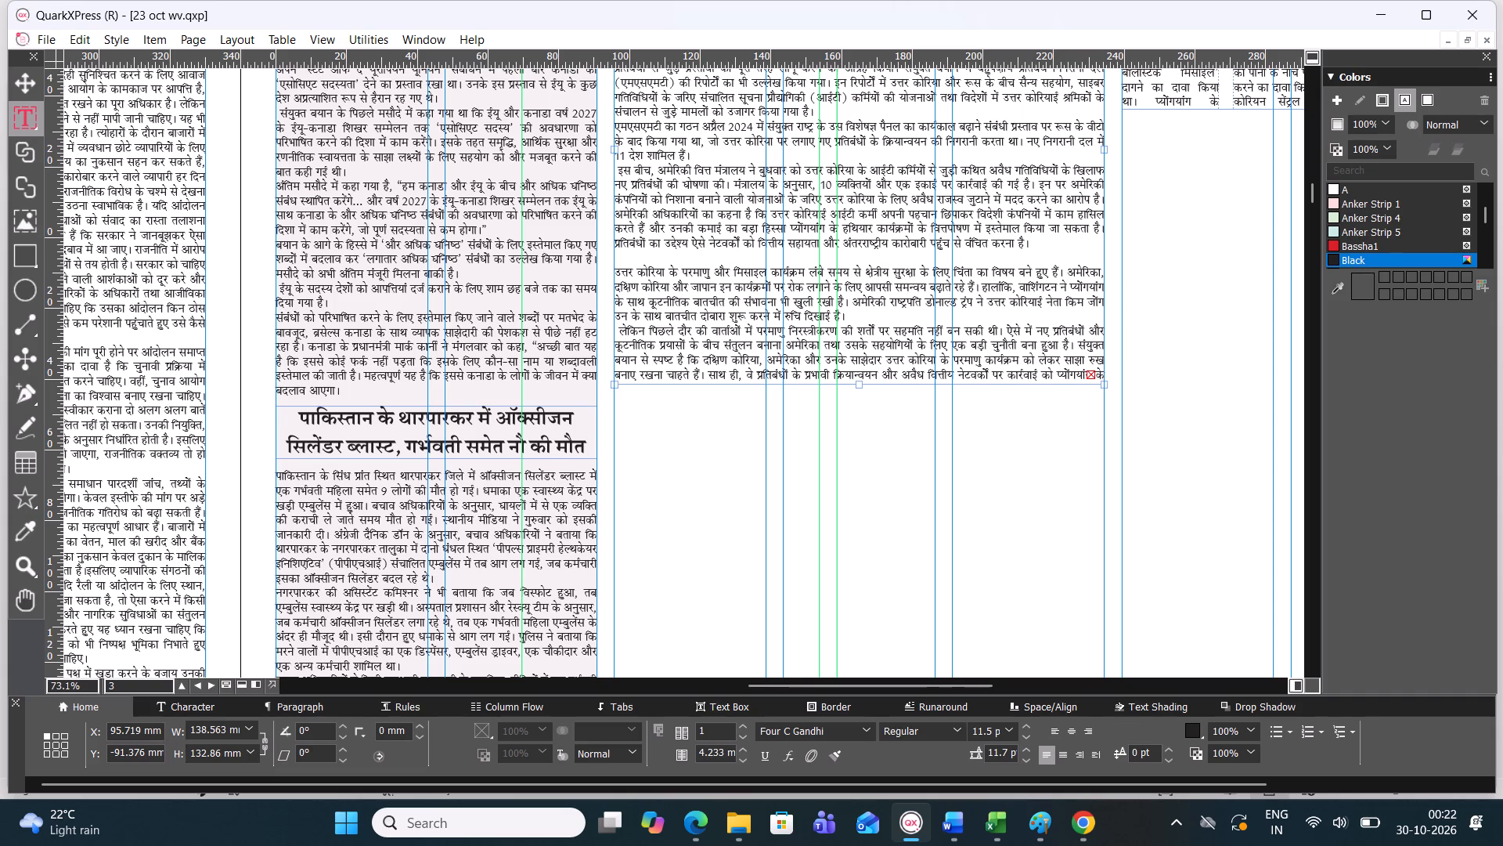
# Extend the Pyongyang story's body text box at its bottom edge to a height of about 138.9 mm.
pyautogui.moveTo(858, 377); pyautogui.dragTo(860, 392)
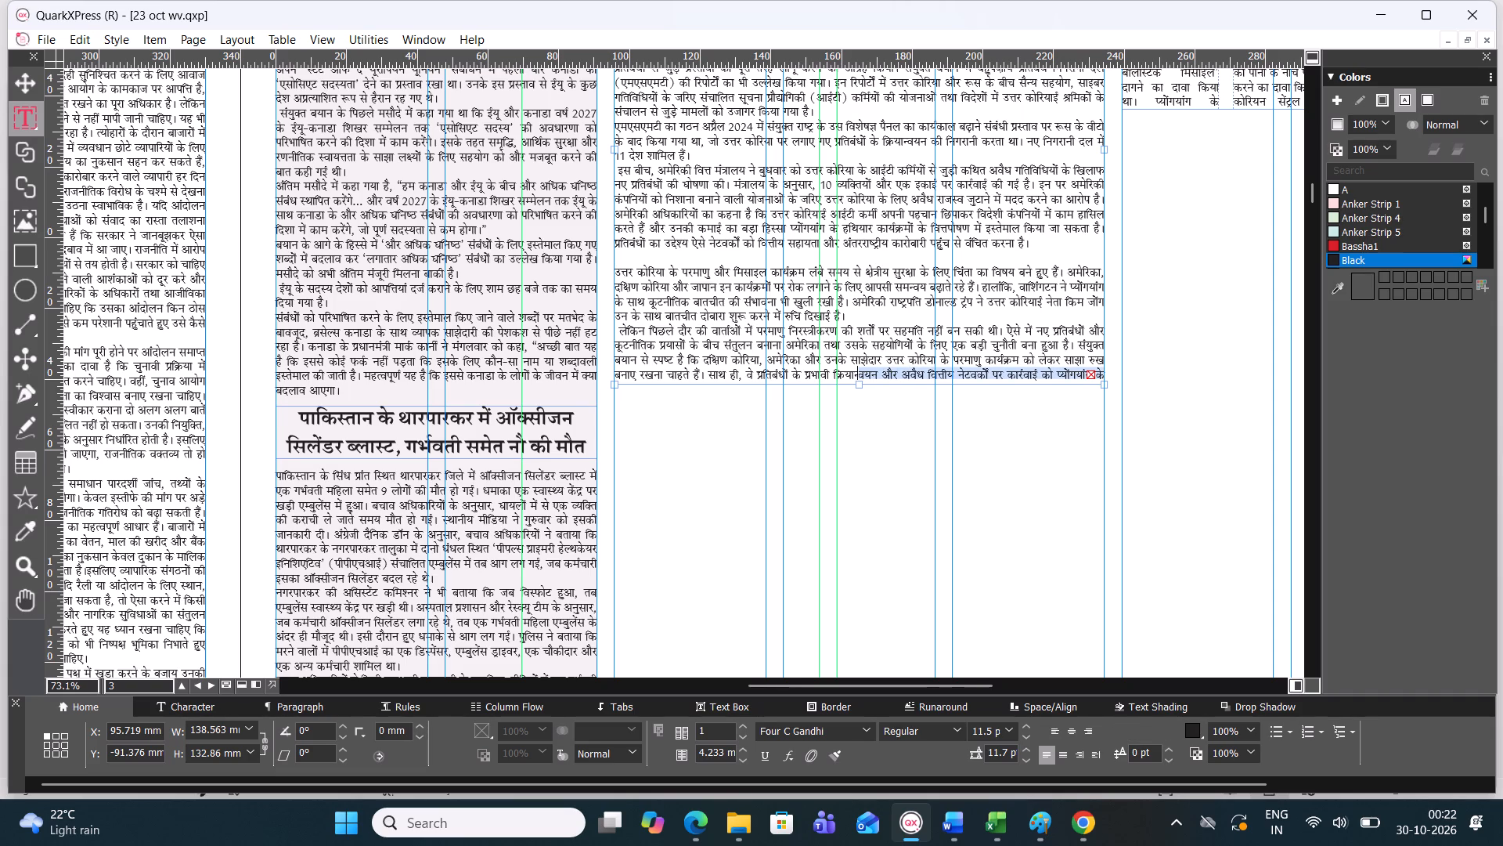
pyautogui.moveTo(859, 386); pyautogui.dragTo(860, 405)
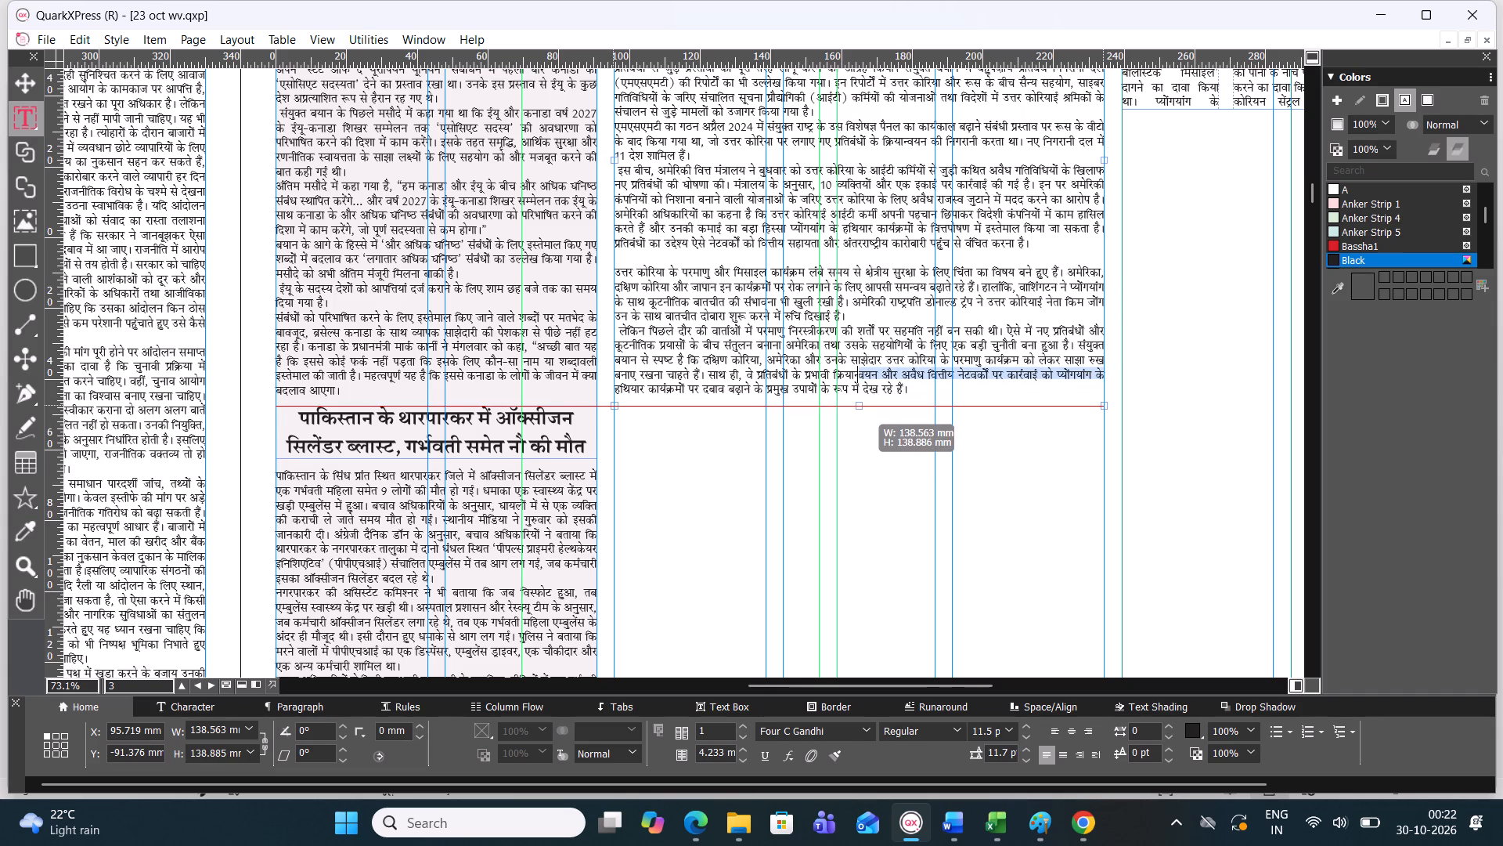
pyautogui.moveTo(860, 405); pyautogui.dragTo(860, 412)
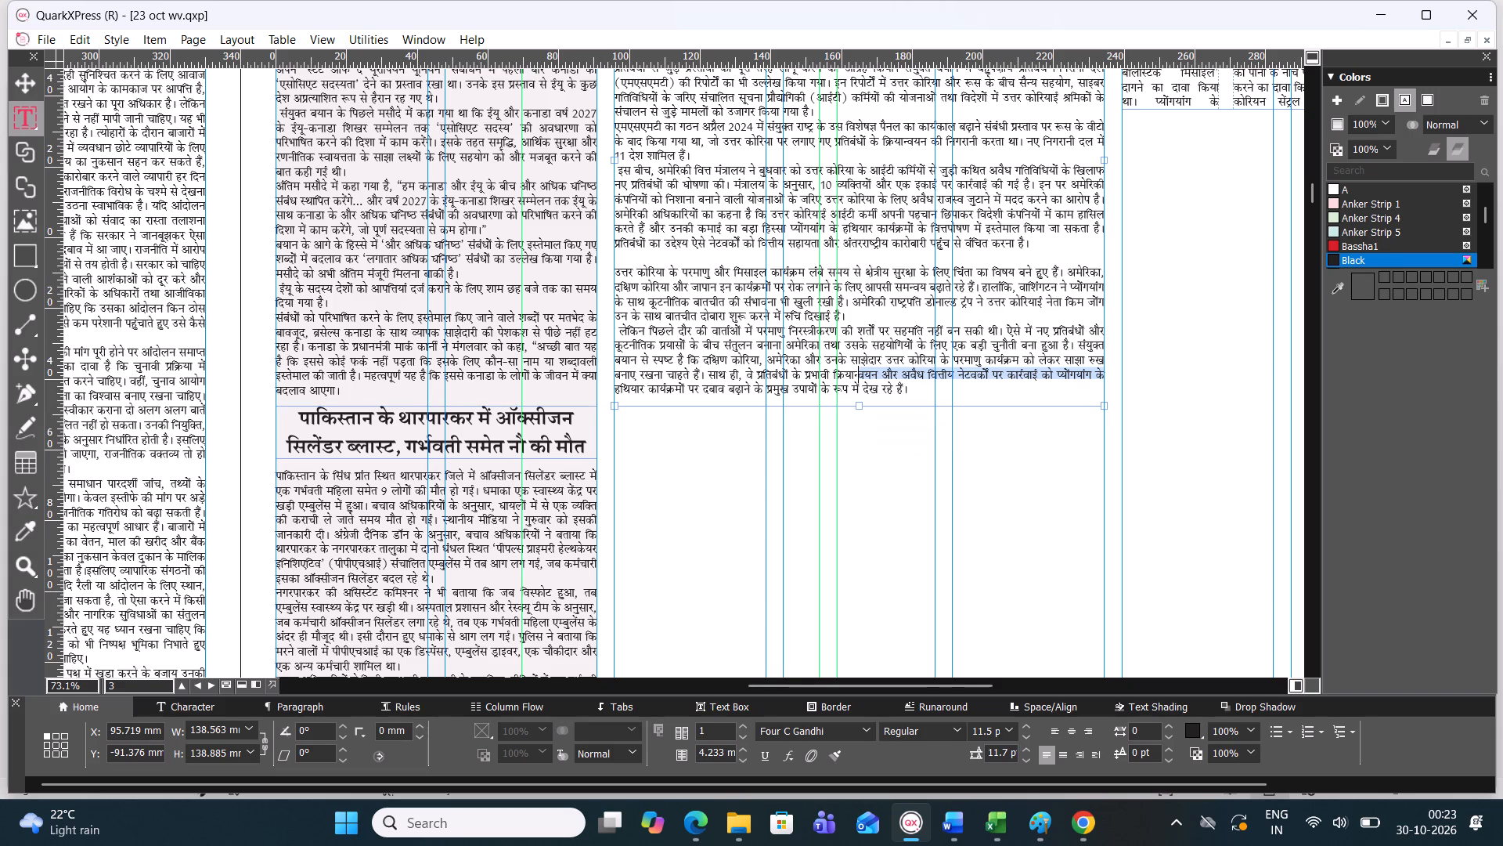
# Set the Pyongyang story's body text box to three columns.
pyautogui.click(741, 722)
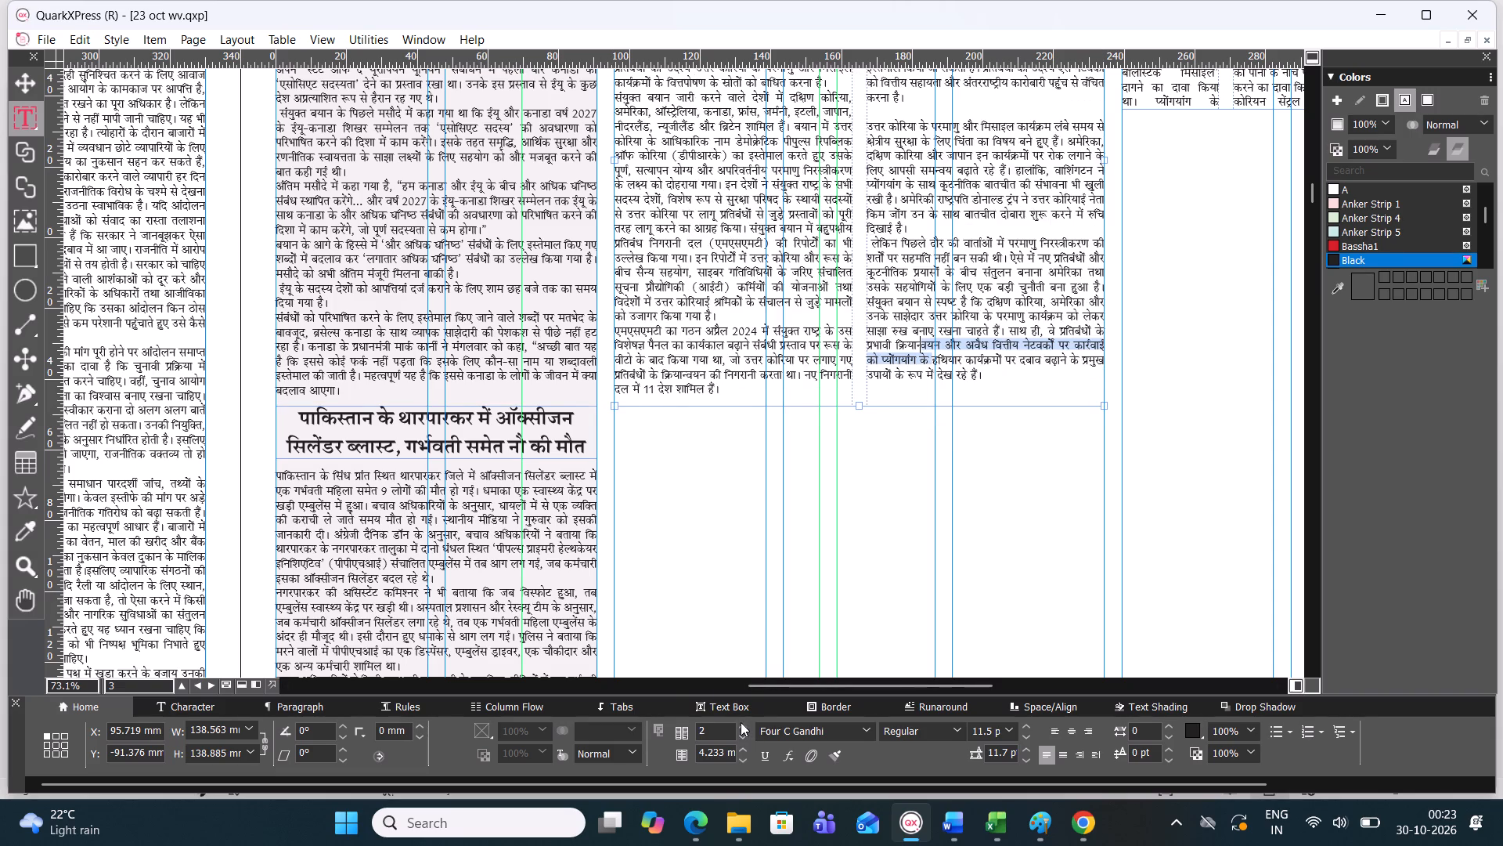
pyautogui.click(741, 721)
pyautogui.scroll(1, 824, 540)
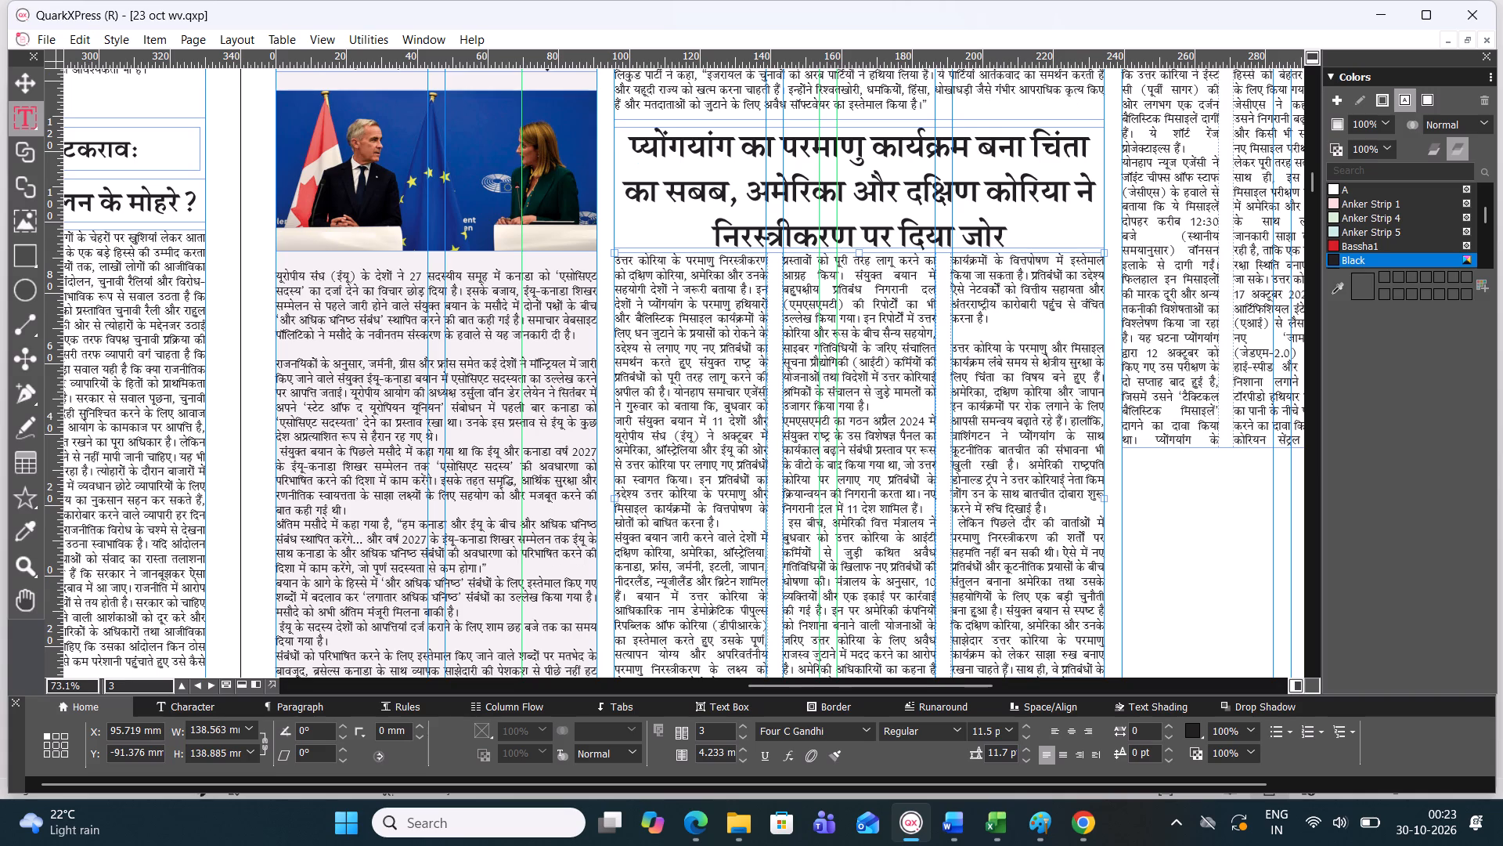
# Delete the trailing blank at the end of the North Korea ballistic missile story's body text.
pyautogui.scroll(1, 824, 540)
pyautogui.click(831, 312)
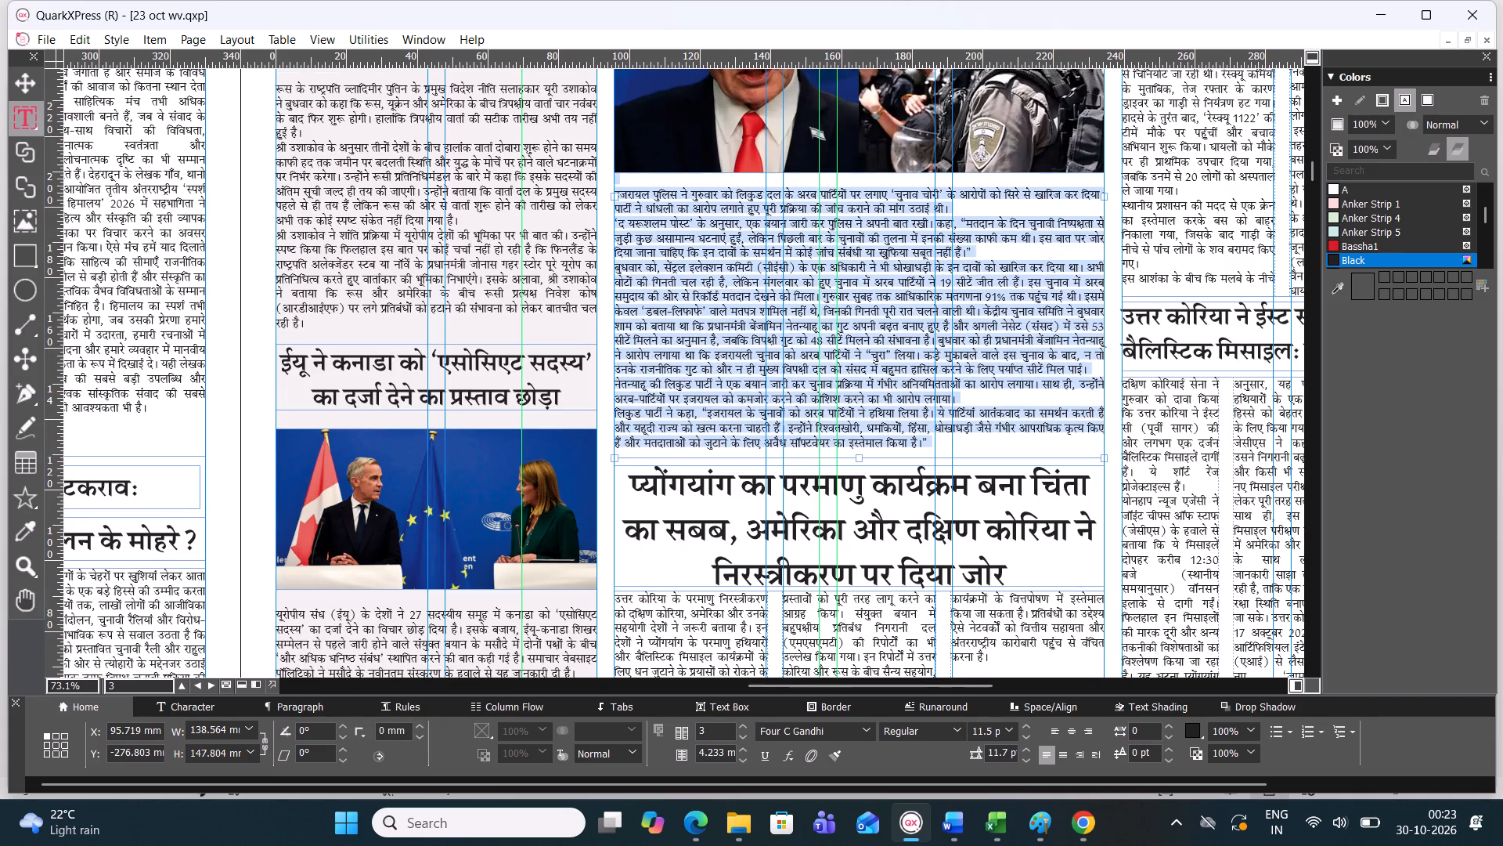
pyautogui.scroll(-1, 831, 311)
pyautogui.click(1245, 295)
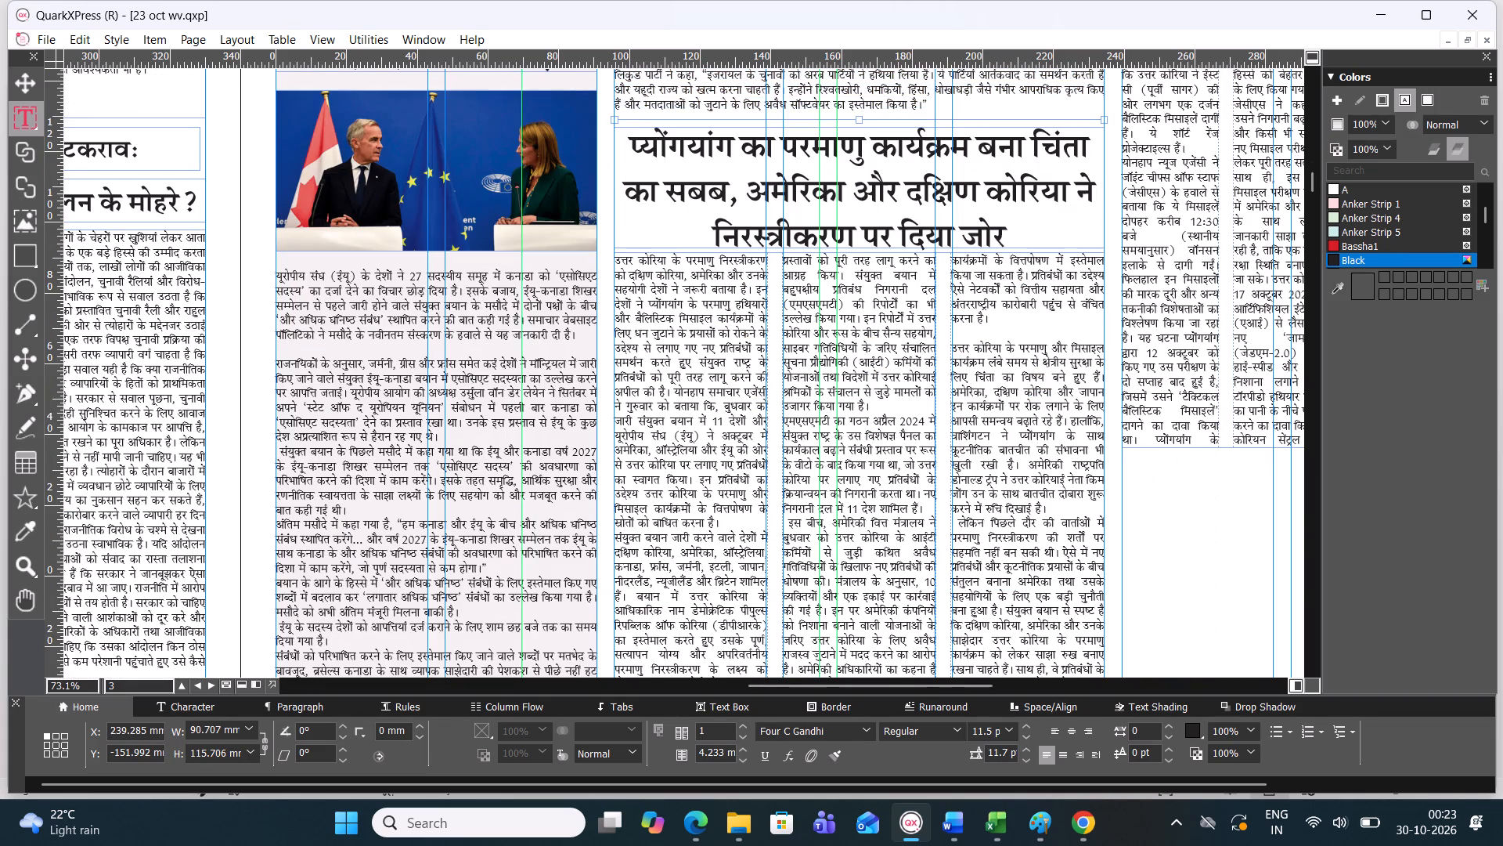
pyautogui.scroll(-2, 867, 442)
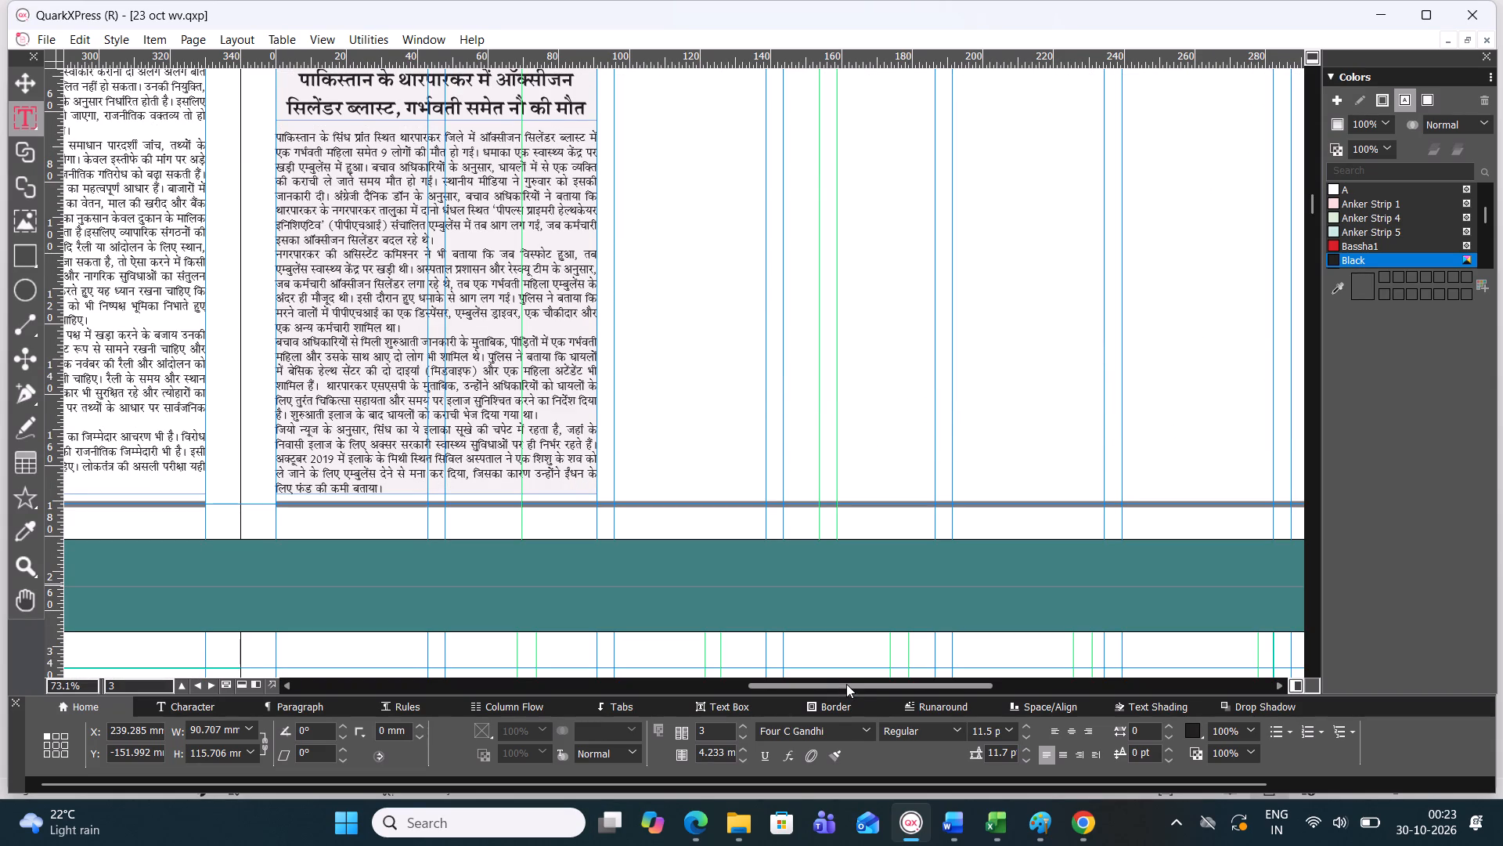
pyautogui.moveTo(845, 682); pyautogui.dragTo(945, 669)
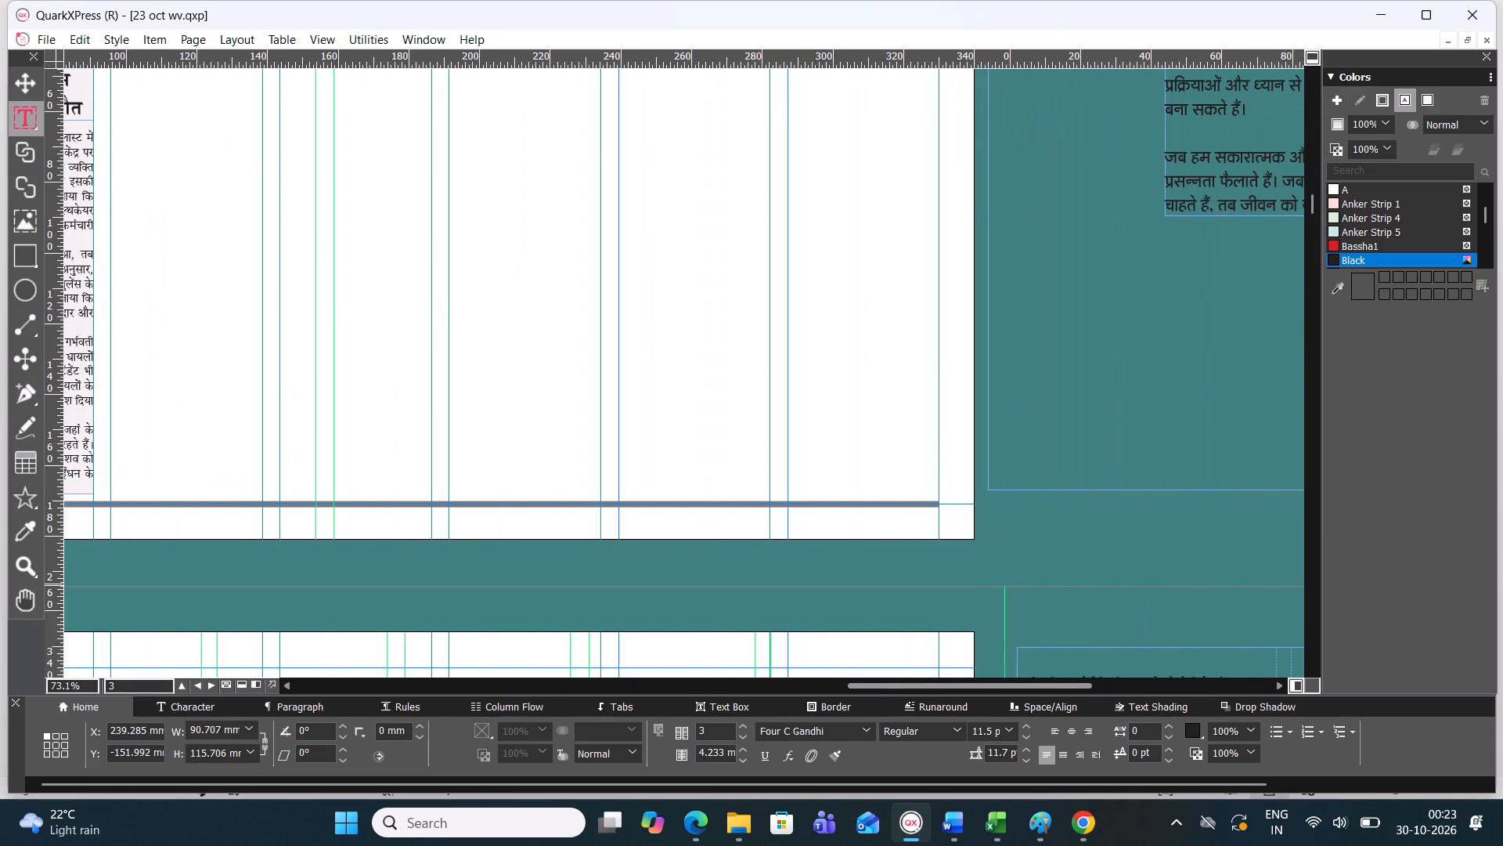
pyautogui.scroll(1, 772, 631)
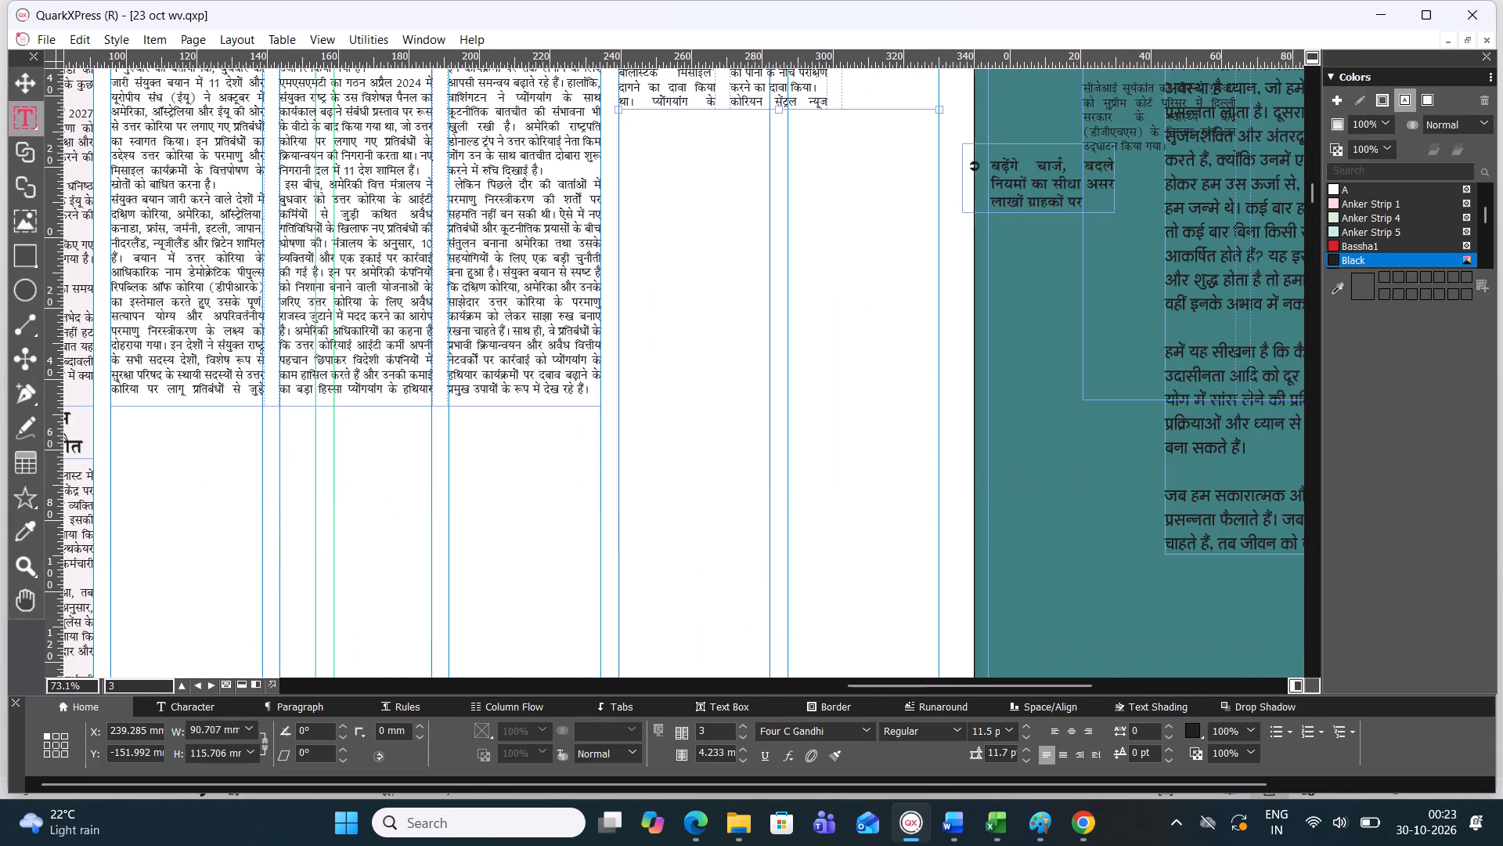
pyautogui.click(832, 100)
pyautogui.scroll(1, 830, 101)
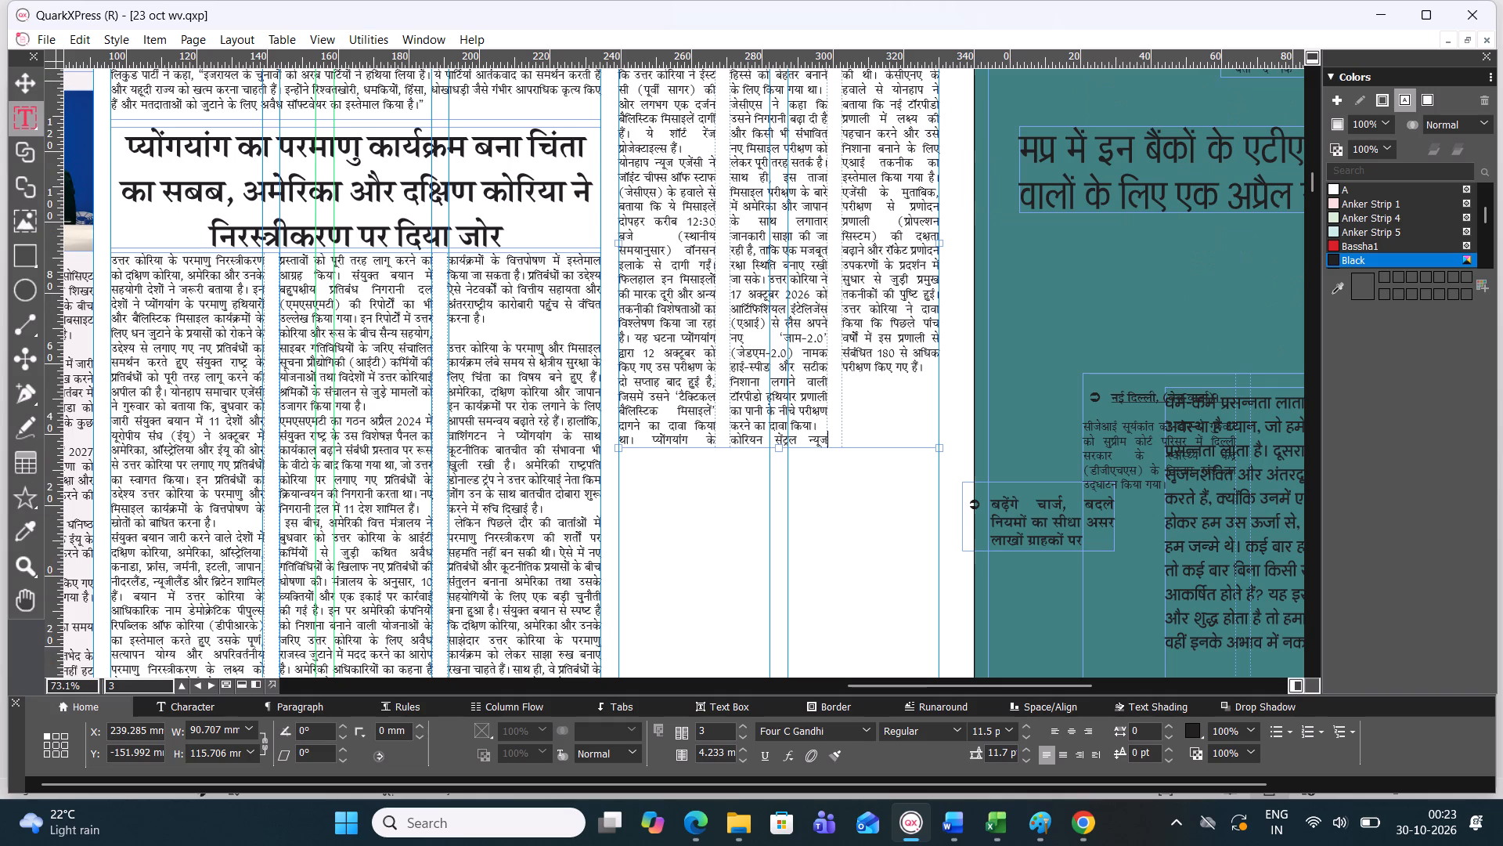
pyautogui.click(856, 391)
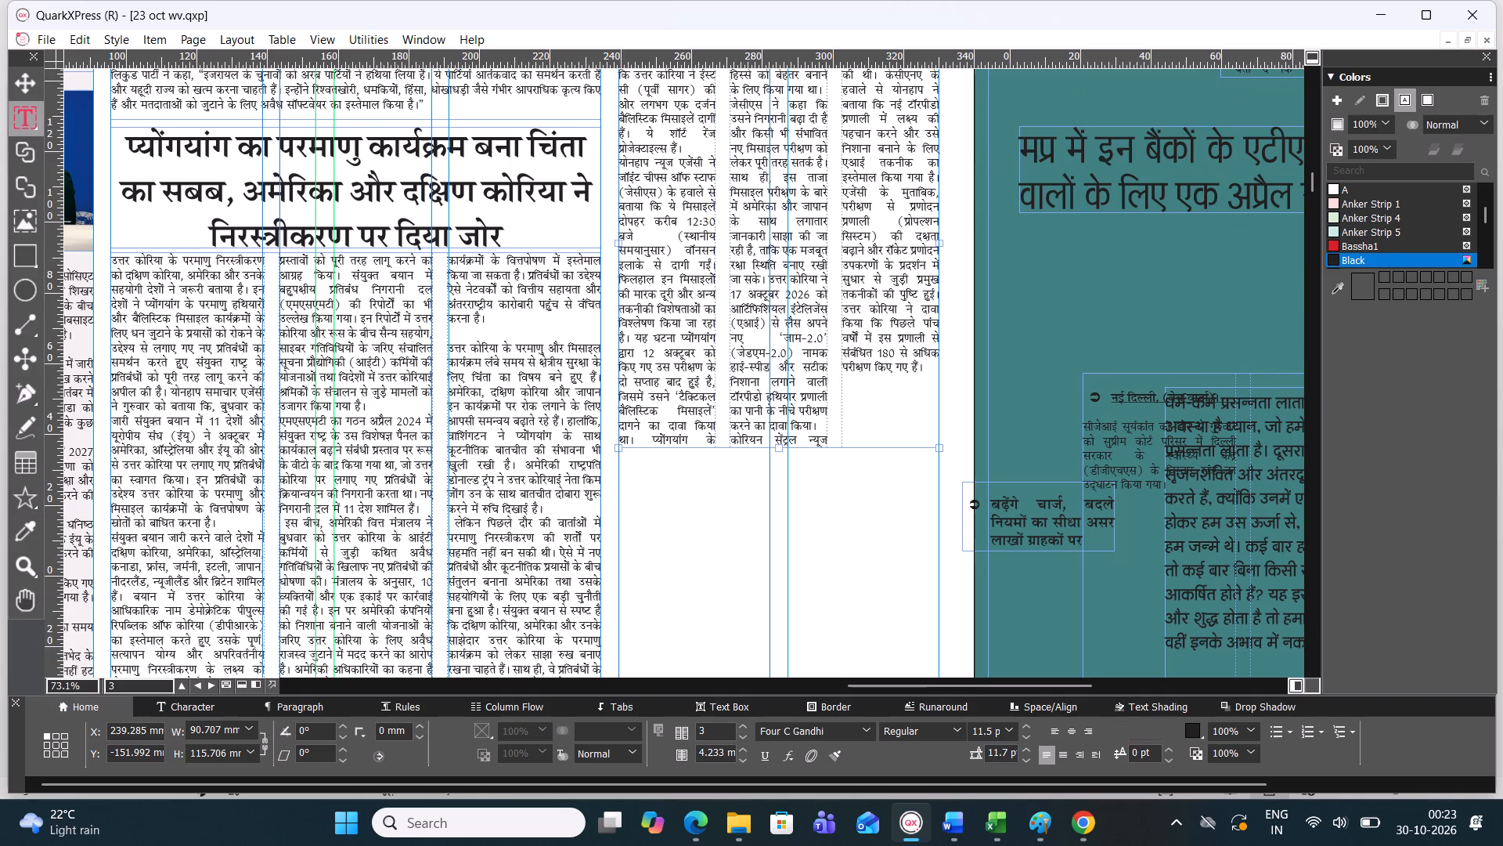
pyautogui.press('BackSpace')
# Draw a text box about 90.7 mm wide and 32.1 mm high directly below the North Korea ballistic missile story.
pyautogui.click(880, 432)
pyautogui.click(880, 432)
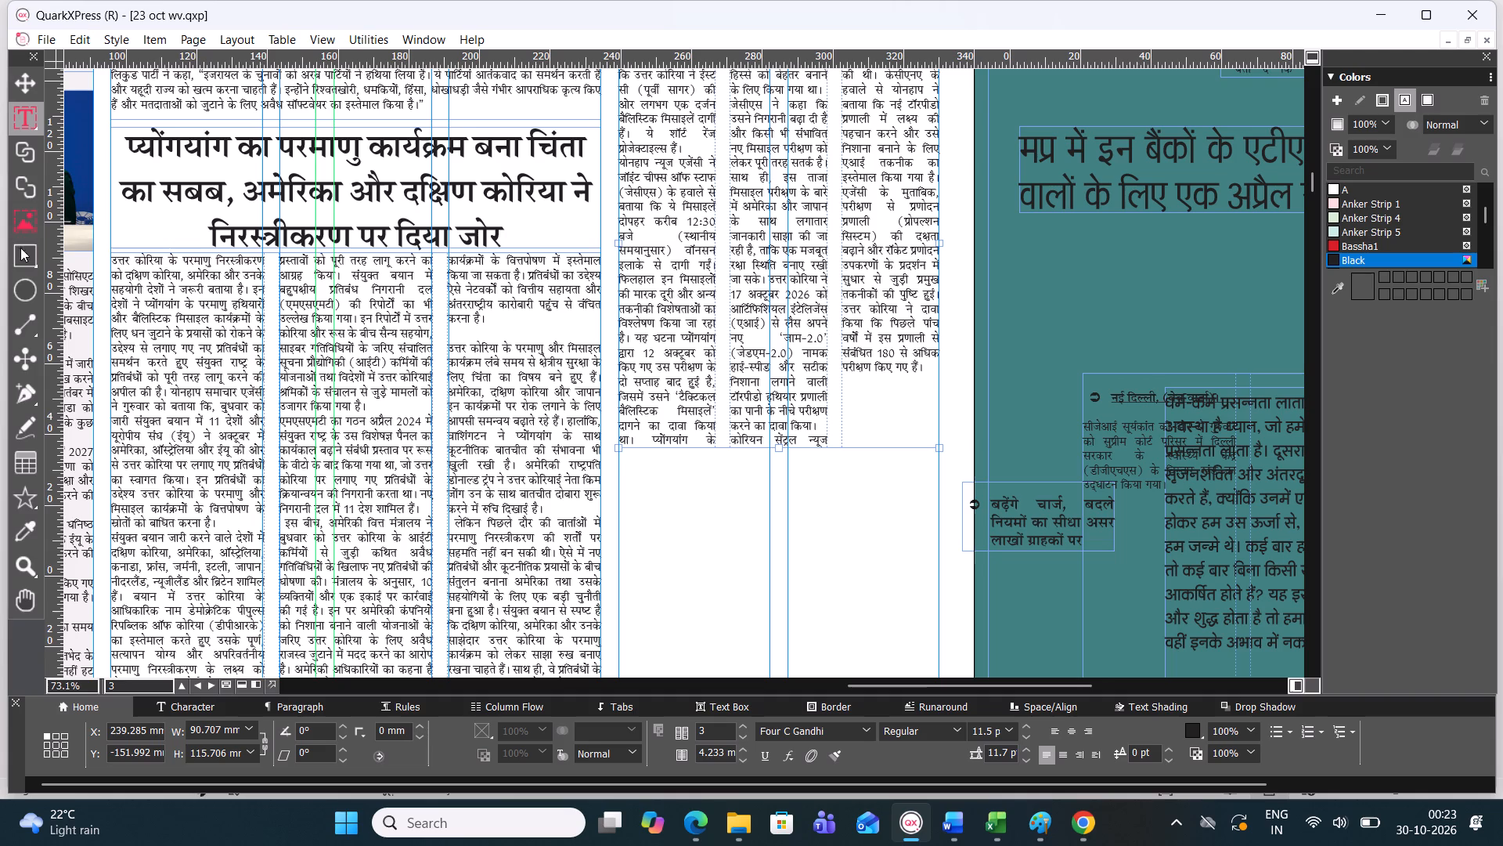
pyautogui.click(31, 117)
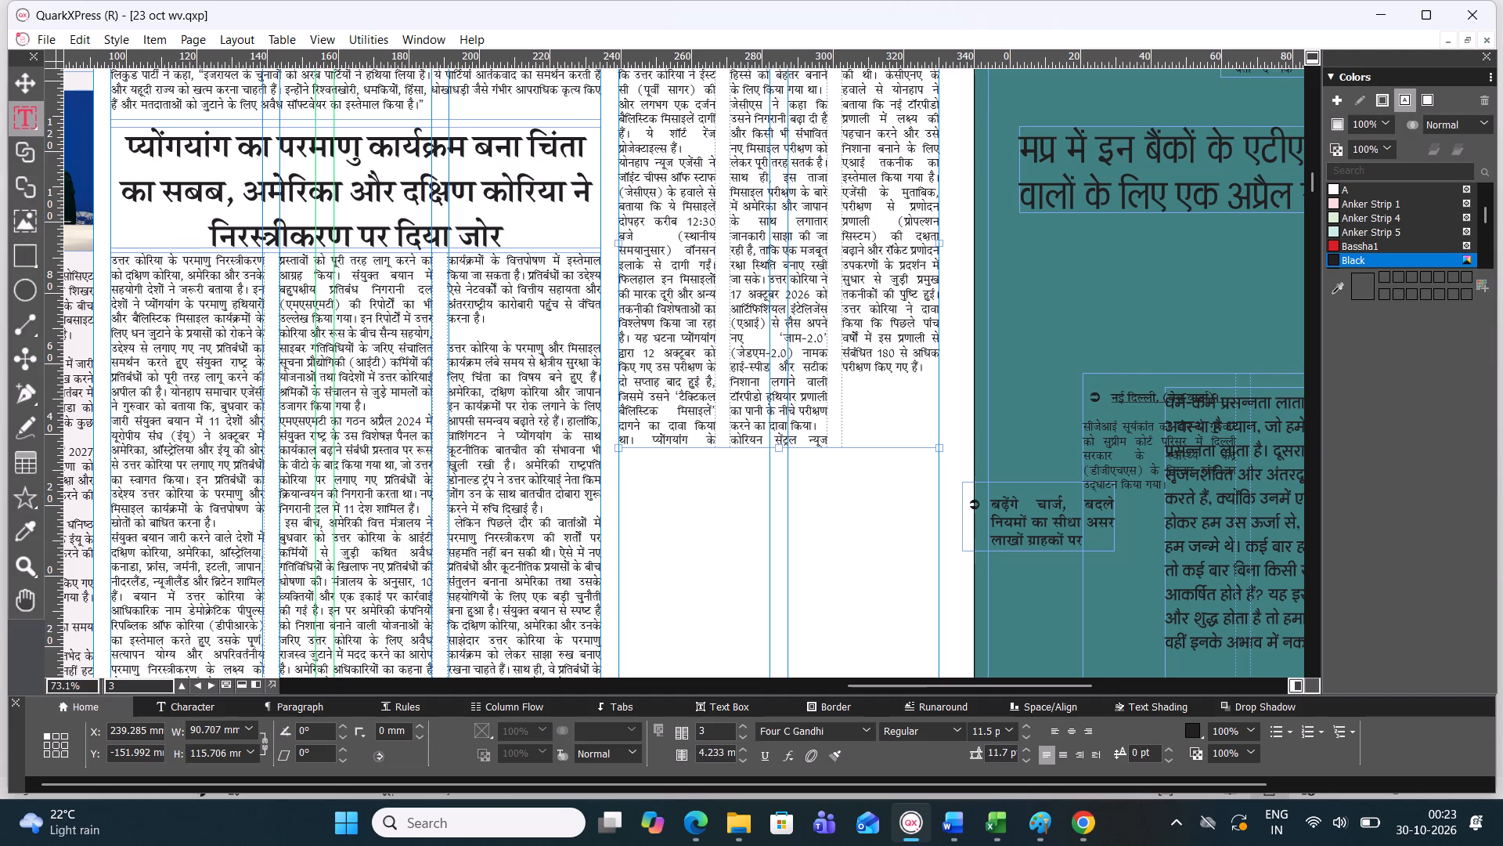
pyautogui.click(20, 85)
pyautogui.click(679, 545)
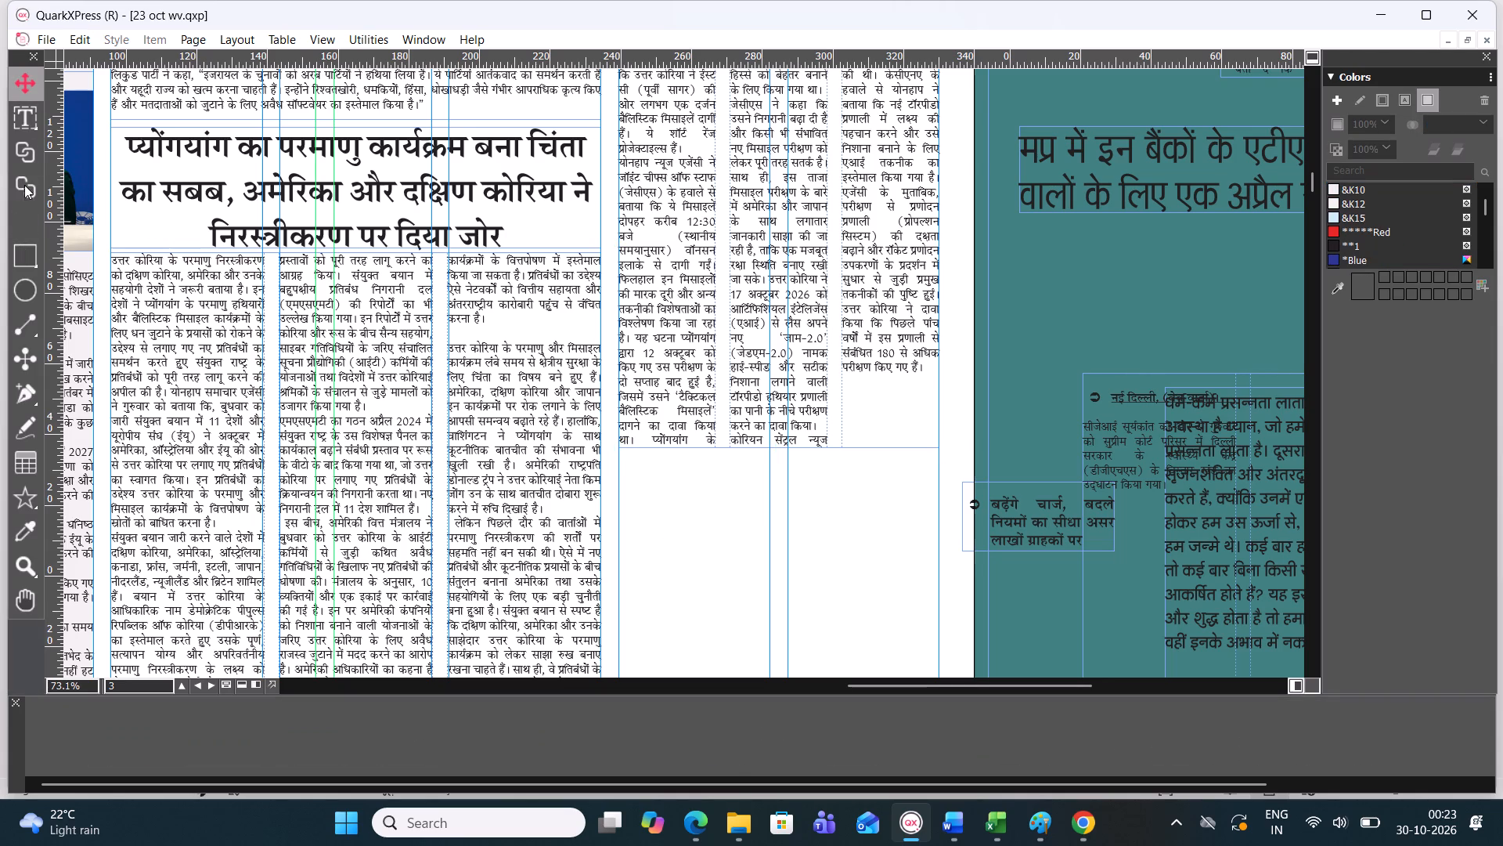
pyautogui.click(26, 124)
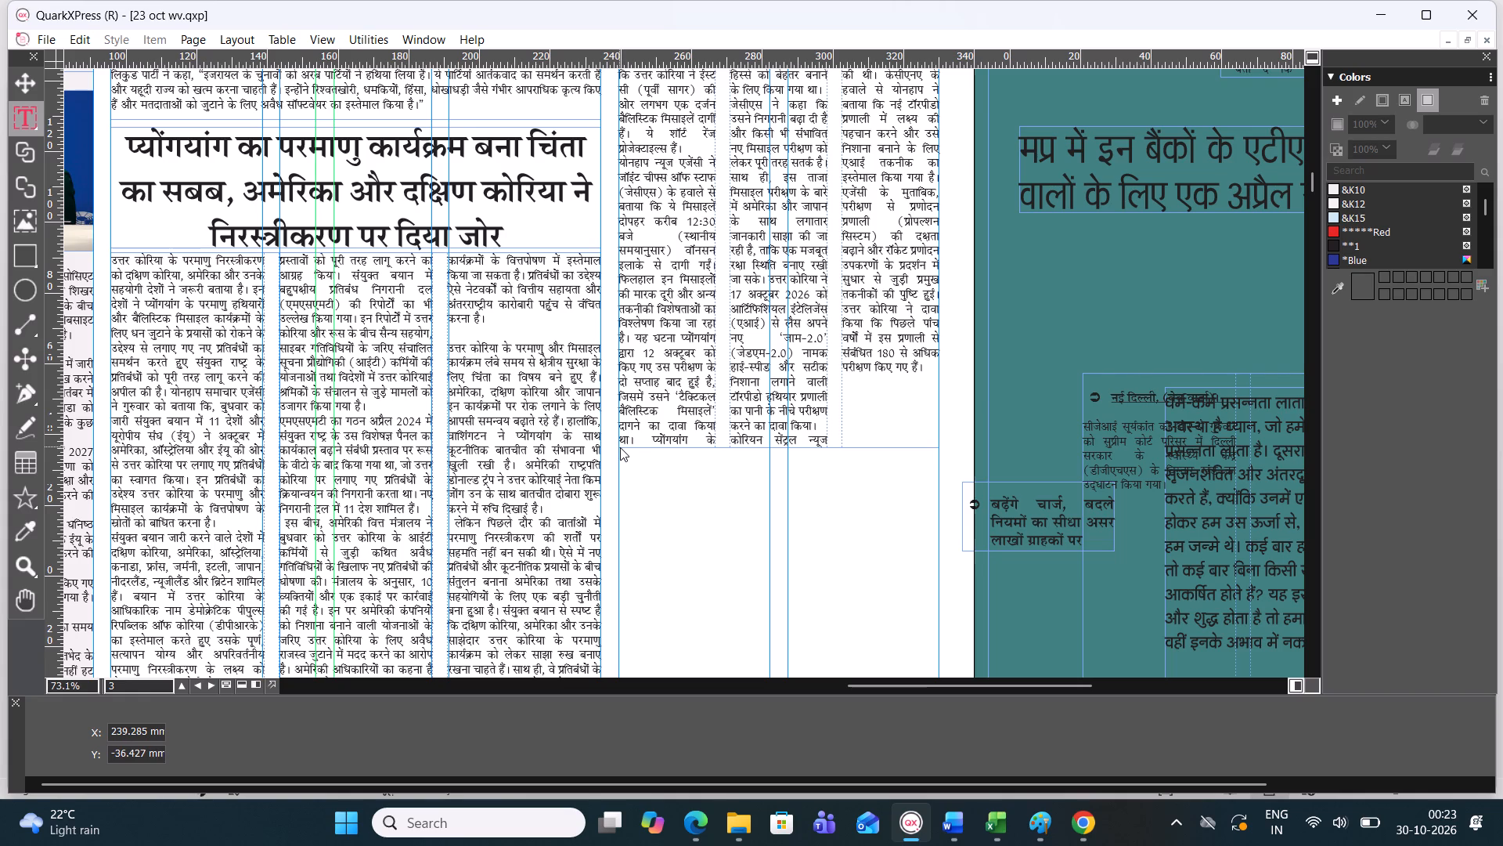
pyautogui.moveTo(620, 447); pyautogui.dragTo(923, 555)
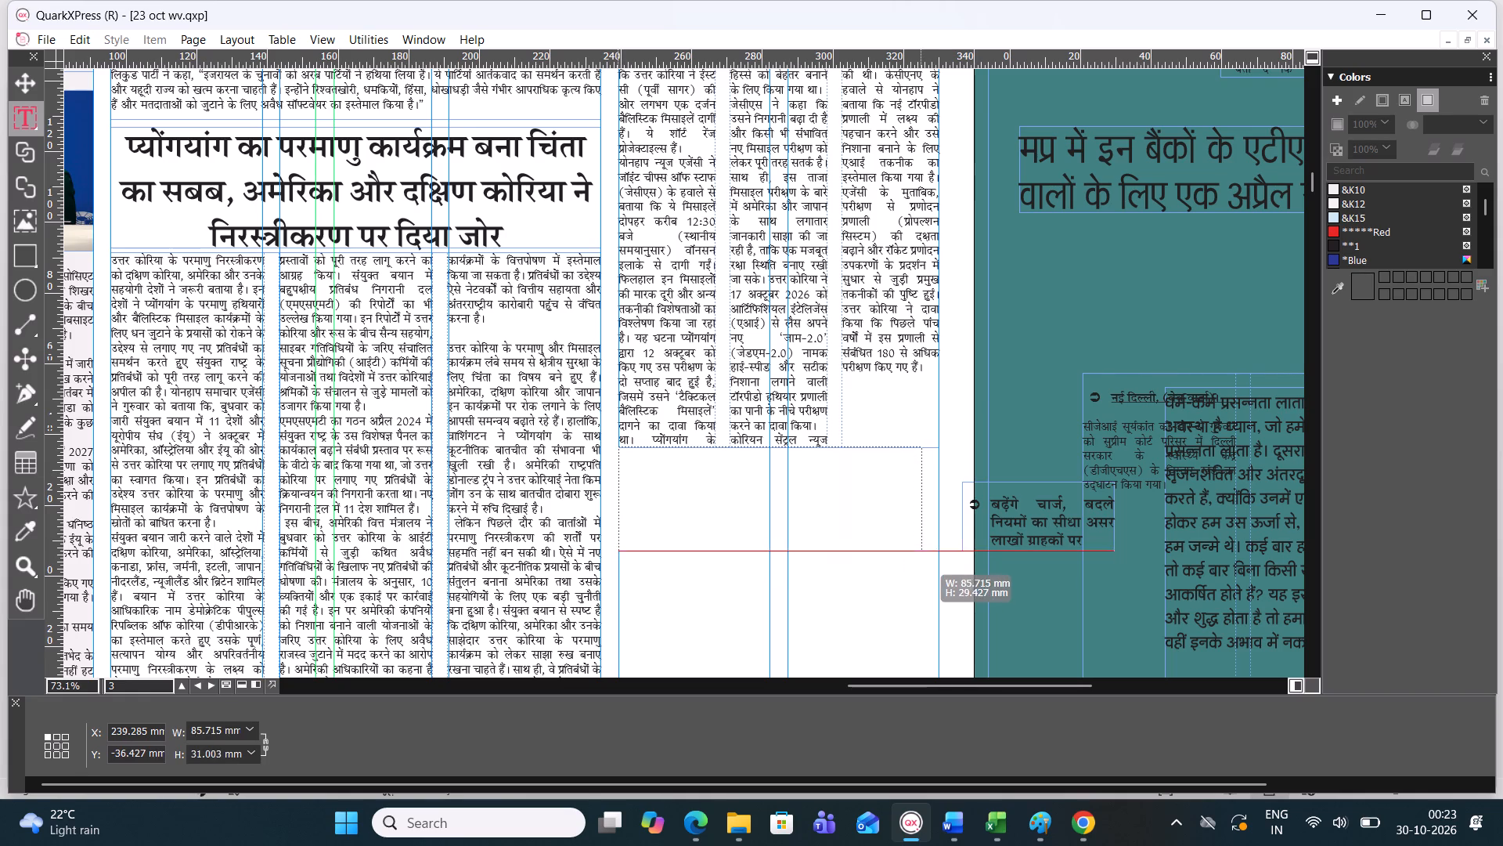
pyautogui.moveTo(923, 555); pyautogui.dragTo(935, 560)
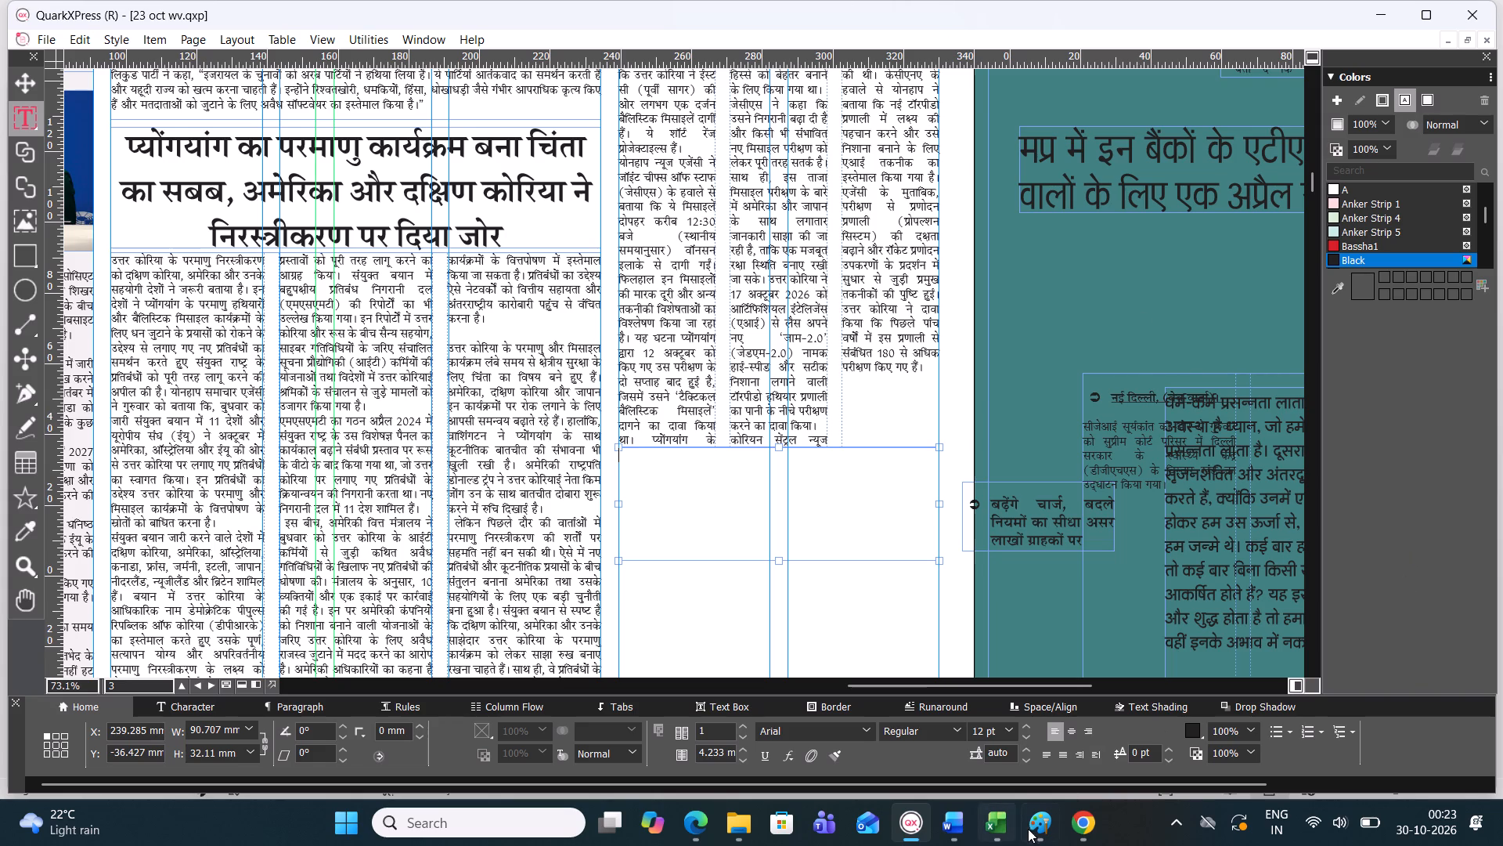
# Switch to the Word document 29 Oct International and copy the headline beginning "भारत ने यूएनएससी में महिला, शांति और सुरक्षा".
pyautogui.click(959, 833)
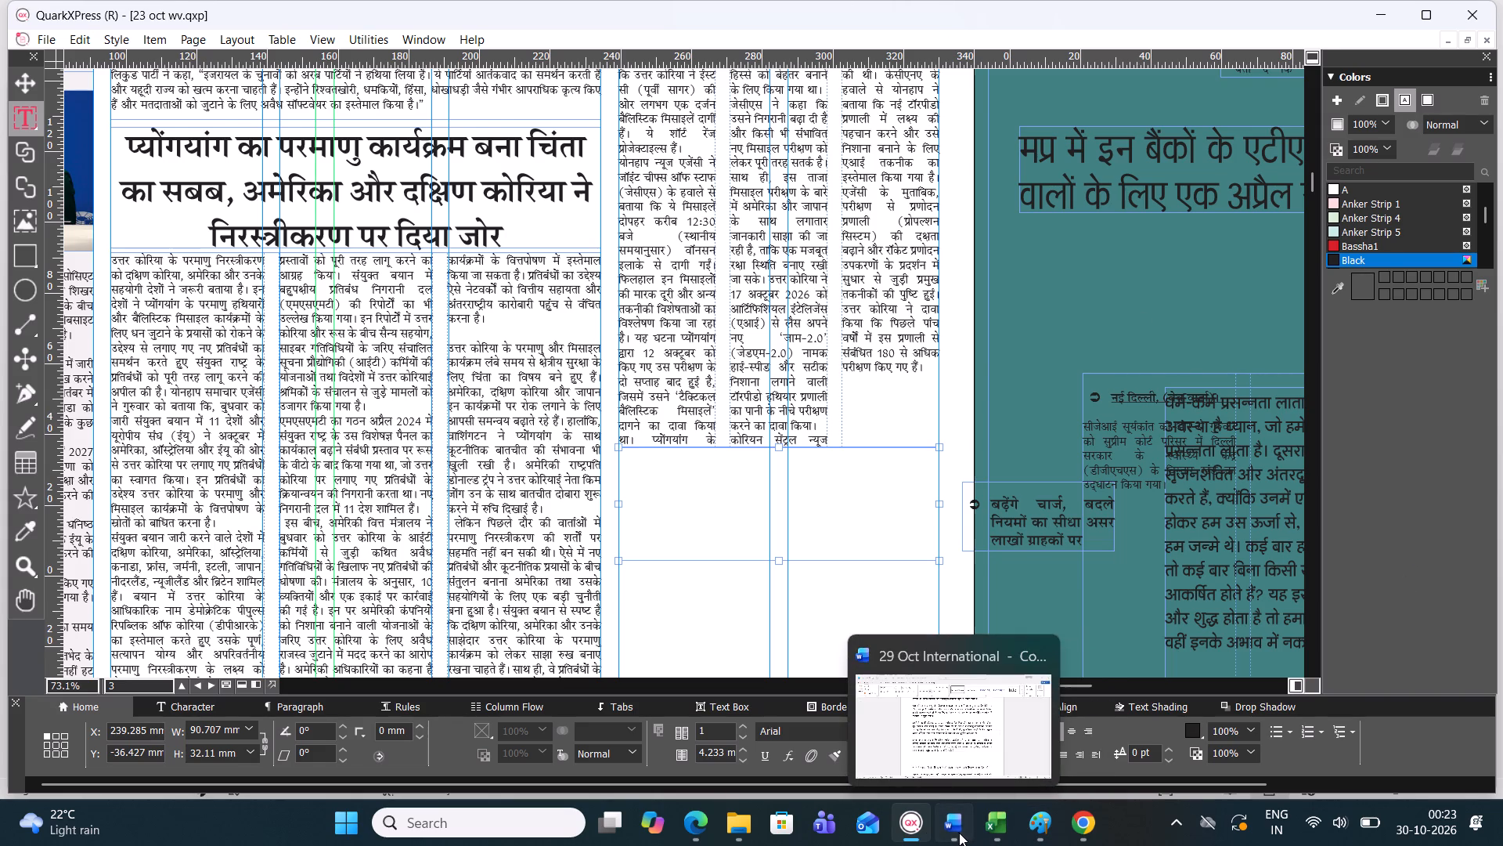
pyautogui.scroll(-5, 816, 637)
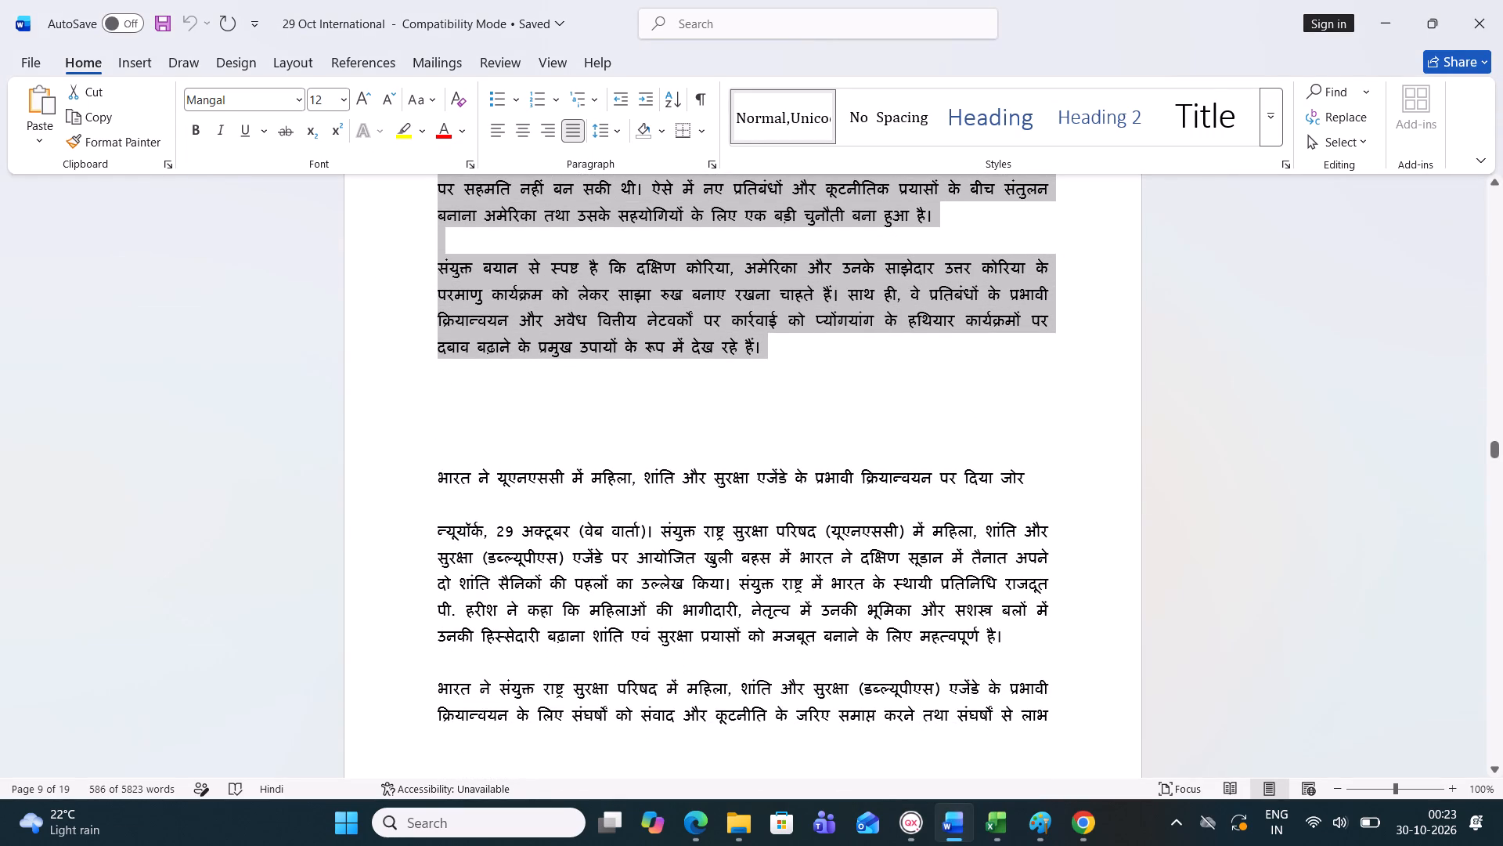
pyautogui.moveTo(434, 477); pyautogui.dragTo(1017, 481)
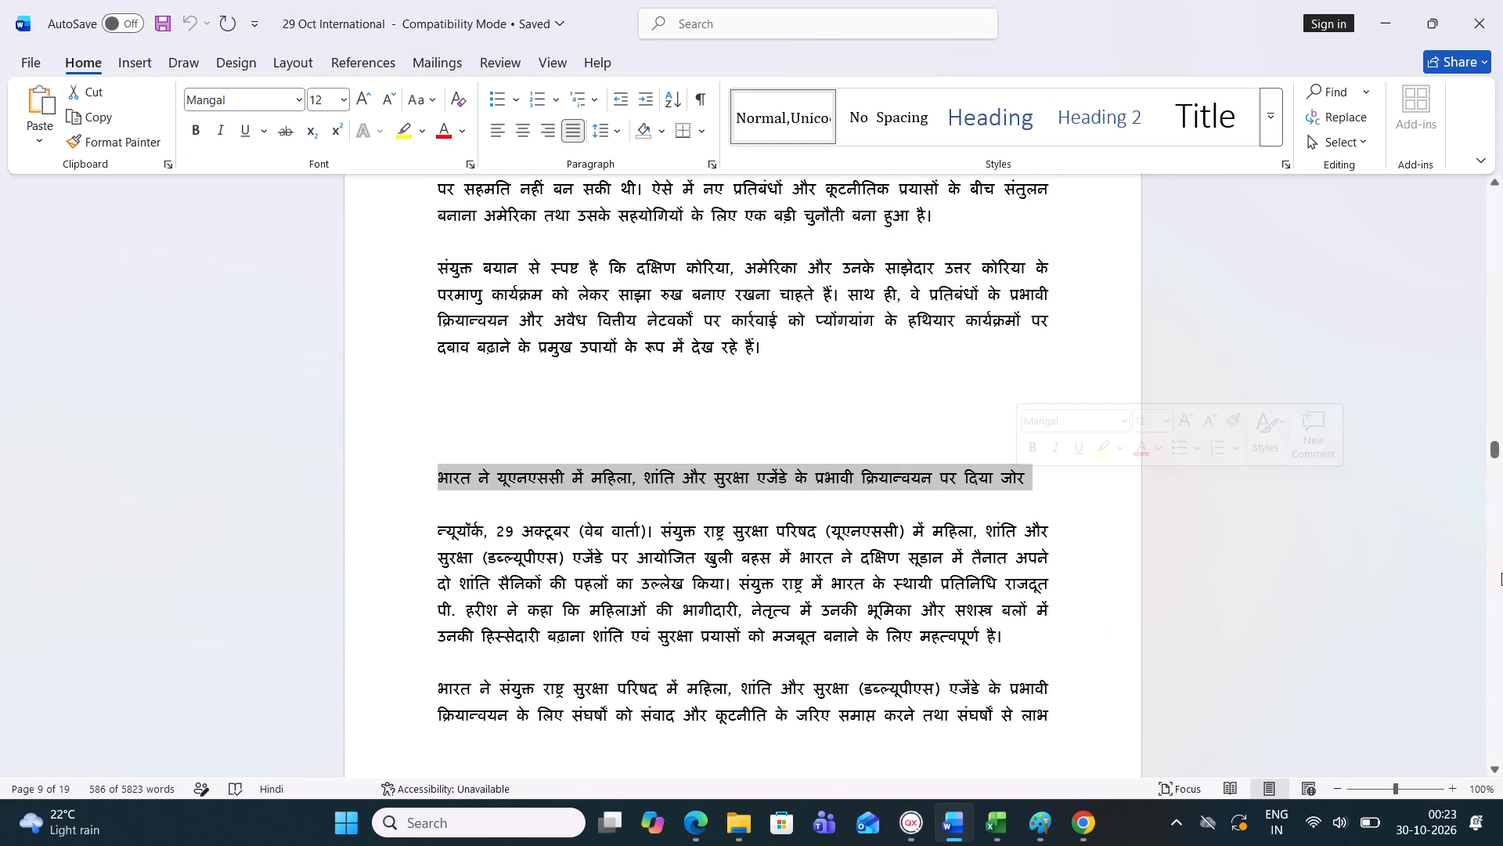
pyautogui.hotkey('ctrl', 'c')
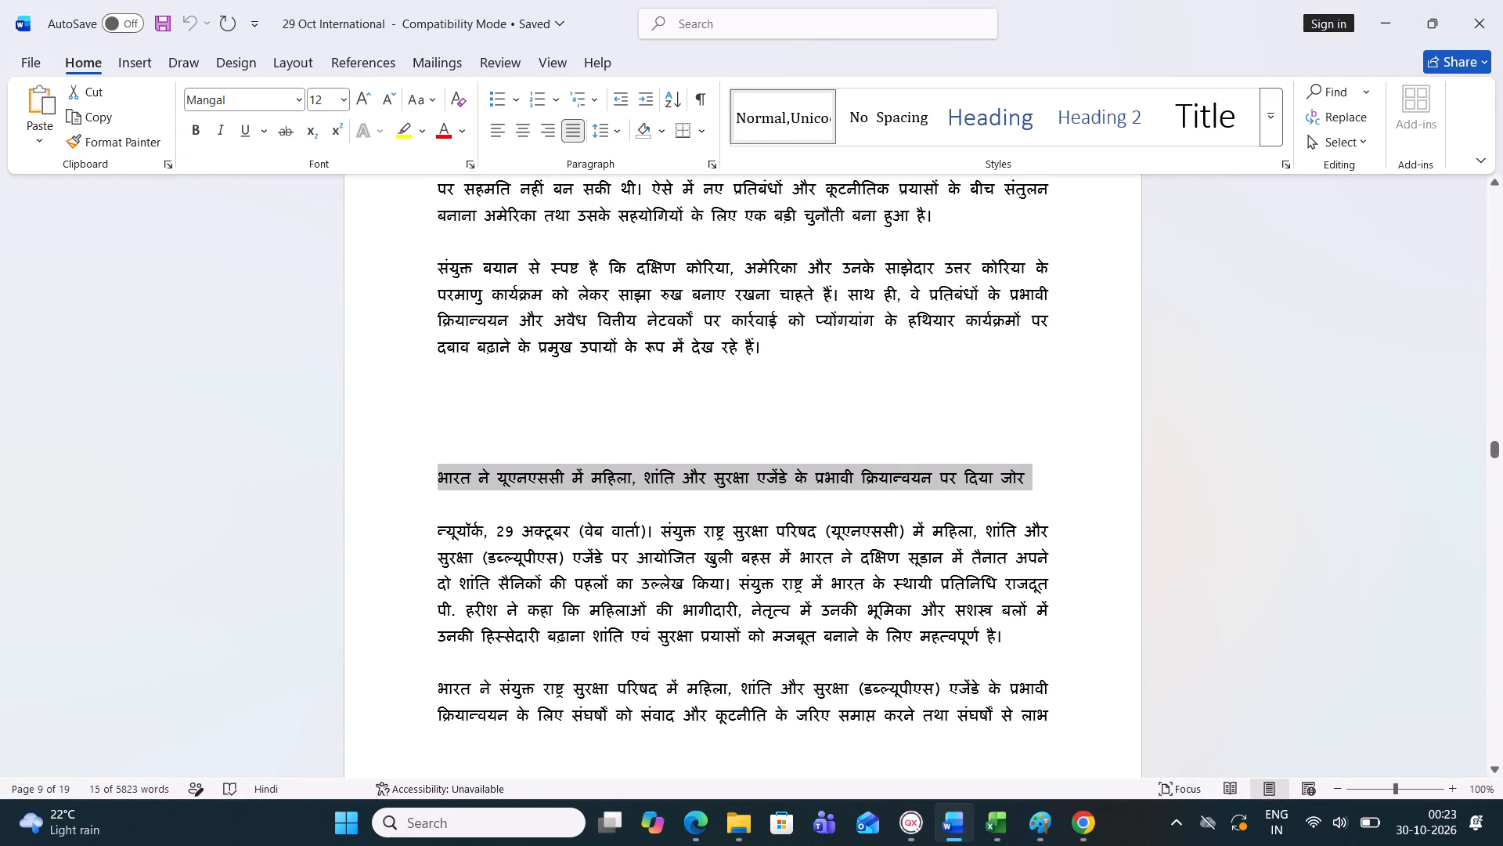
# Switch to QuarkXPress and paste the copied India UNSC headline into the empty text box below the ballistic missile story.
pyautogui.click(913, 823)
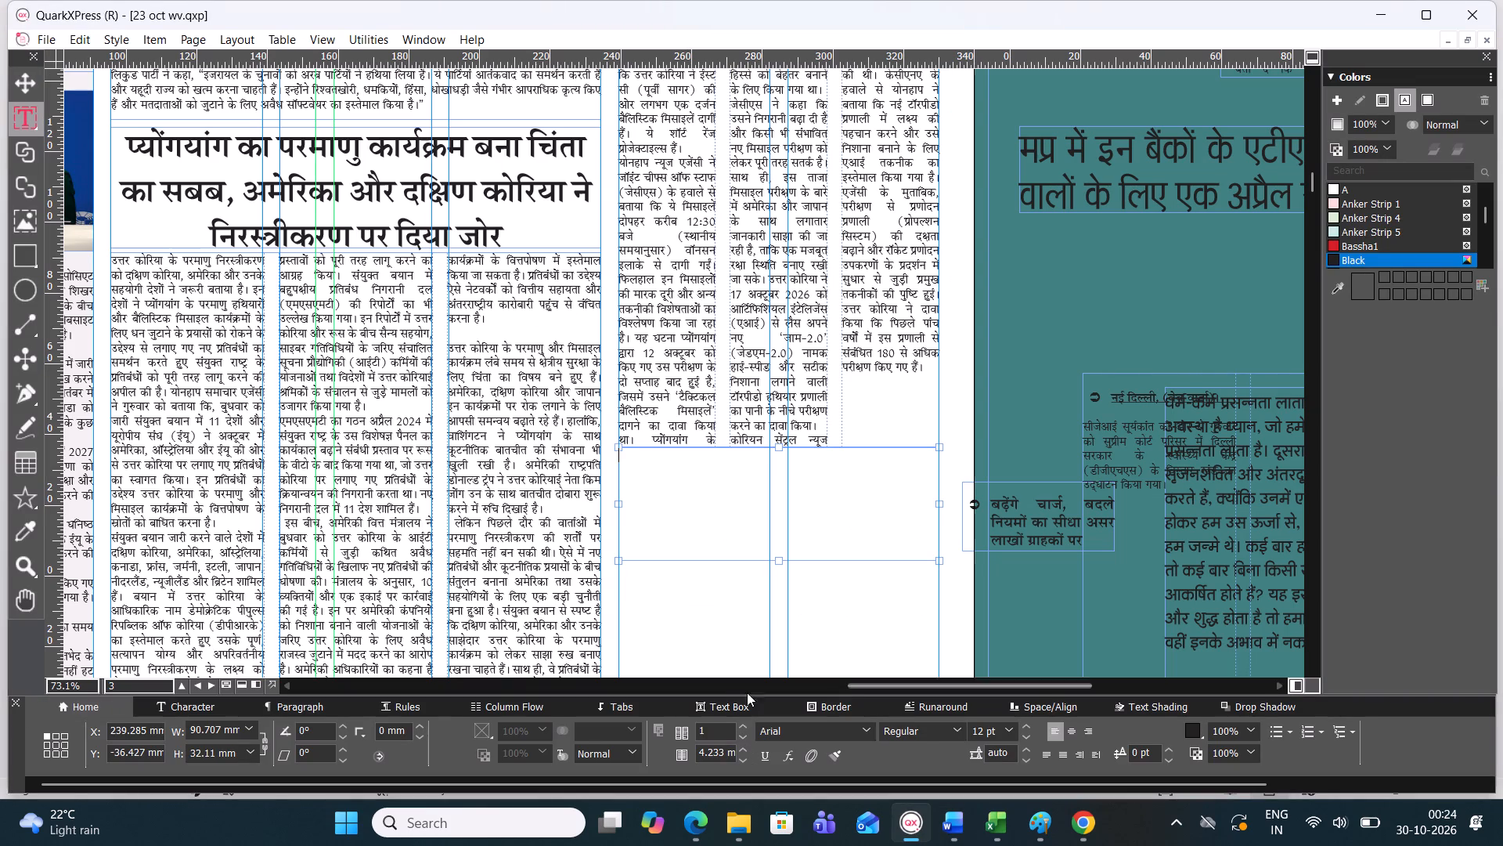
pyautogui.moveTo(891, 687); pyautogui.dragTo(767, 676)
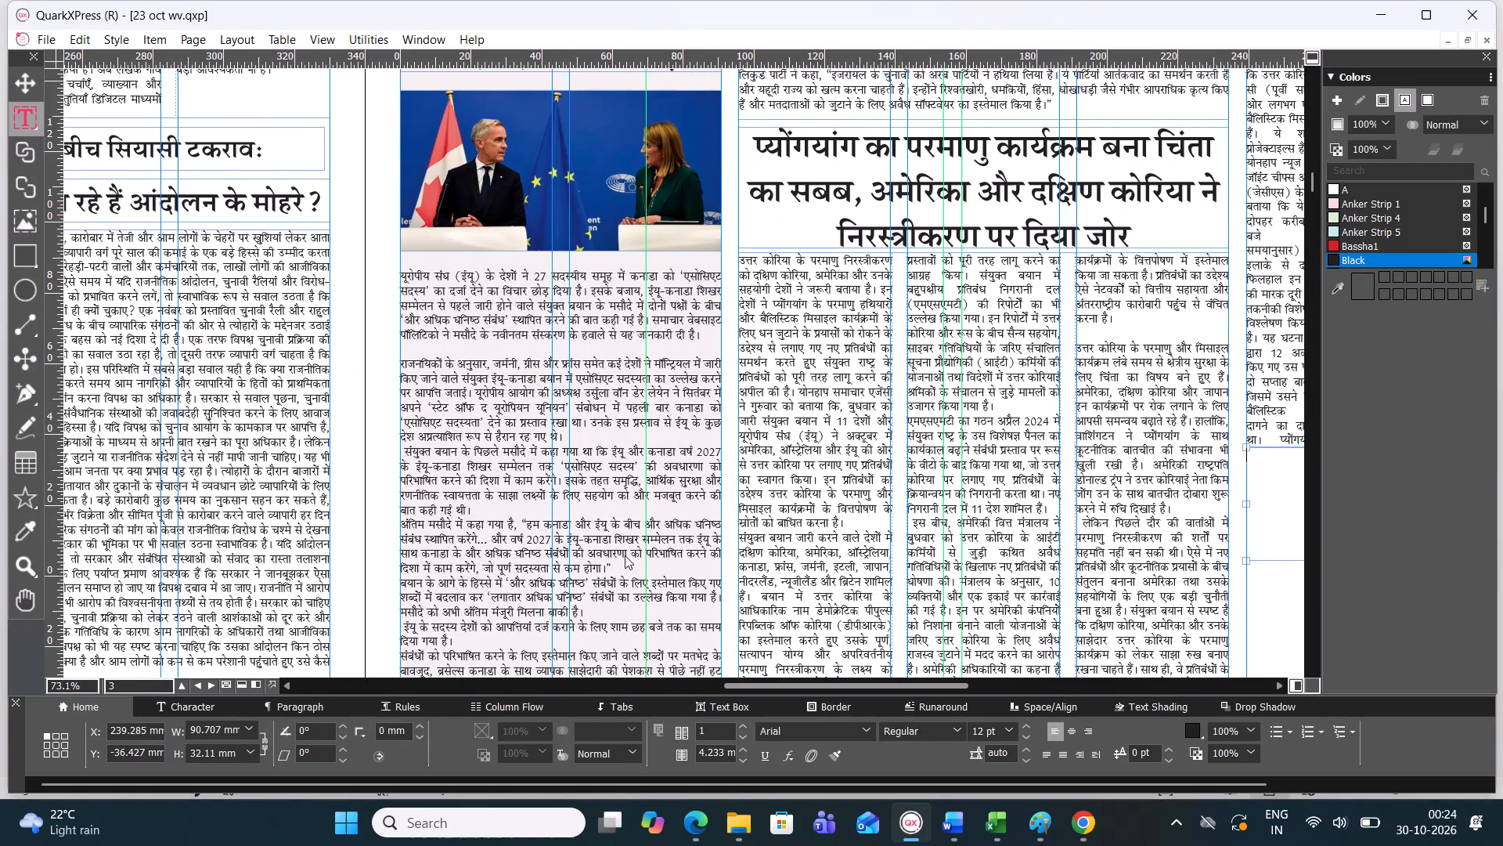
pyautogui.scroll(2, 623, 553)
pyautogui.scroll(-1, 623, 553)
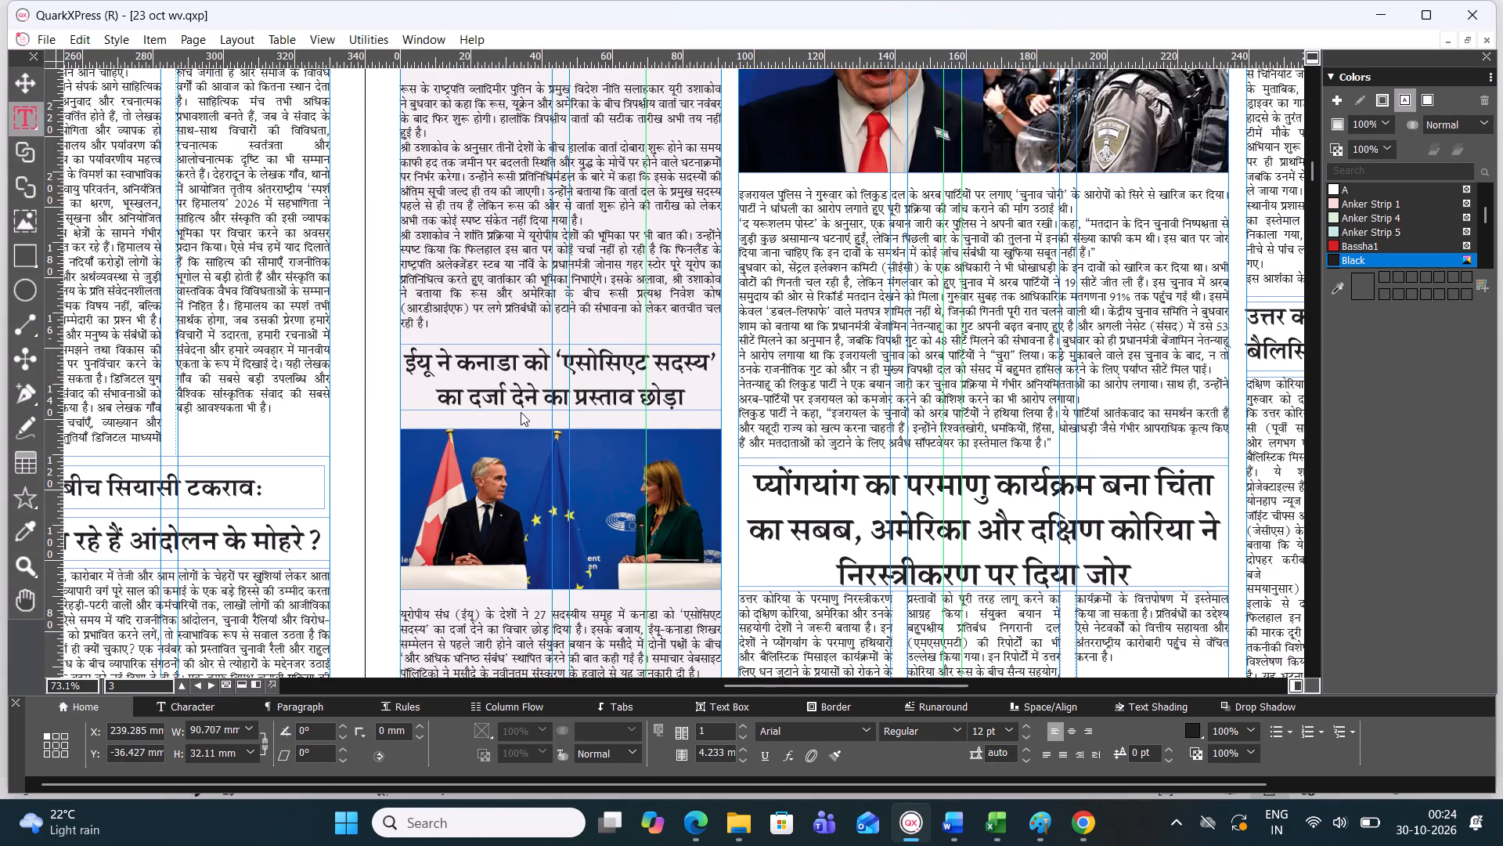
pyautogui.scroll(1, 521, 412)
pyautogui.scroll(-5, 521, 412)
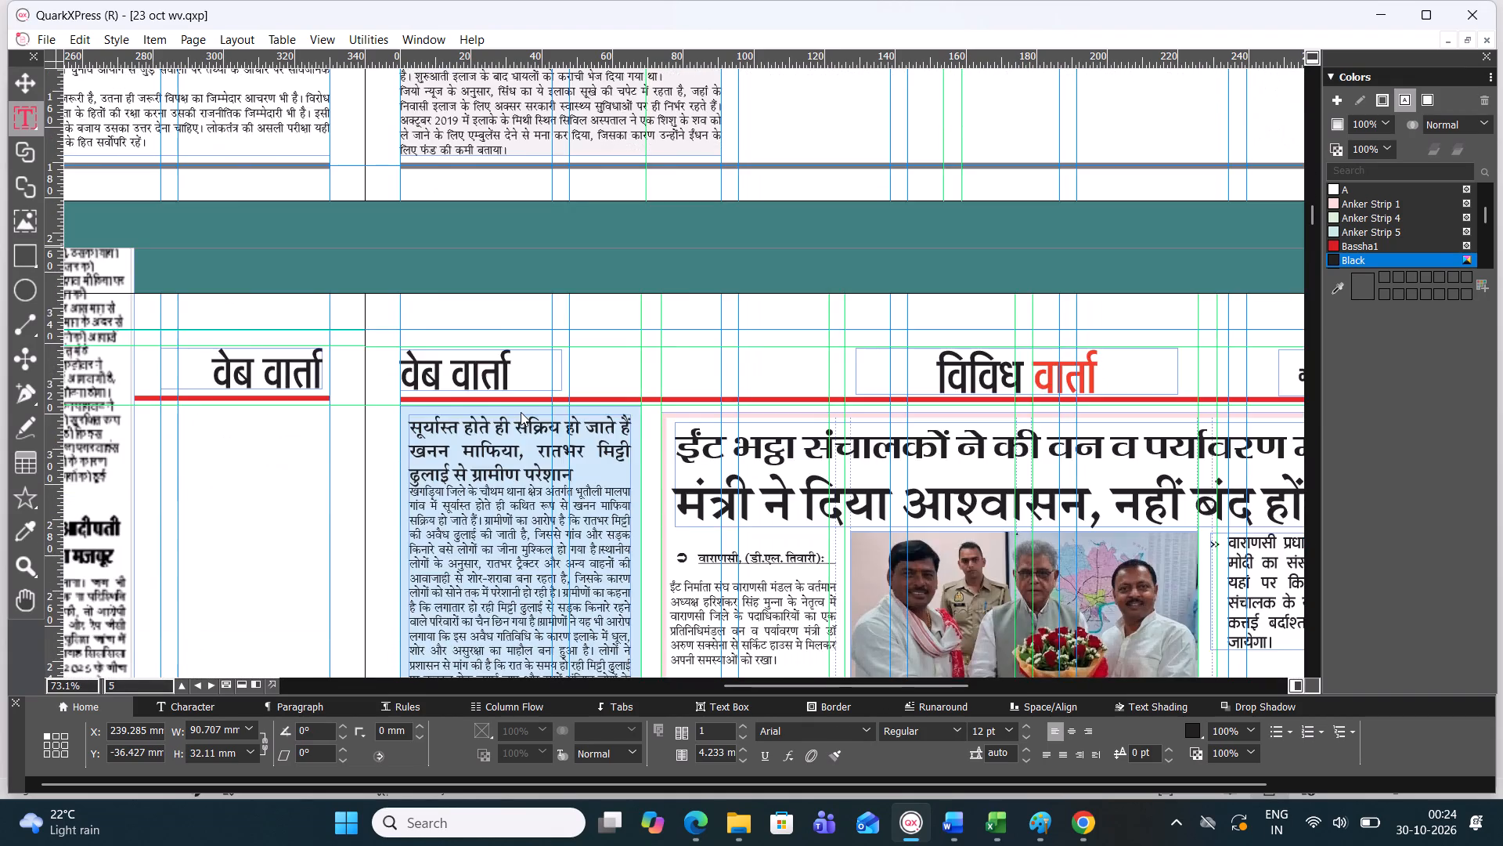
pyautogui.scroll(2, 521, 412)
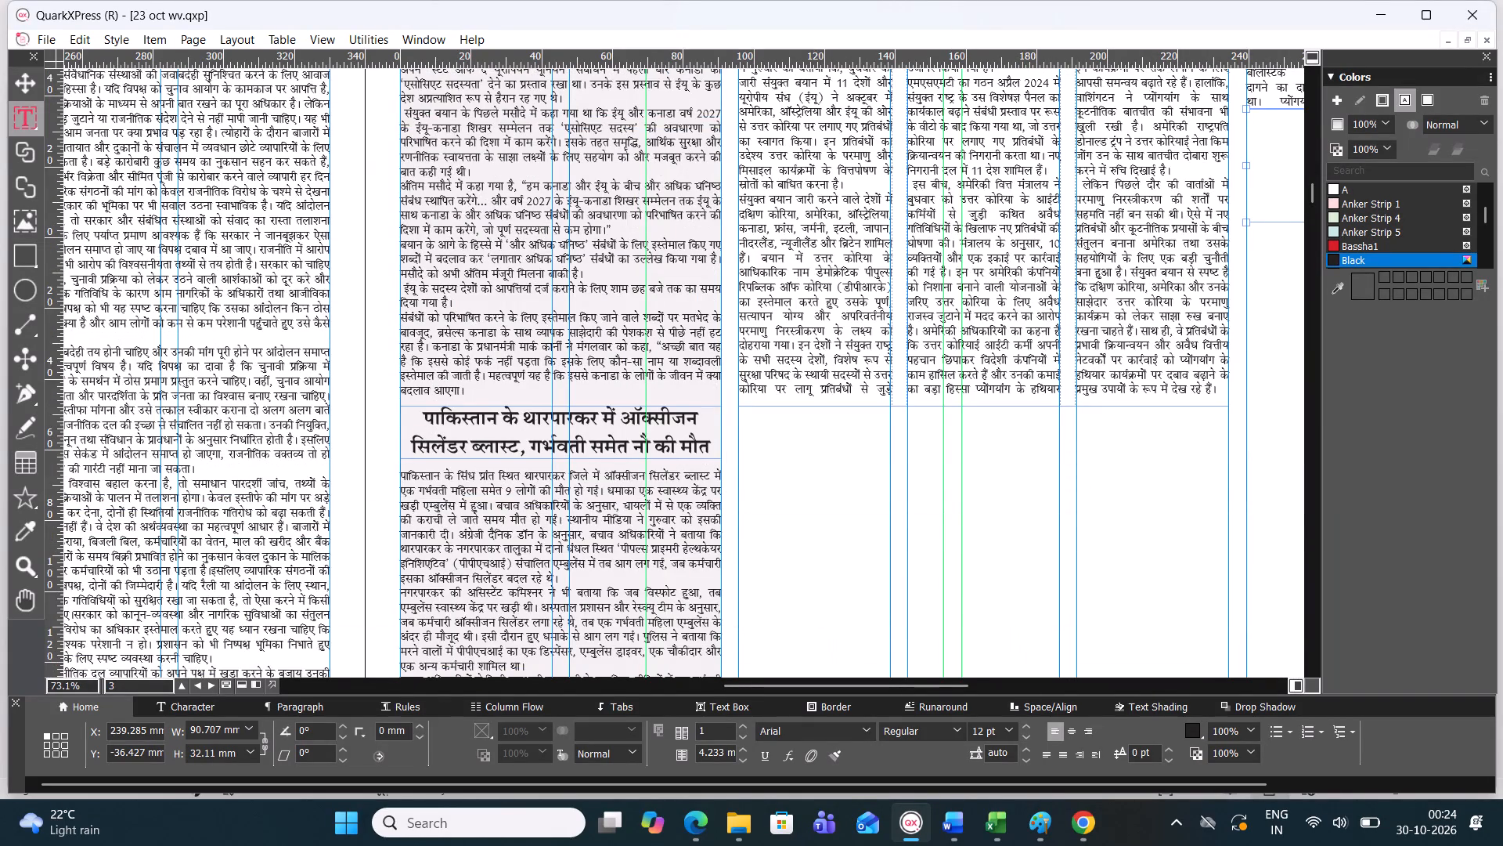
pyautogui.moveTo(847, 686); pyautogui.dragTo(899, 681)
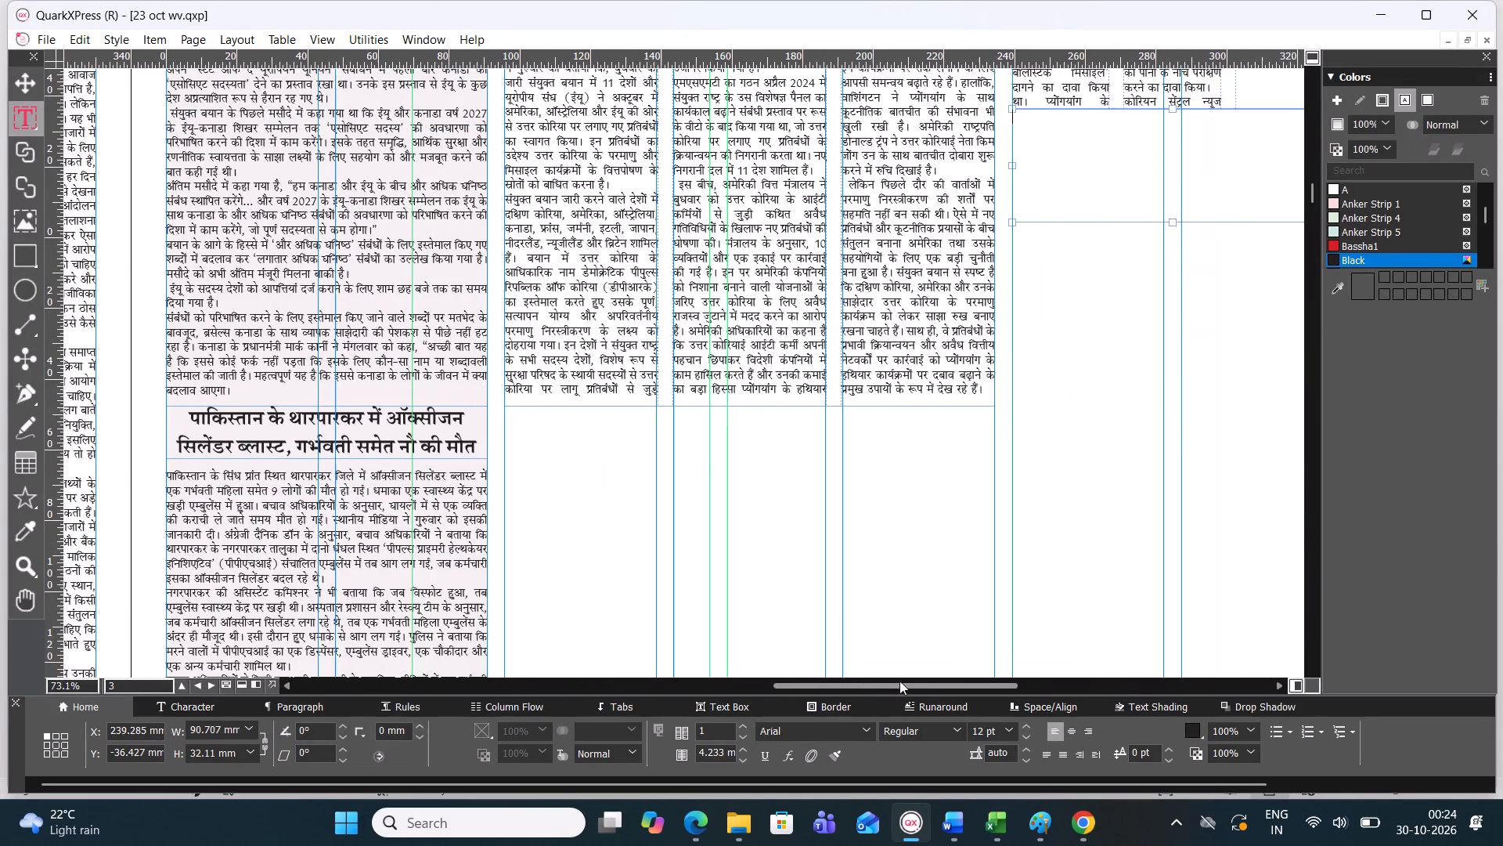
pyautogui.moveTo(899, 681); pyautogui.dragTo(979, 680)
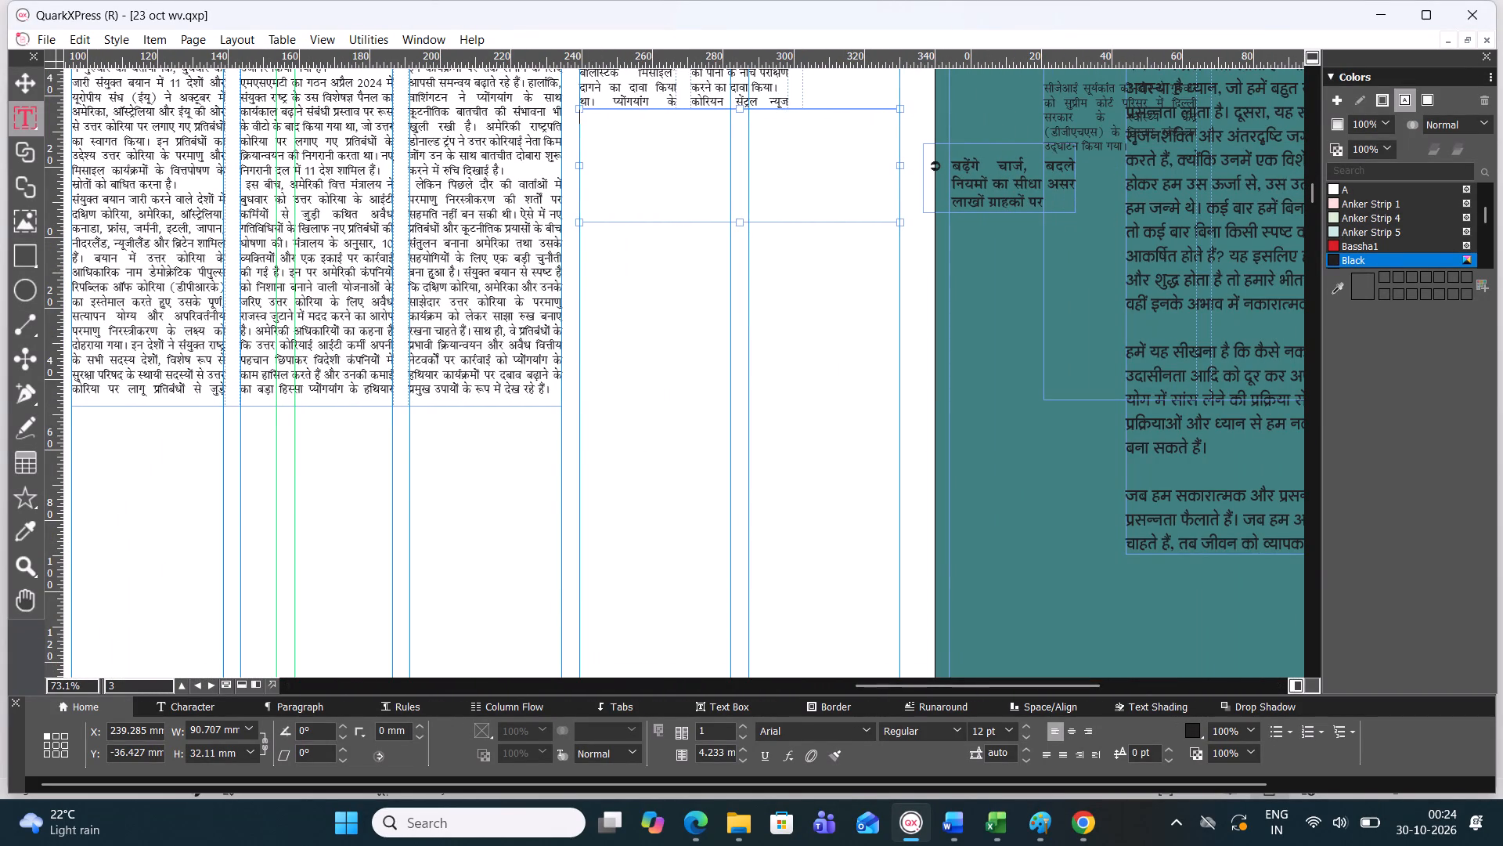
pyautogui.click(639, 128)
pyautogui.hotkey('ctrl', 'v')
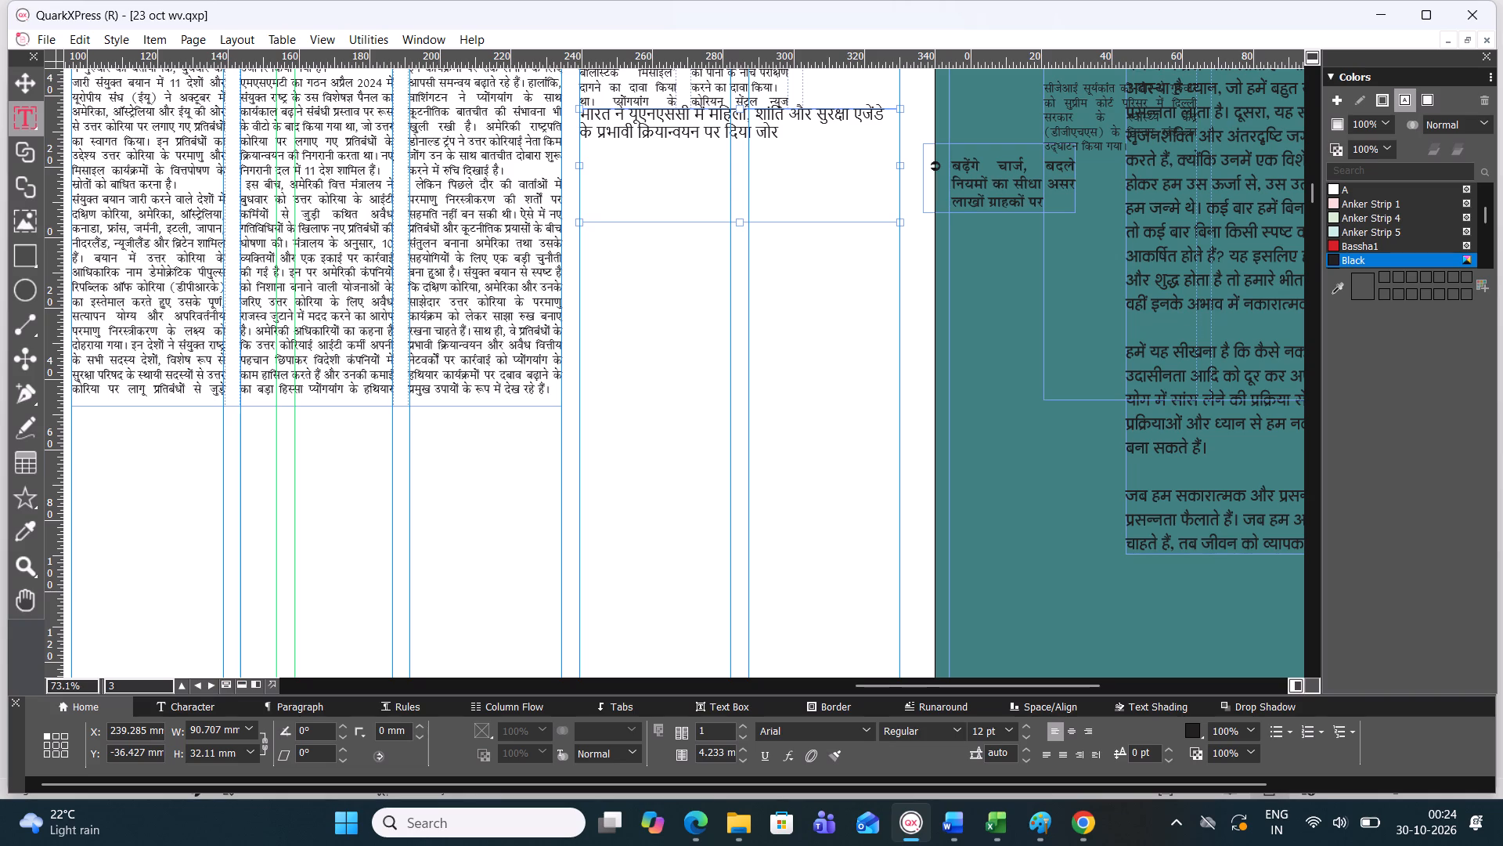
# Set the entire India UNSC headline in the Four C Gandhihead font.
pyautogui.hotkey('ctrl', 'a')
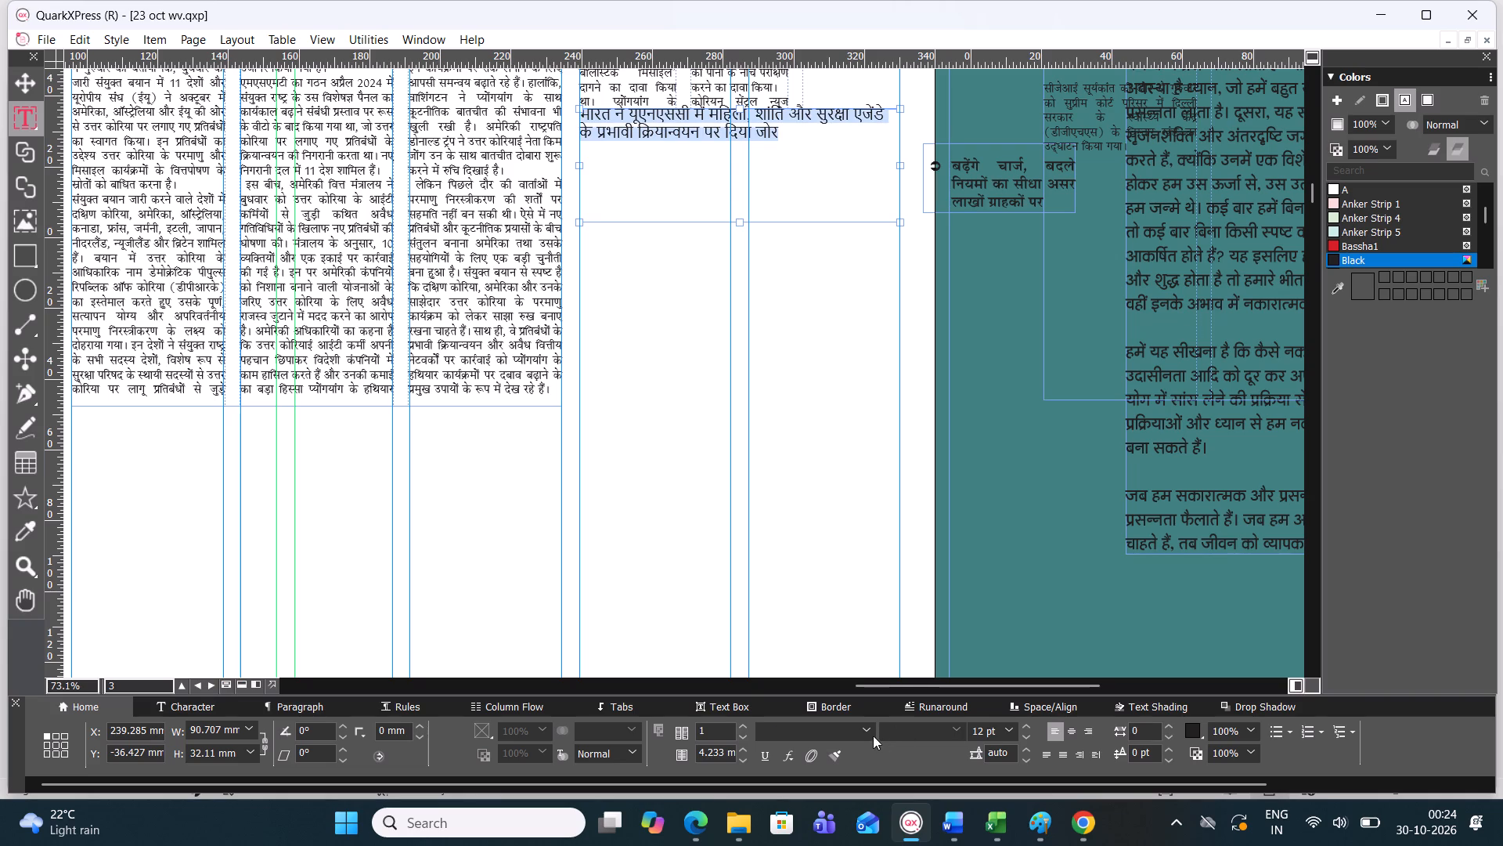
pyautogui.click(870, 730)
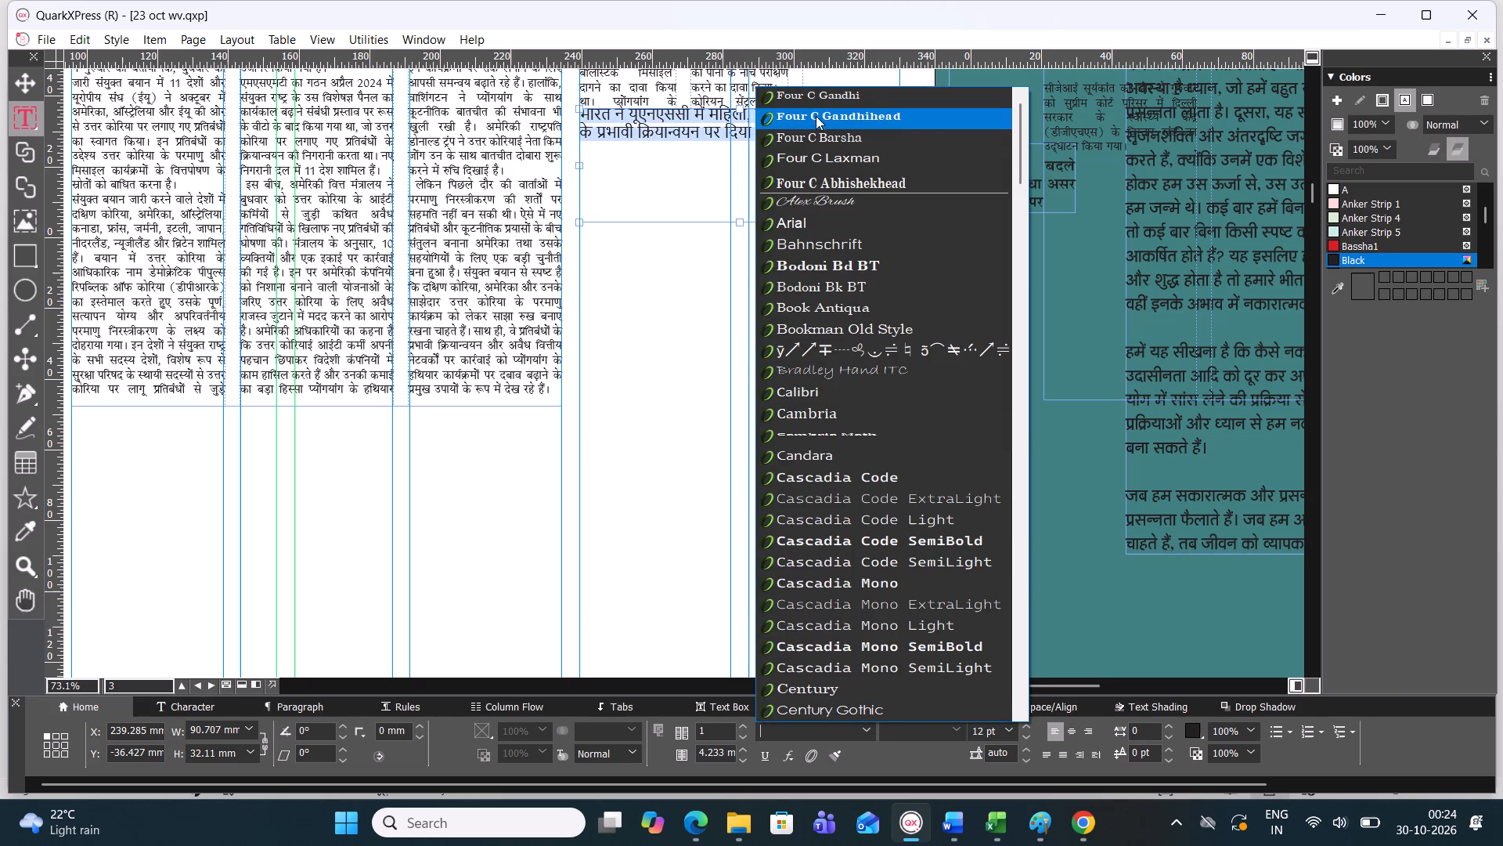
pyautogui.click(816, 116)
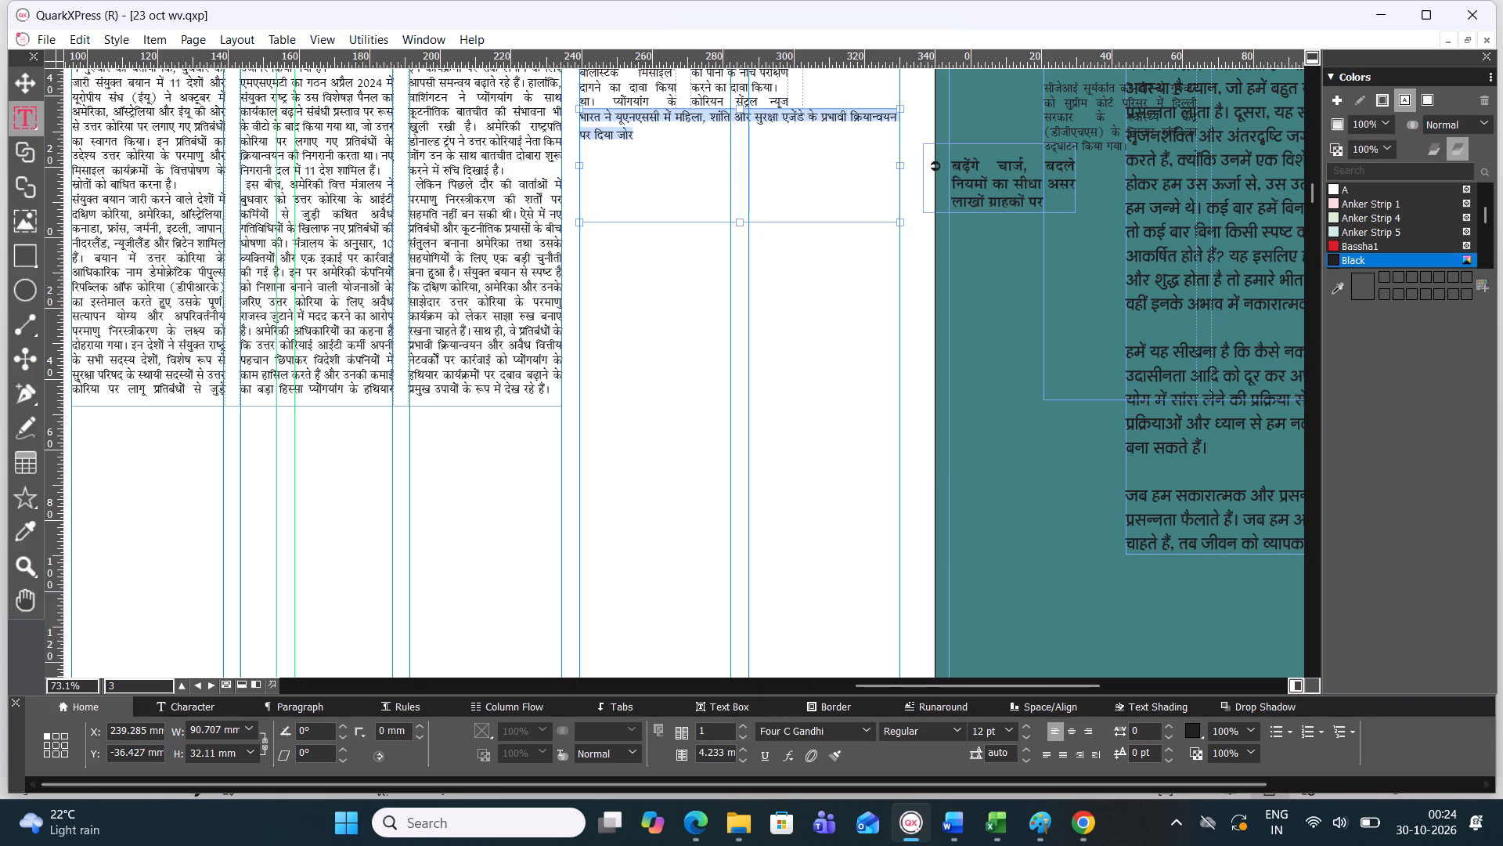
pyautogui.click(856, 732)
pyautogui.click(863, 728)
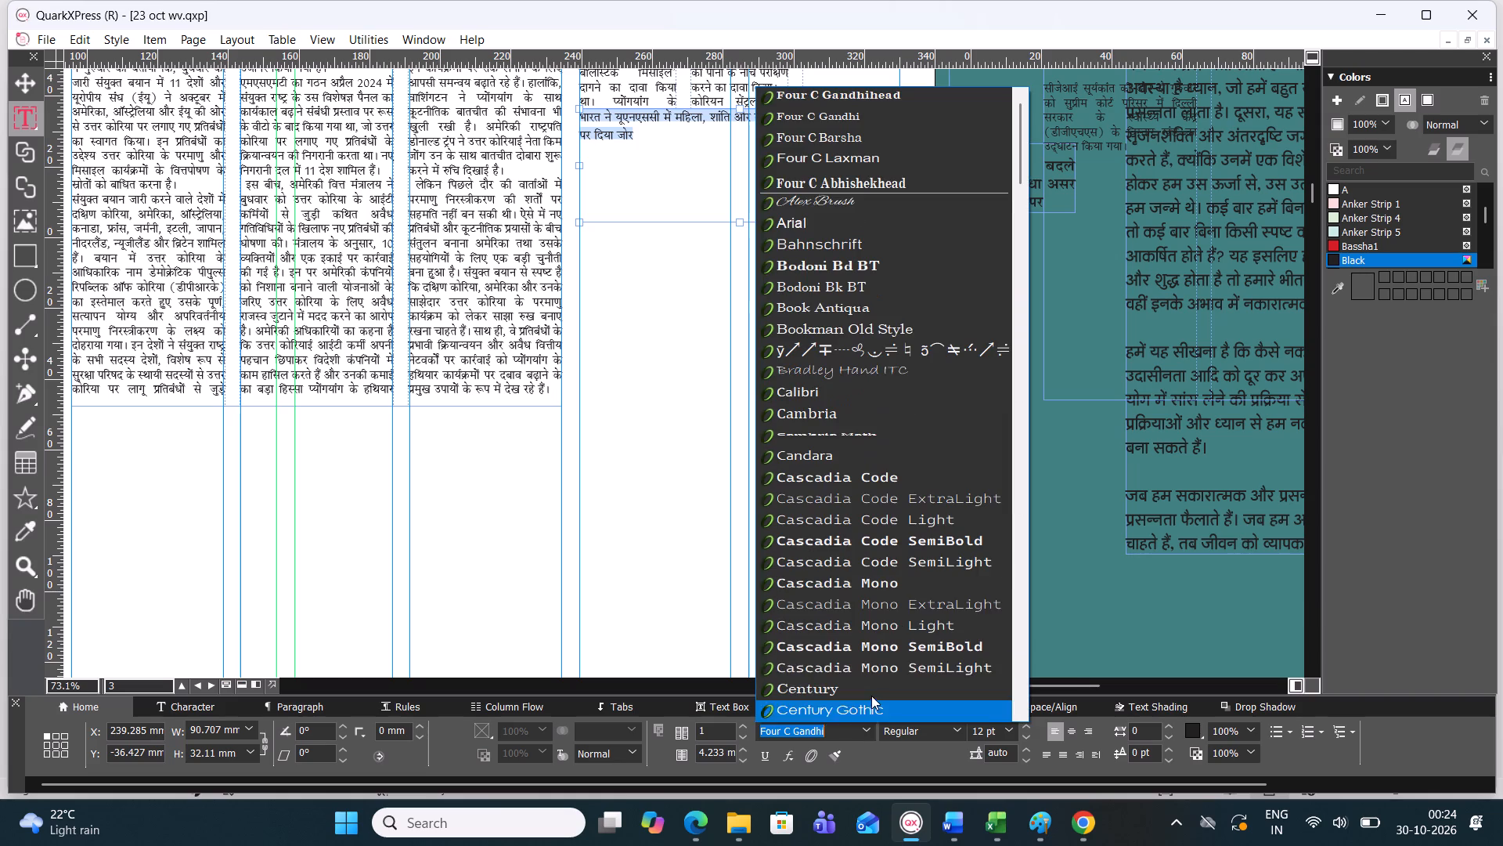
pyautogui.click(896, 102)
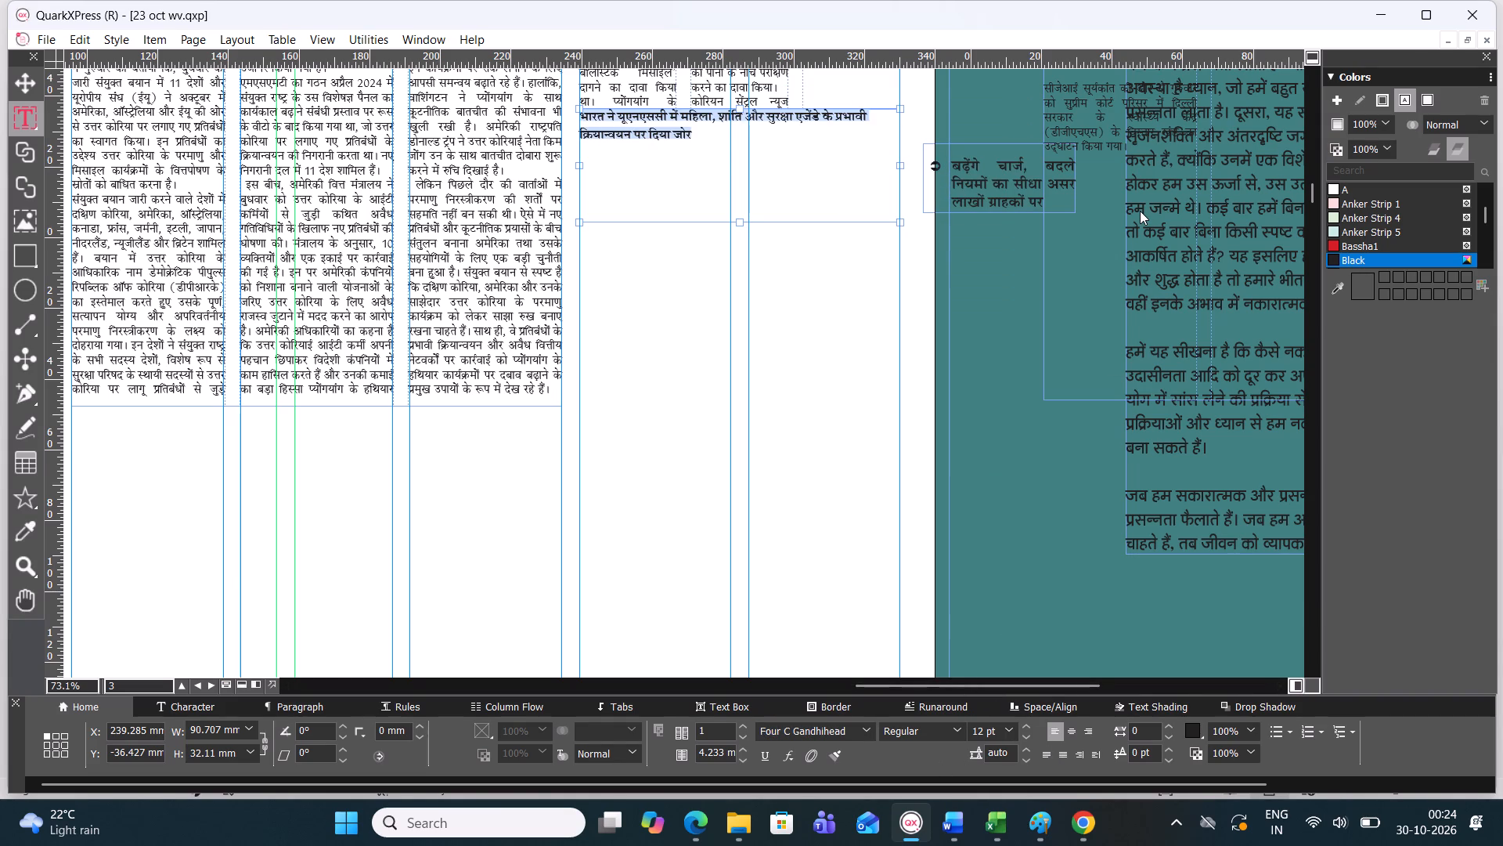
# Enlarge the India UNSC headline text to 26 pt.
pyautogui.hotkey('ctrl', 'alt', 'shift', '.')
pyautogui.hotkey('ctrl', 'alt', 'shift', 'l')
pyautogui.hotkey('ctrl', 'z')
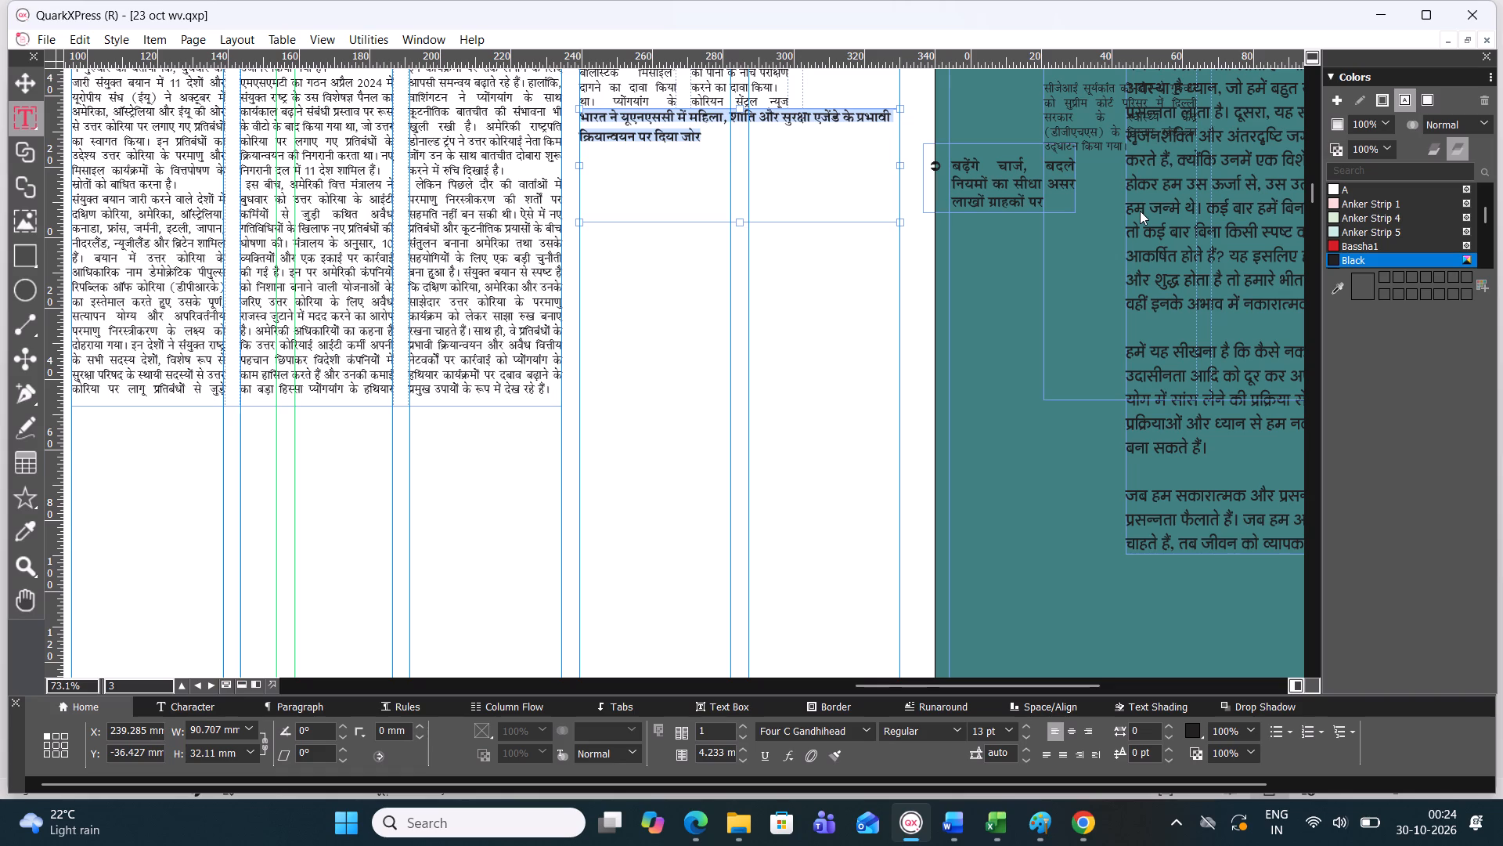
pyautogui.hotkey('ctrl', 'alt', 'shift', '.')
pyautogui.hotkey('ctrl', 'alt', 'shift', '.')
pyautogui.hotkey('ctrl', 'alt', 'shift', '.')
pyautogui.hotkey('ctrl', 'alt', 'shift', '.')
pyautogui.hotkey('ctrl', 'alt', 'shift', '.')
pyautogui.hotkey('ctrl', 'alt', 'shift', '.')
pyautogui.hotkey('ctrl', 'alt', 'shift', '.')
pyautogui.hotkey('ctrl', 'alt', 'shift', '.')
pyautogui.hotkey('ctrl', 'alt', 'shift', '.')
pyautogui.hotkey('ctrl', 'alt', 'shift', '.')
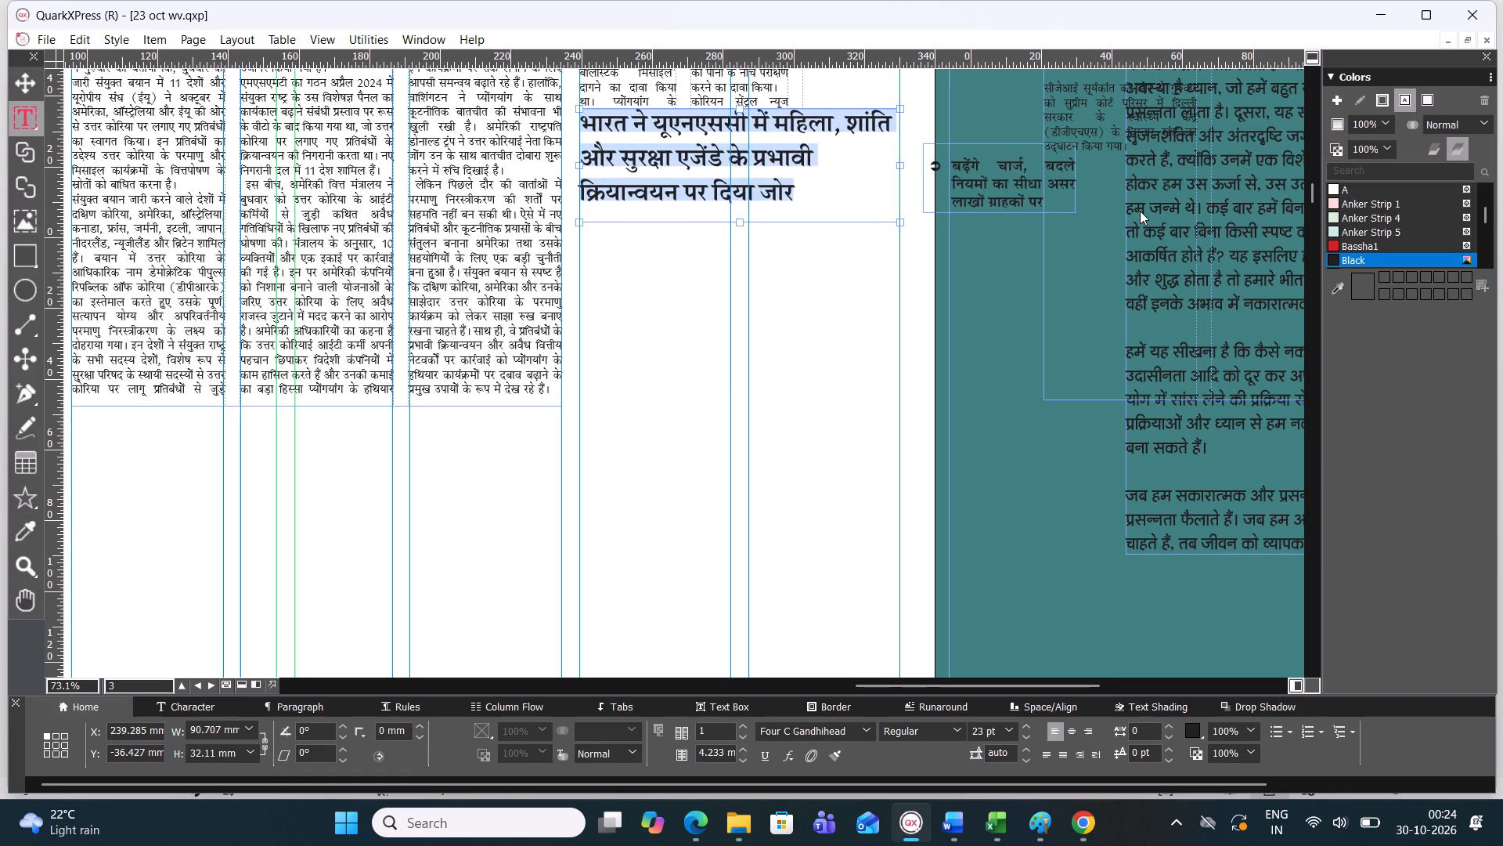
pyautogui.hotkey('ctrl', 'alt', 'shift', '.')
pyautogui.hotkey('ctrl', 'alt', 'shift', '.')
pyautogui.hotkey('ctrl', 'alt', 'shift', '.')
pyautogui.hotkey('ctrl', 'alt', 'shift', '.')
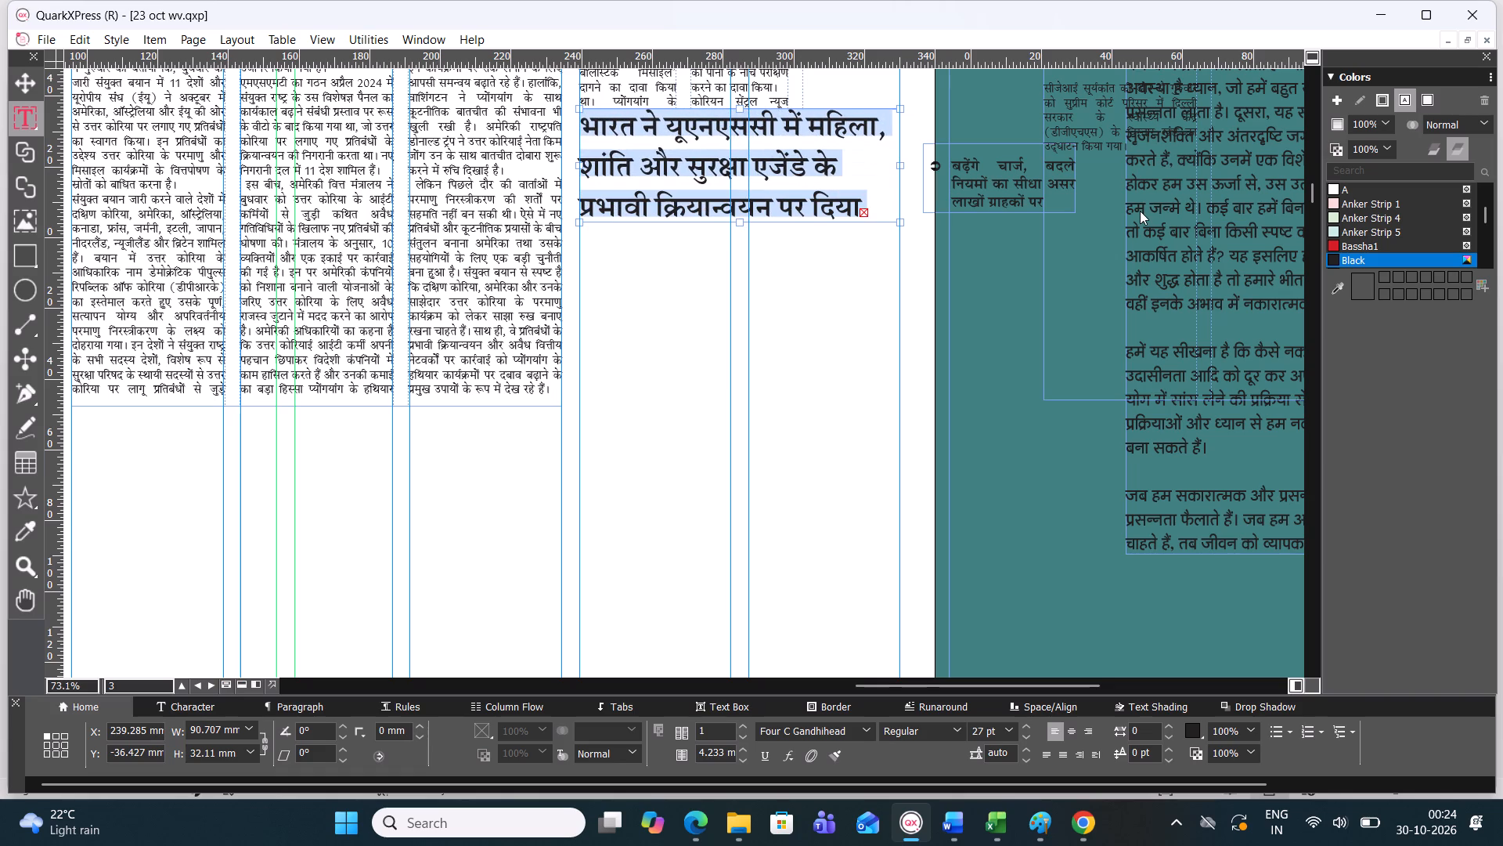
pyautogui.hotkey('ctrl', 'alt', 'shift', ',')
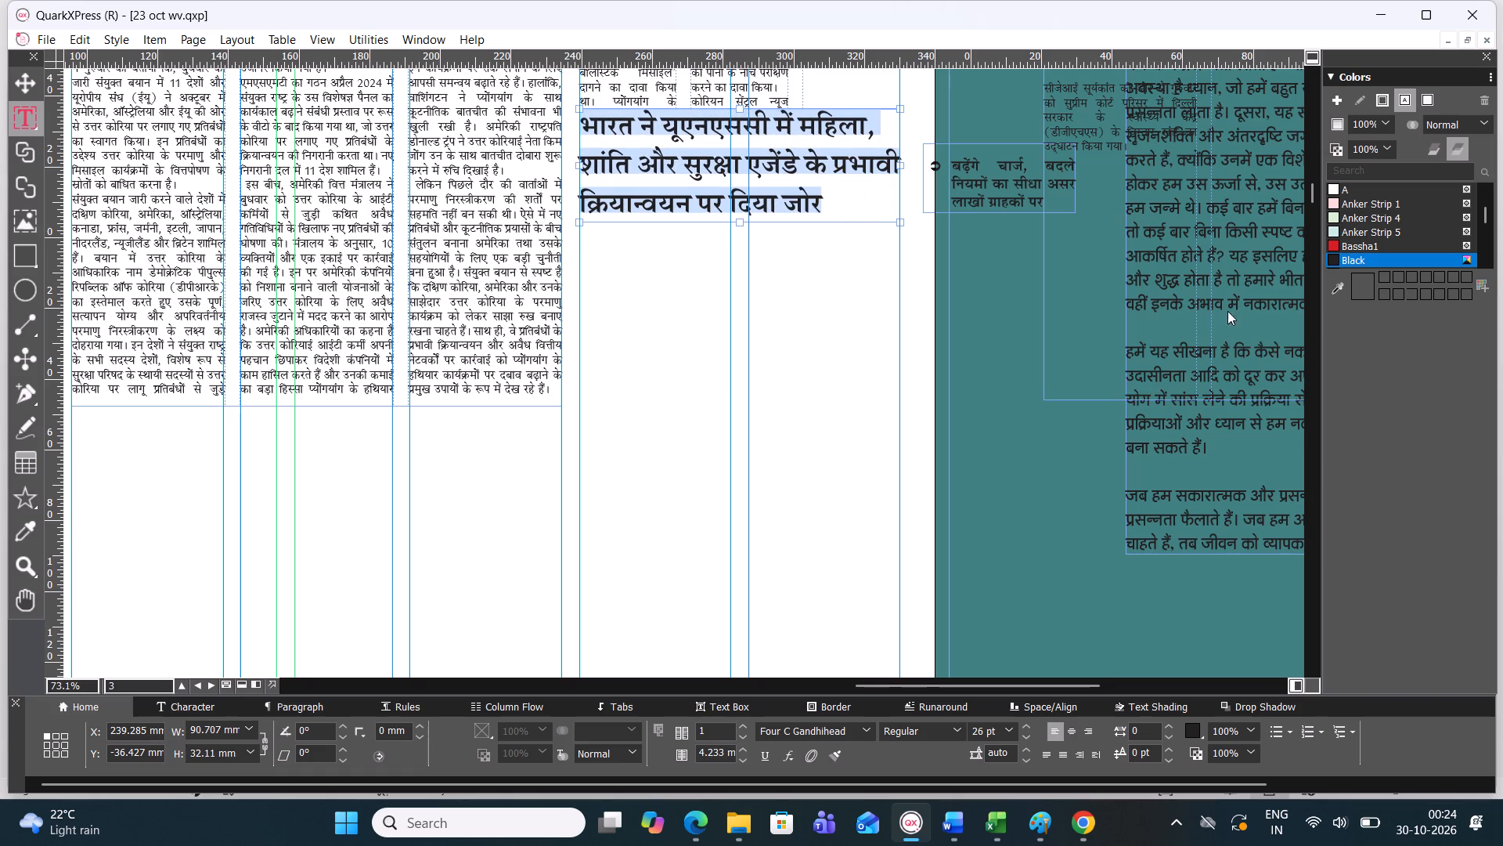
# Centre the India UNSC headline and set its leading to 27.2 pt.
pyautogui.click(1076, 728)
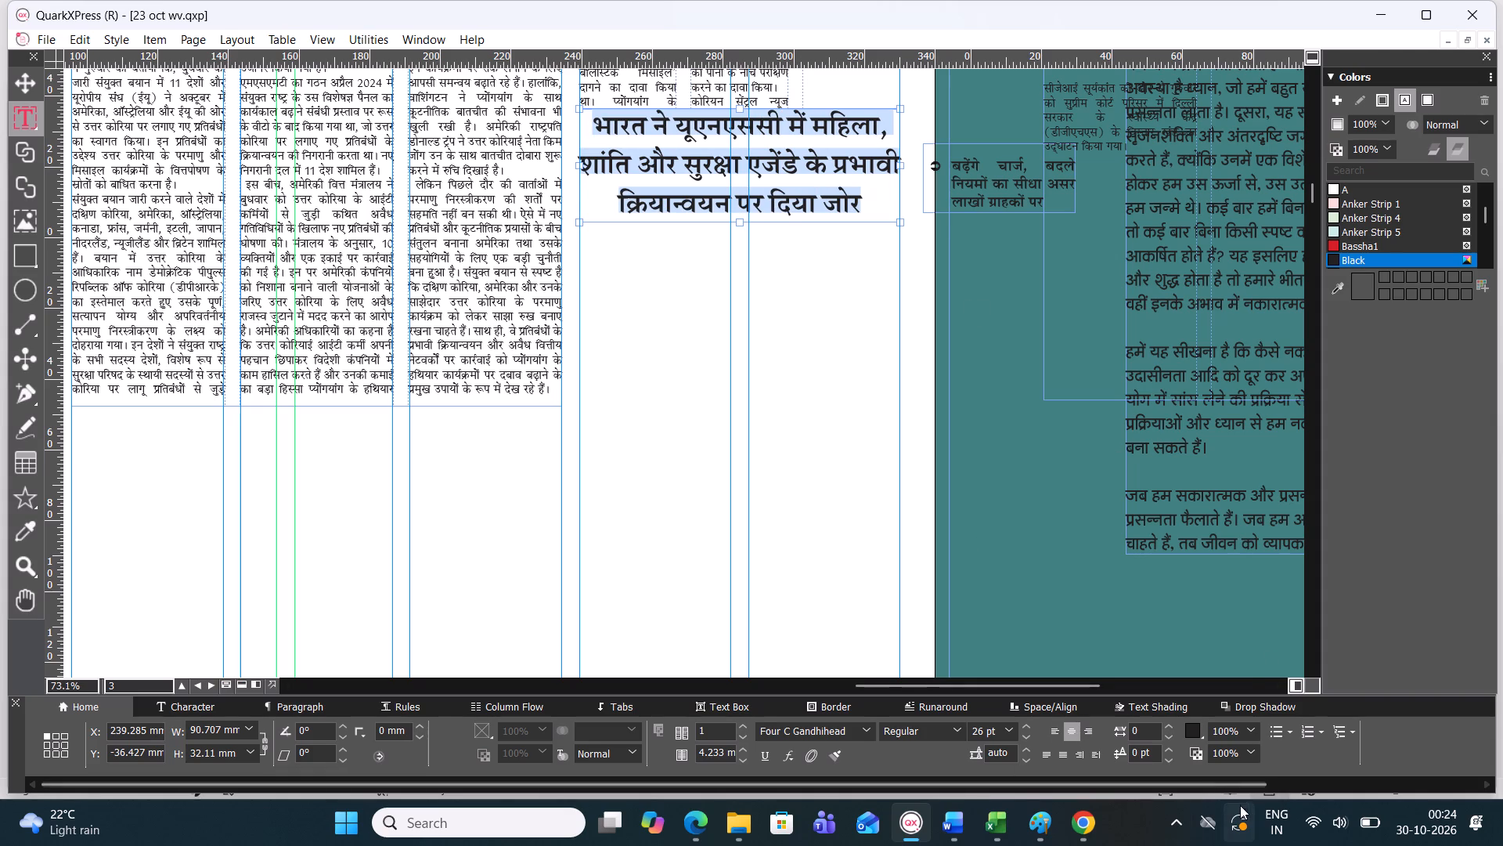
pyautogui.tripleClick(1024, 757)
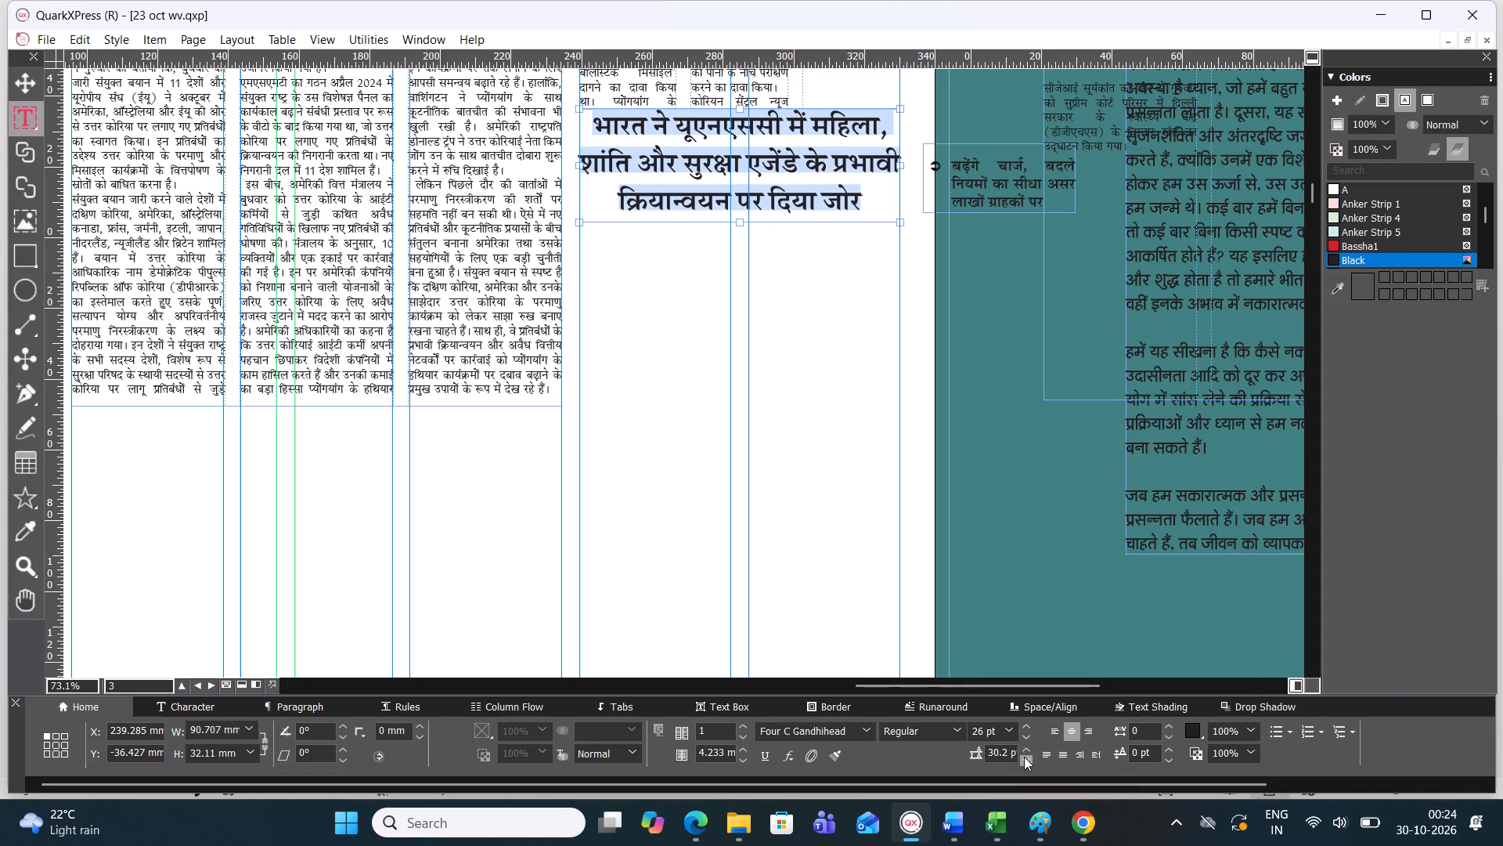
pyautogui.click(1025, 757)
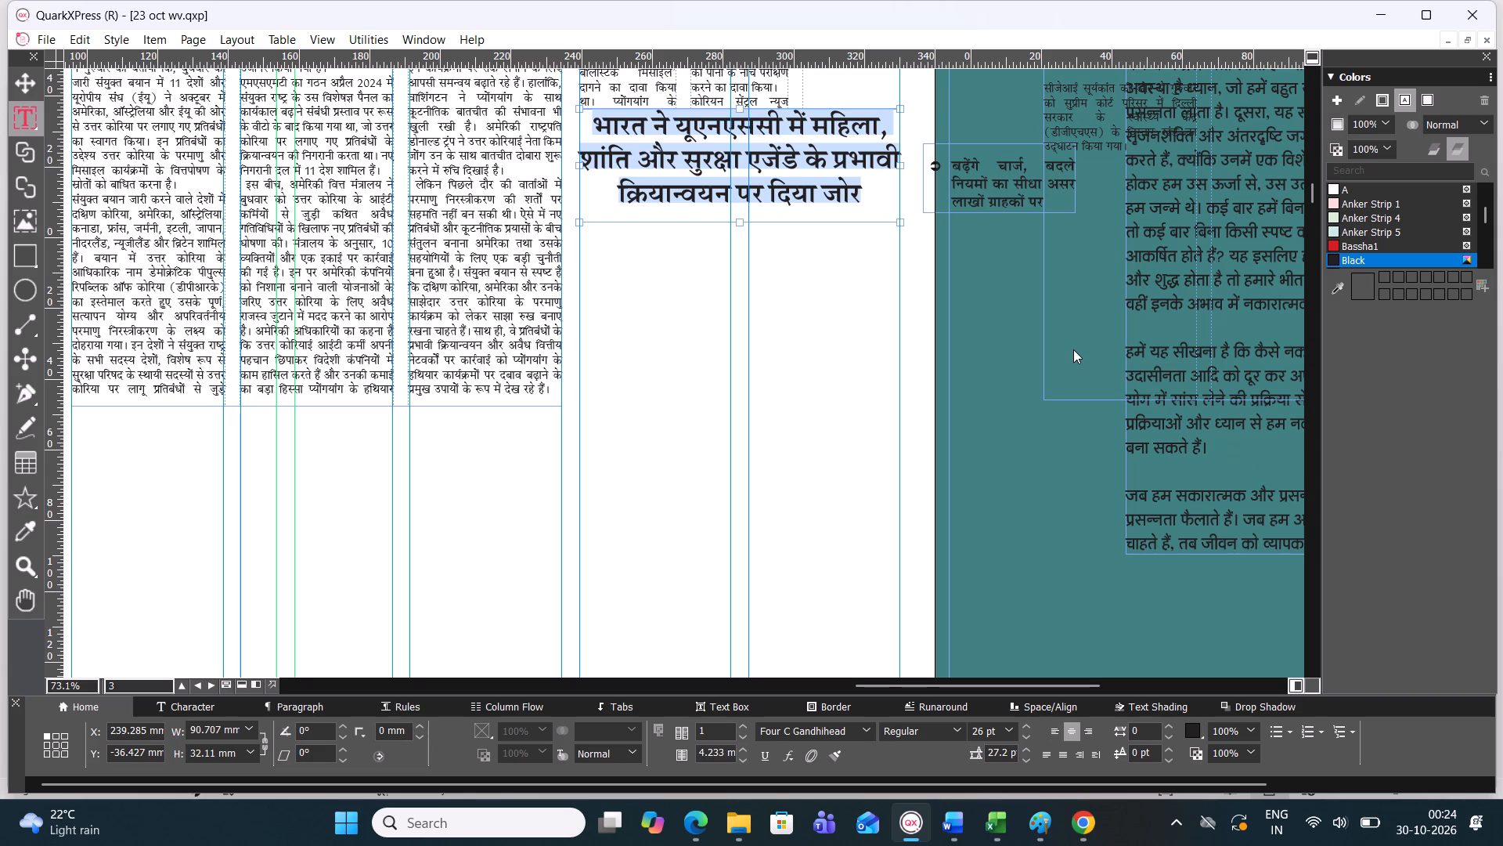
# Set the tracking of the India UNSC headline to 4.
pyautogui.click(1174, 728)
pyautogui.click(1174, 728)
pyautogui.click(1174, 728)
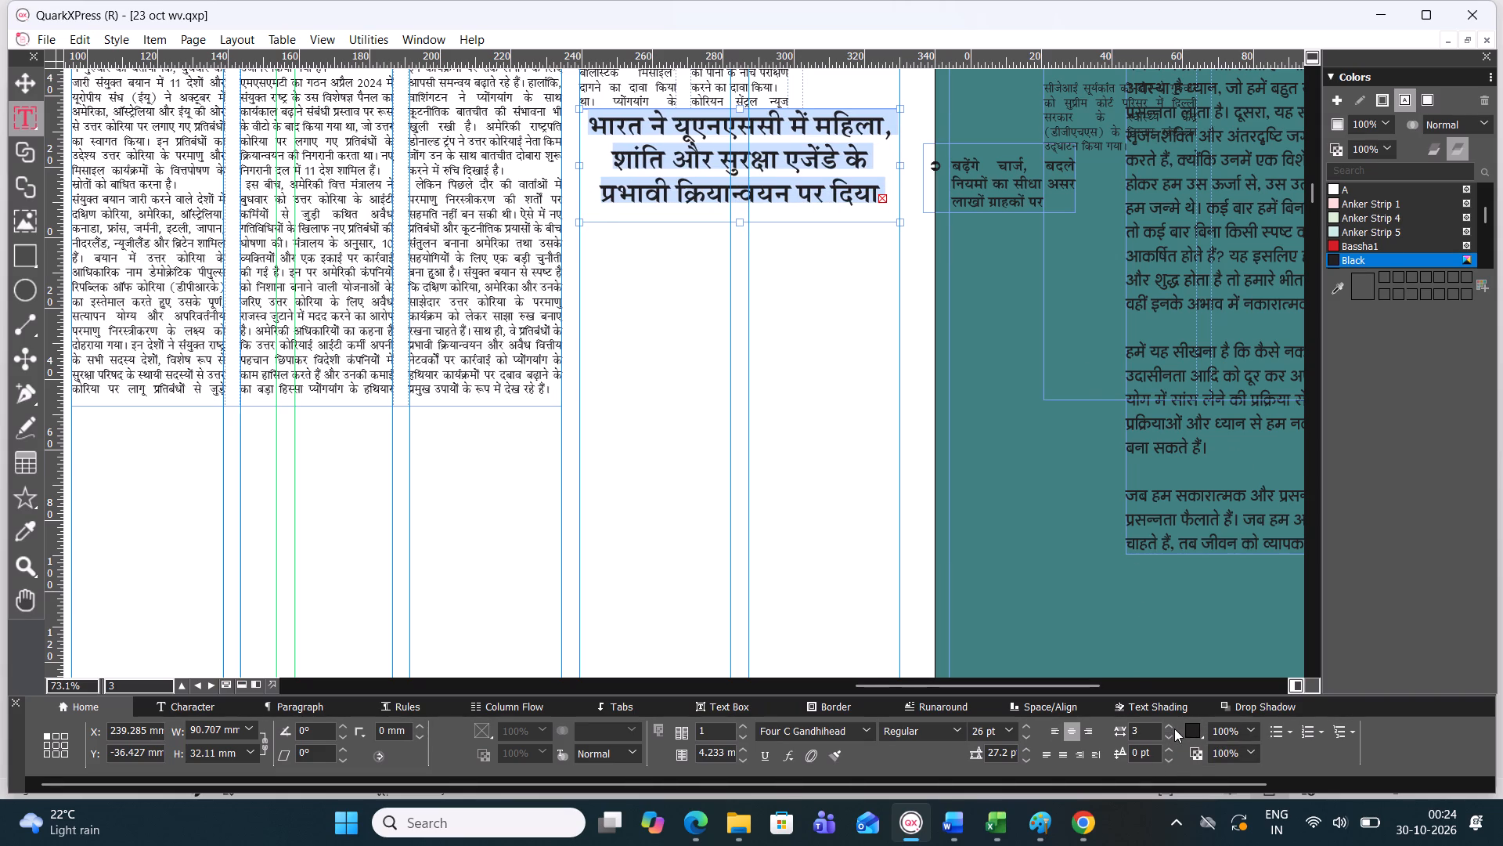
pyautogui.click(1174, 728)
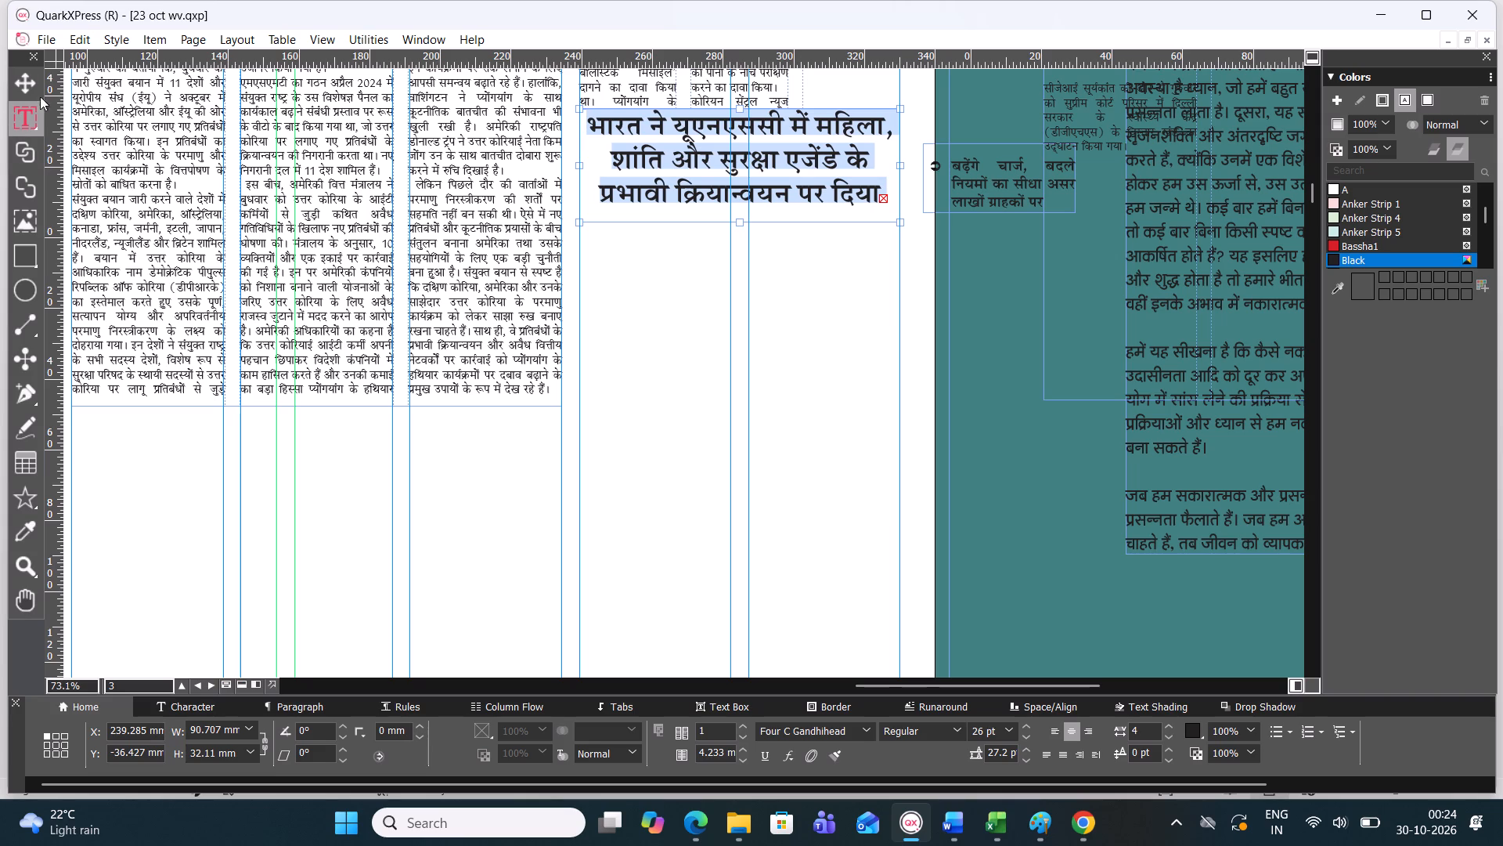
# Fill the India UNSC headline box with the colour *****Red.
pyautogui.click(20, 85)
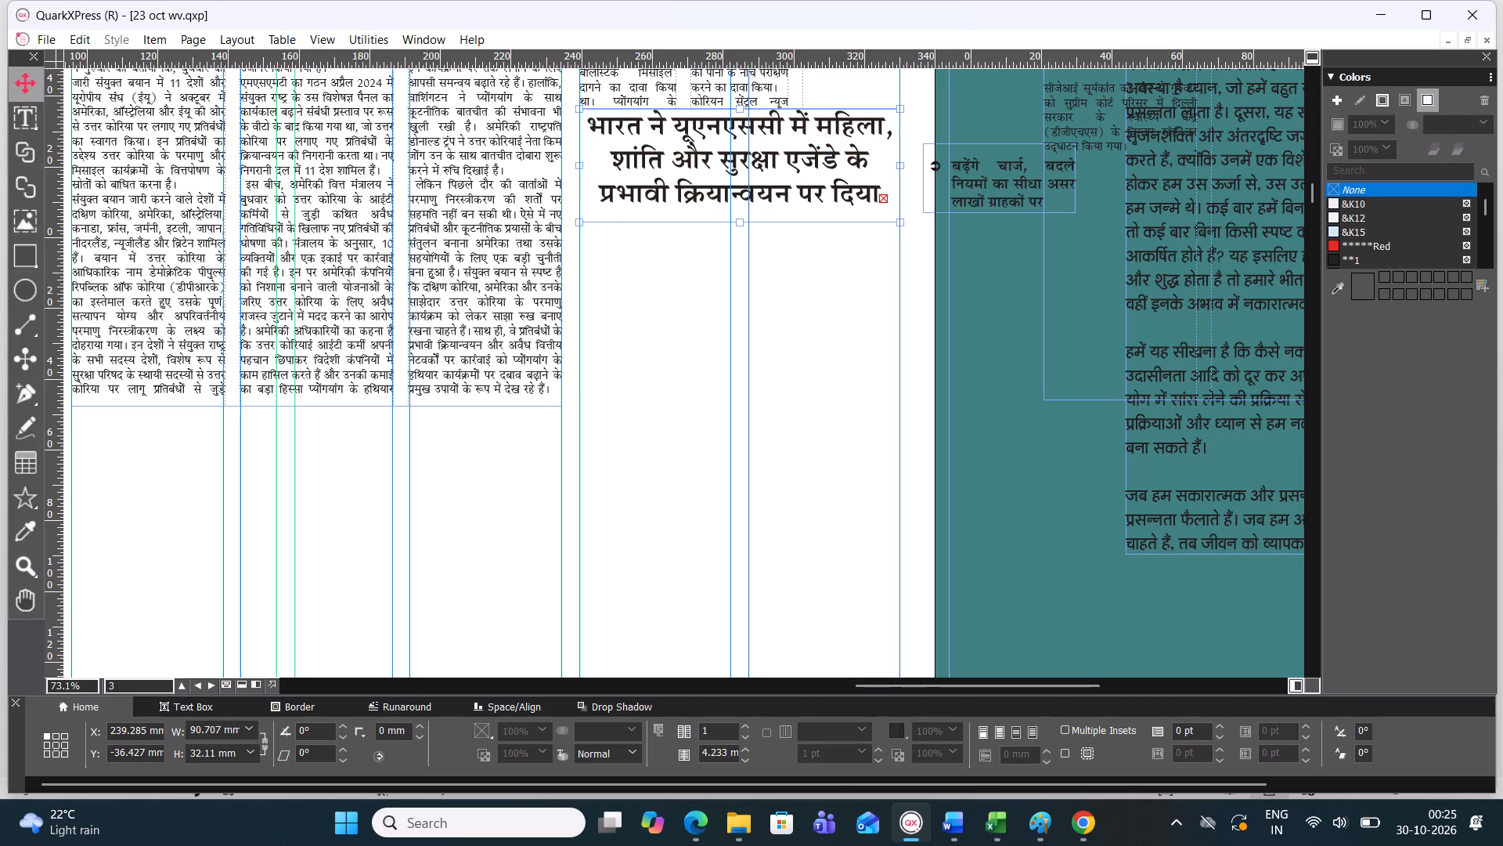
pyautogui.click(1332, 240)
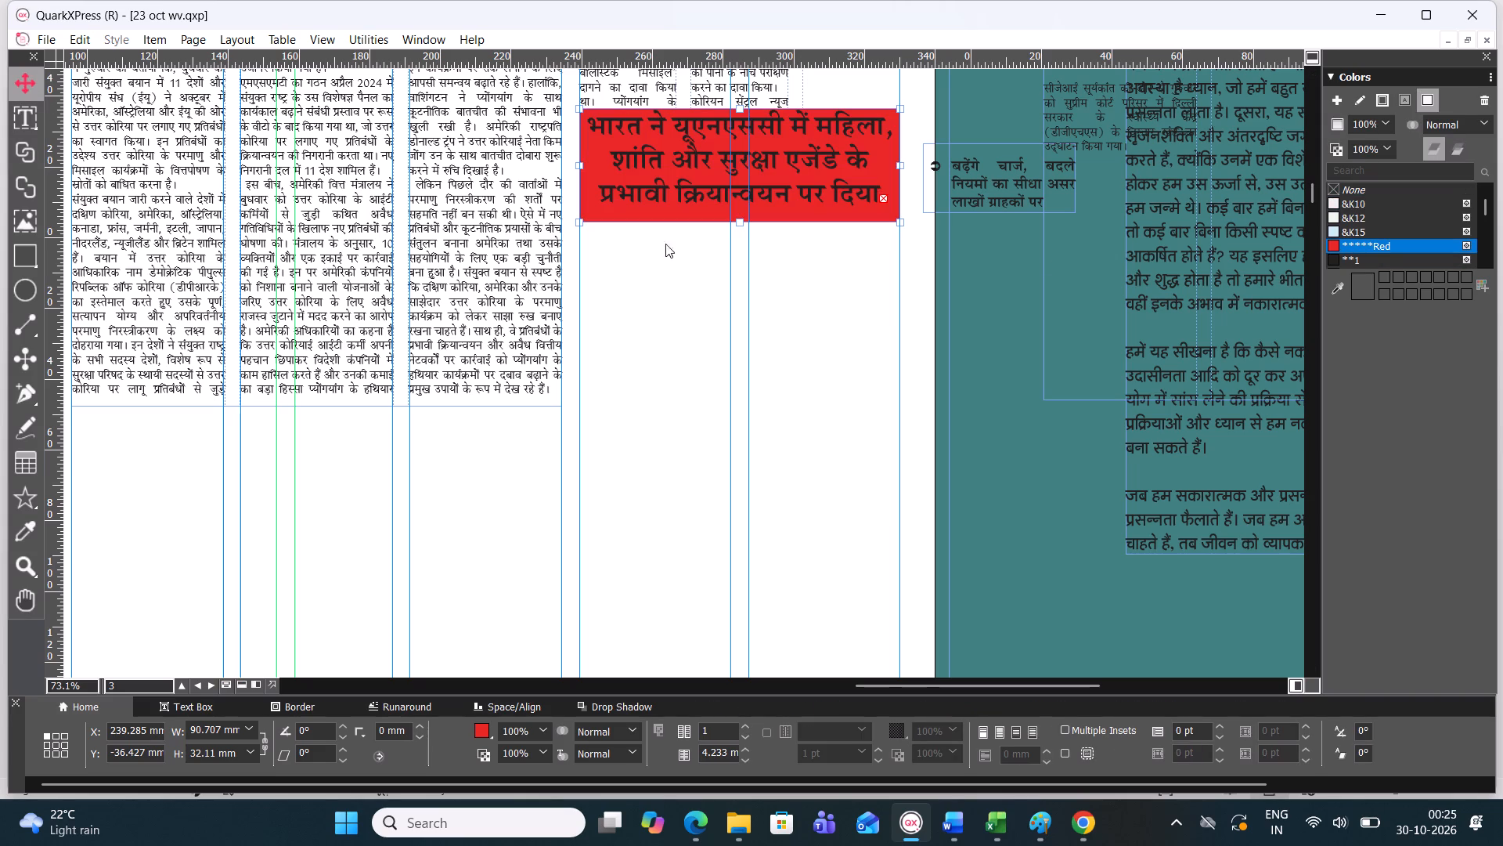
pyautogui.click(657, 354)
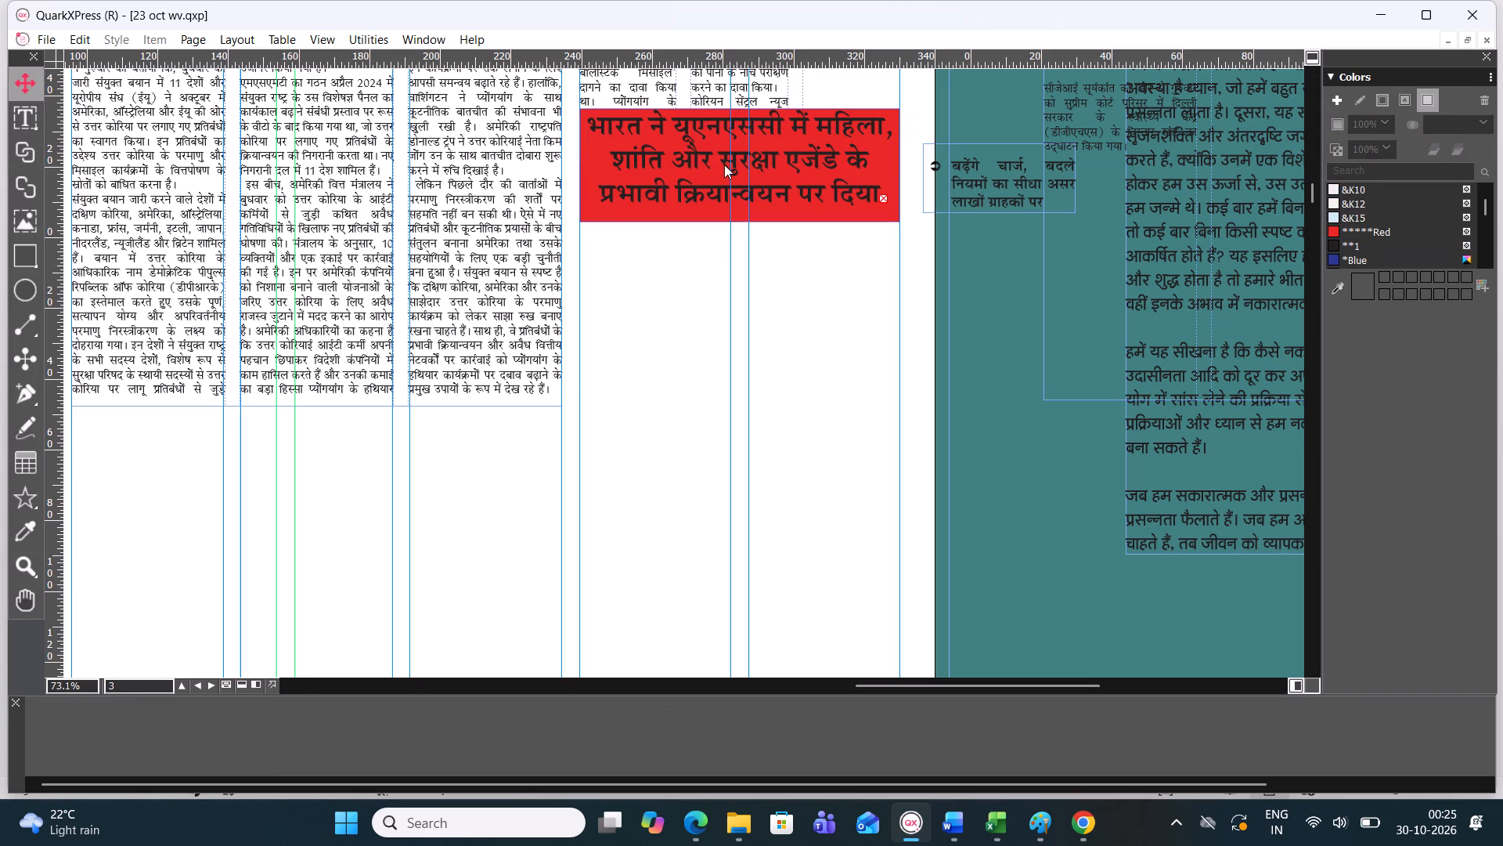
# Change the text colour of the whole India UNSC headline to the white swatch A.
pyautogui.tripleClick(725, 164)
pyautogui.tripleClick(726, 163)
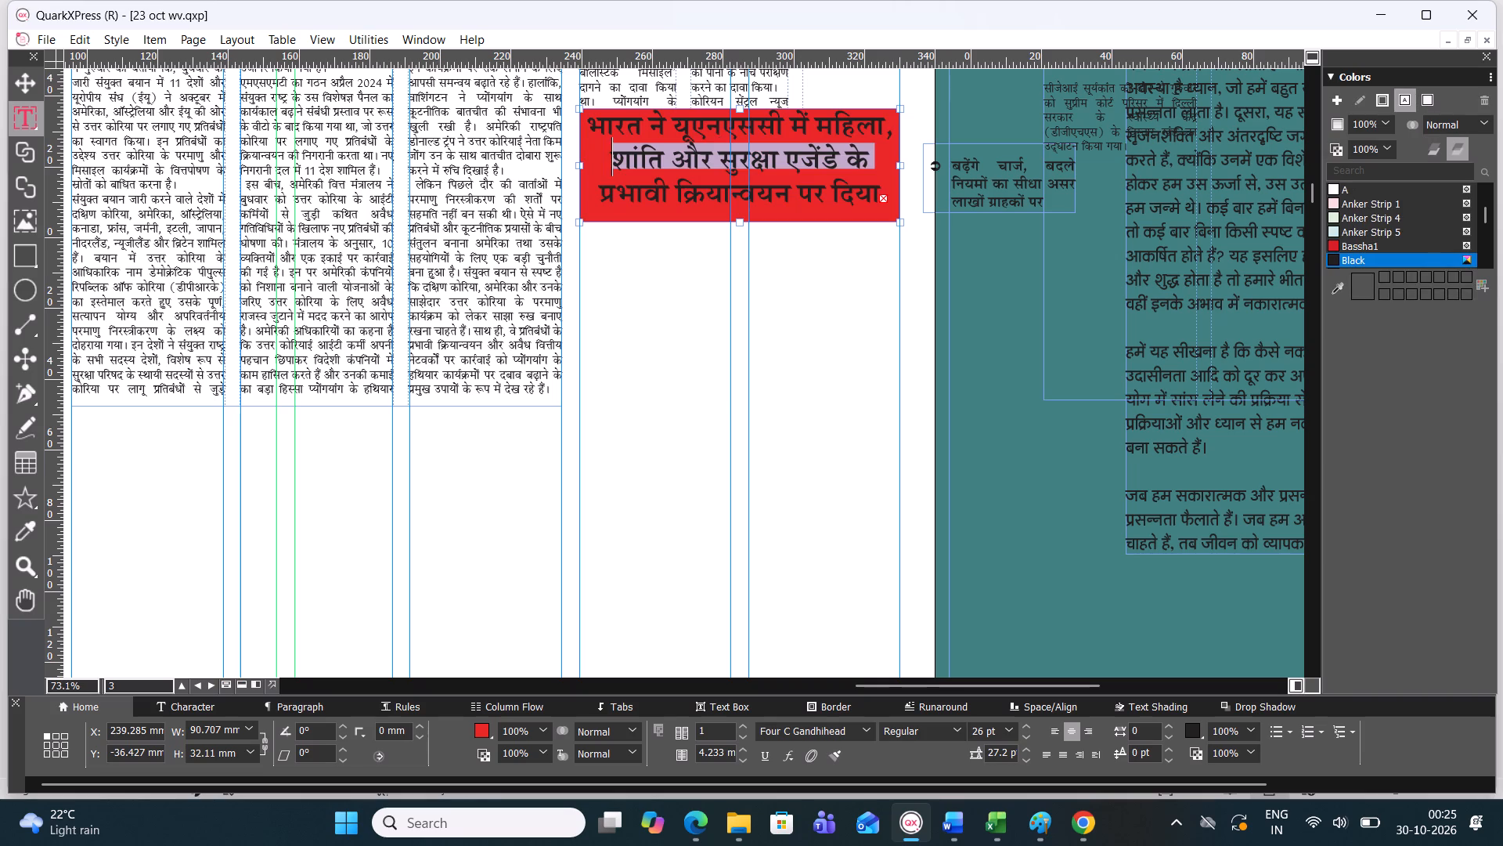
pyautogui.click(726, 162)
pyautogui.click(1404, 96)
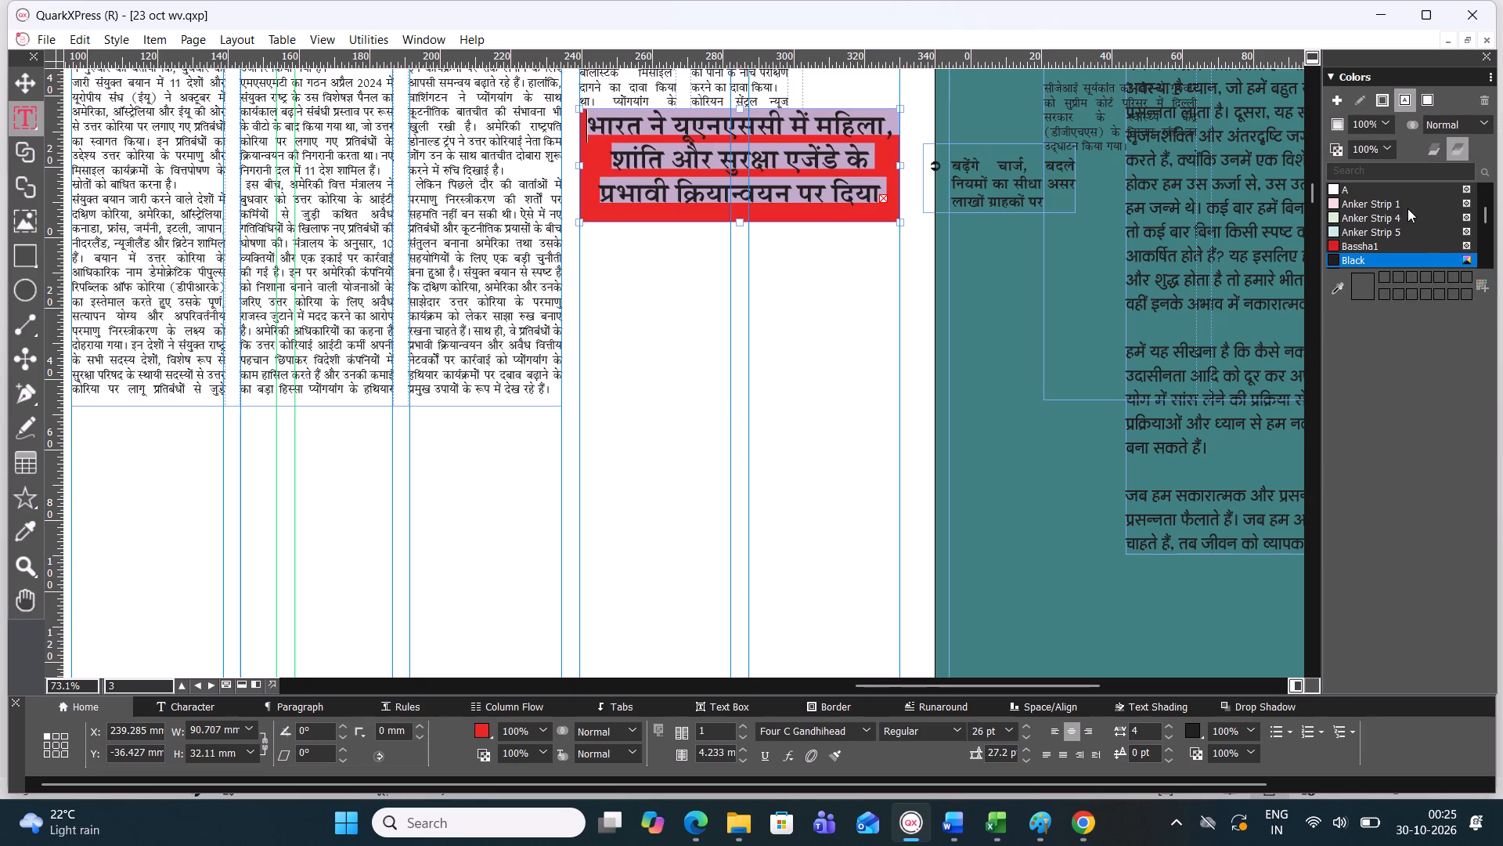
pyautogui.click(1393, 195)
pyautogui.click(848, 326)
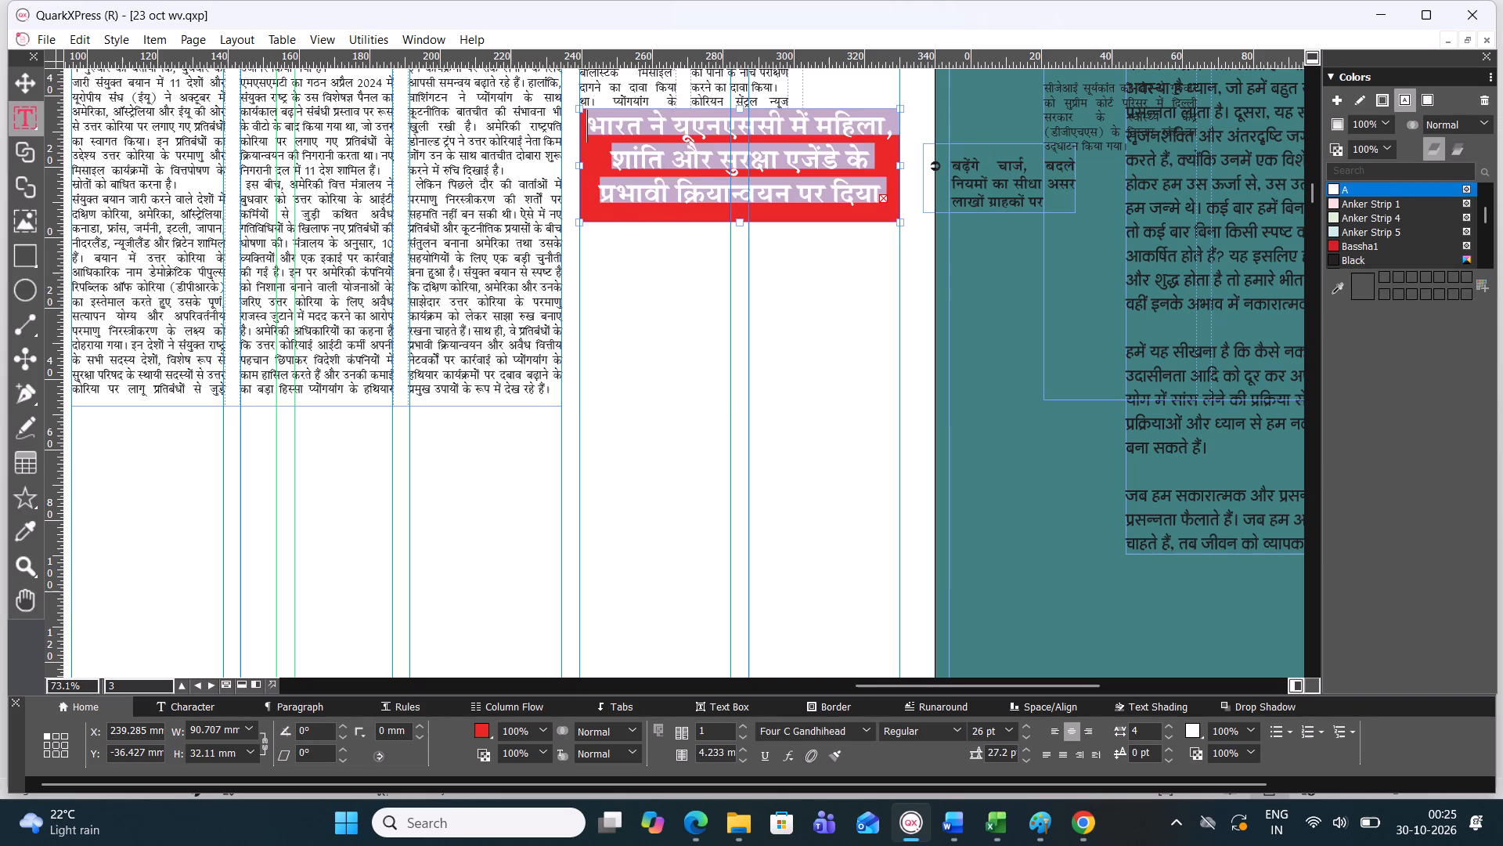
# Set the baseline shift of the whole India UNSC headline to -4 pt.
pyautogui.scroll(-1, 783, 332)
pyautogui.scroll(1, 783, 332)
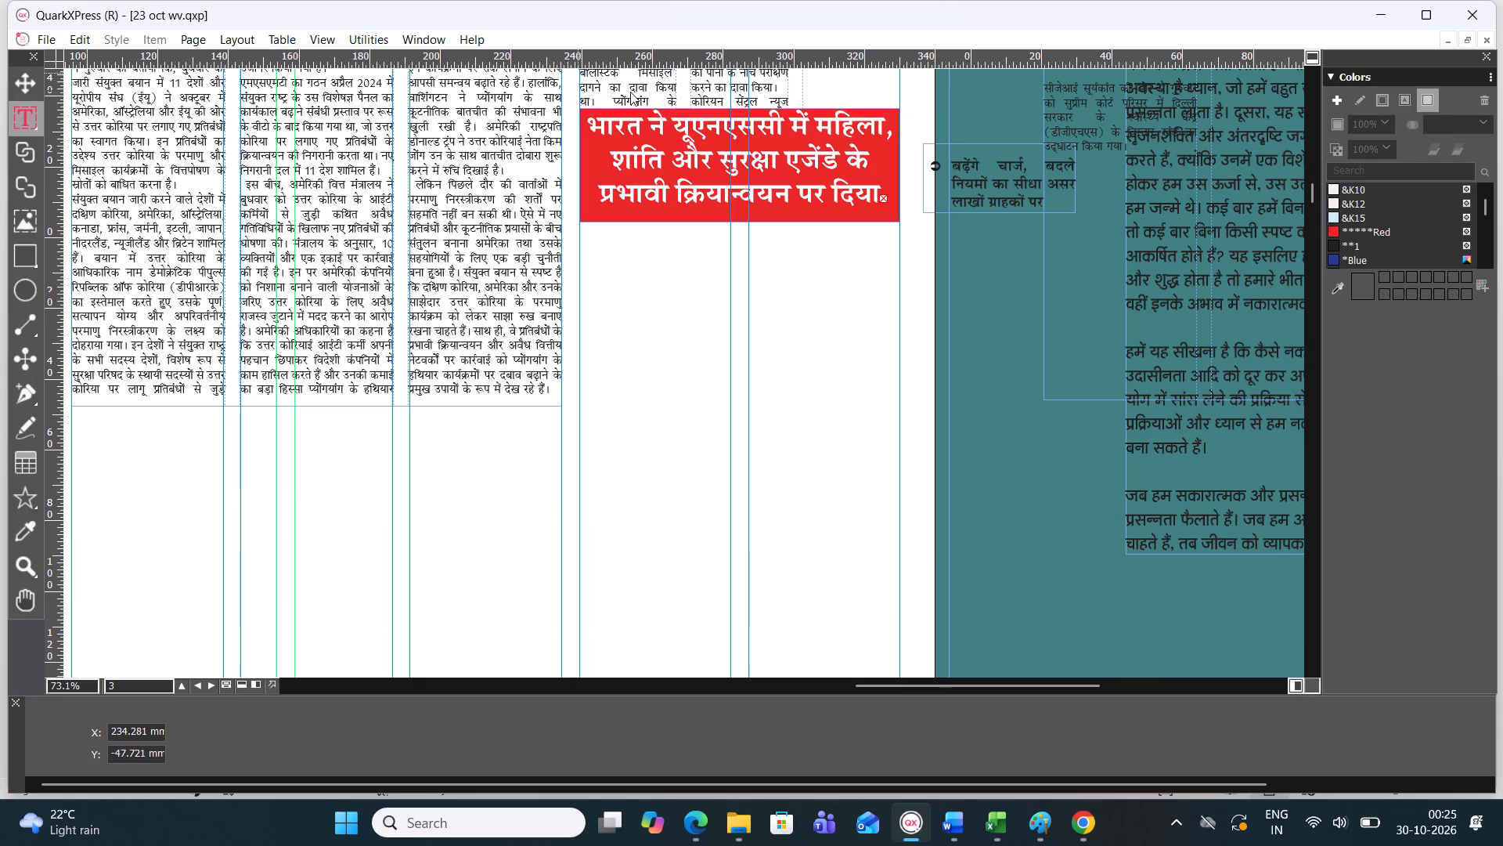
pyautogui.doubleClick(719, 154)
pyautogui.tripleClick(719, 155)
pyautogui.click(719, 155)
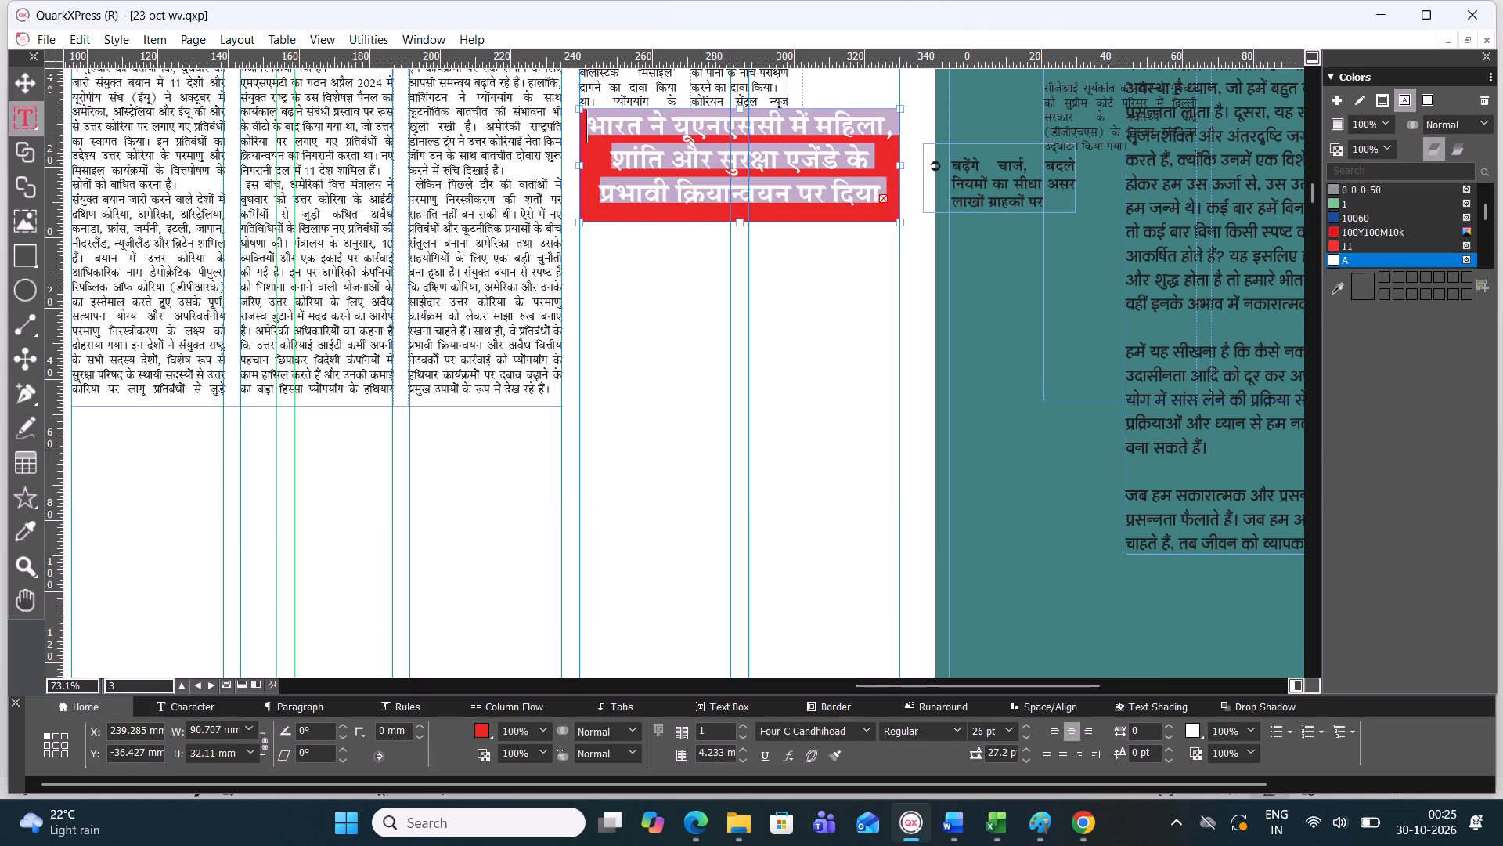
pyautogui.tripleClick(1172, 760)
pyautogui.tripleClick(1172, 760)
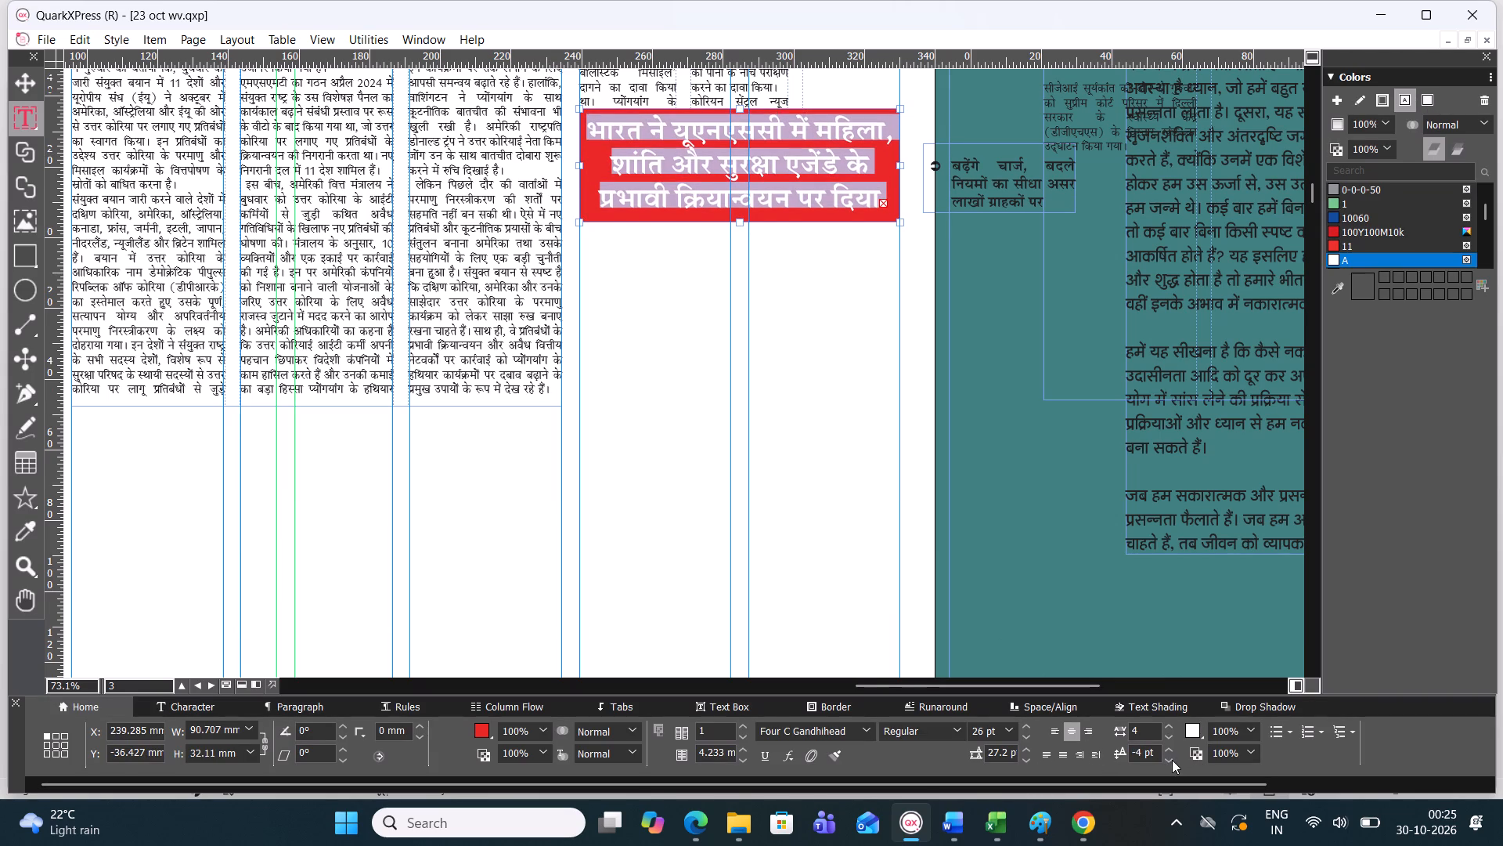
pyautogui.click(14, 79)
pyautogui.click(150, 326)
# Draw a text box about 90.7 mm wide and 172.3 mm high beneath the red India UNSC headline, spanning its full width.
pyautogui.click(33, 124)
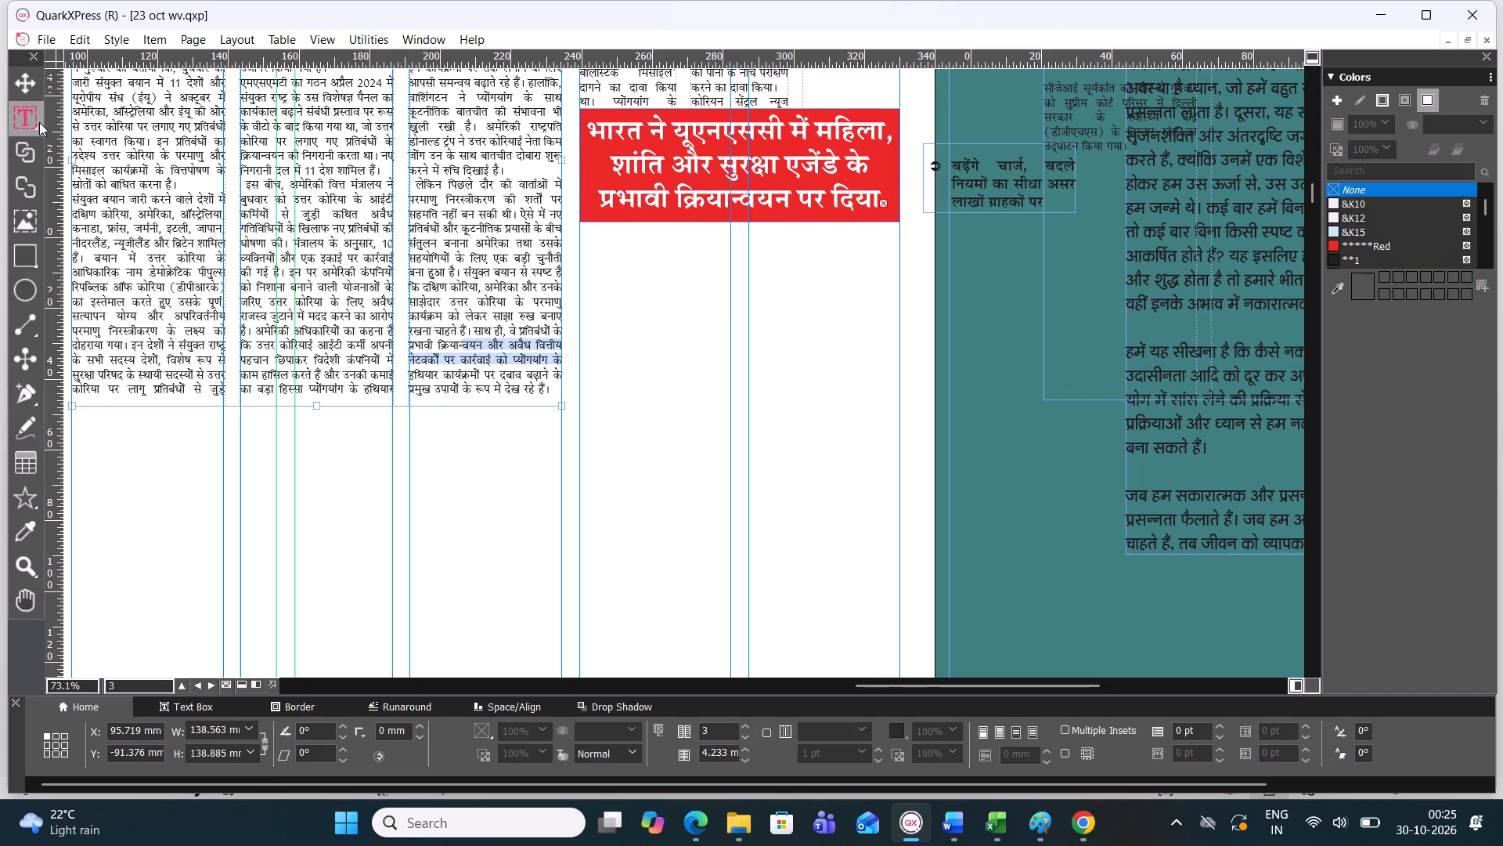
pyautogui.moveTo(581, 222); pyautogui.dragTo(582, 222)
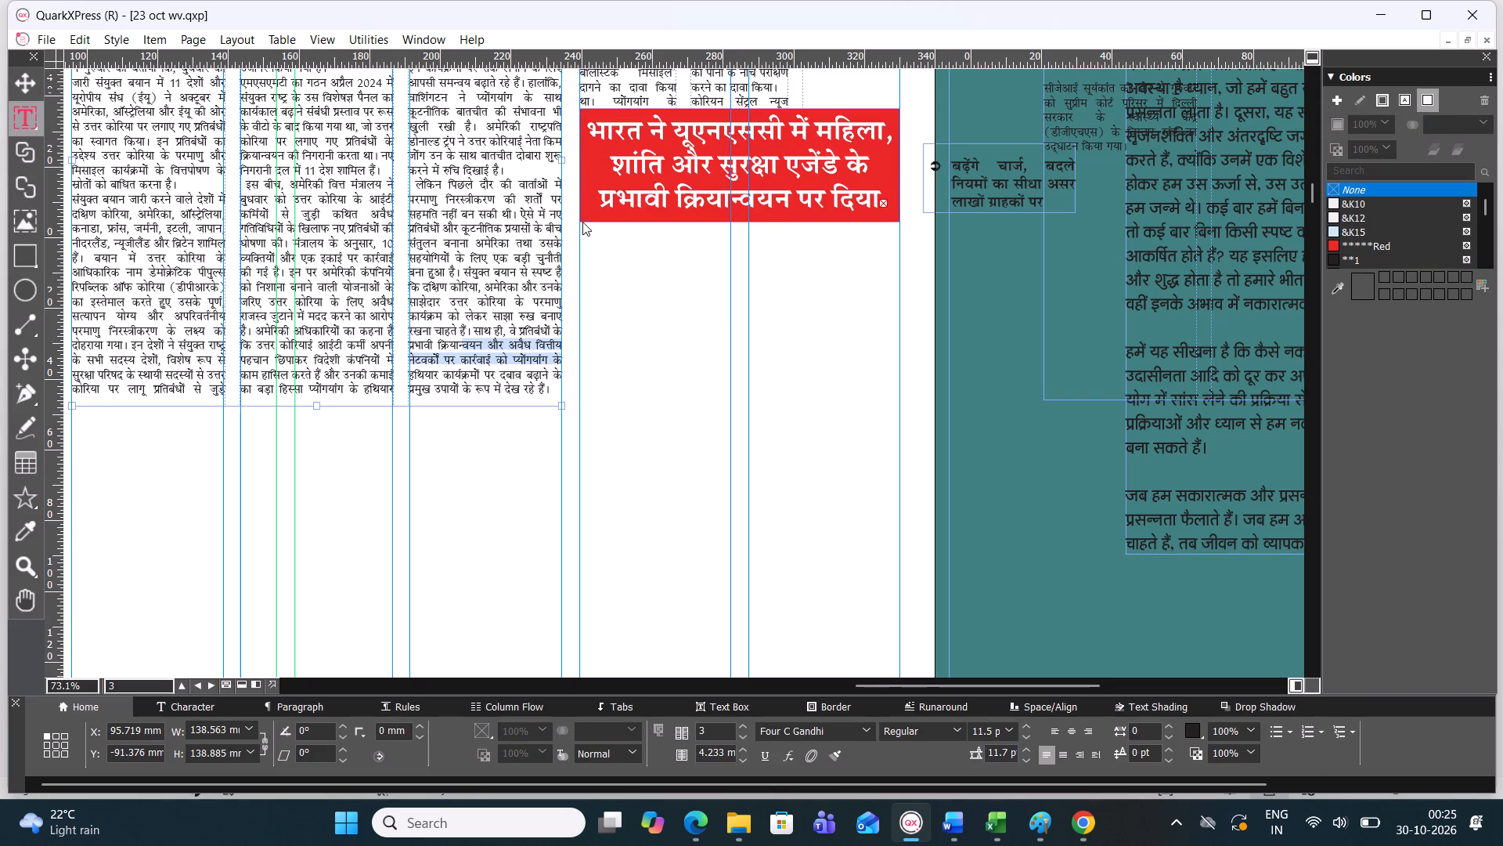
pyautogui.moveTo(582, 222); pyautogui.dragTo(892, 703)
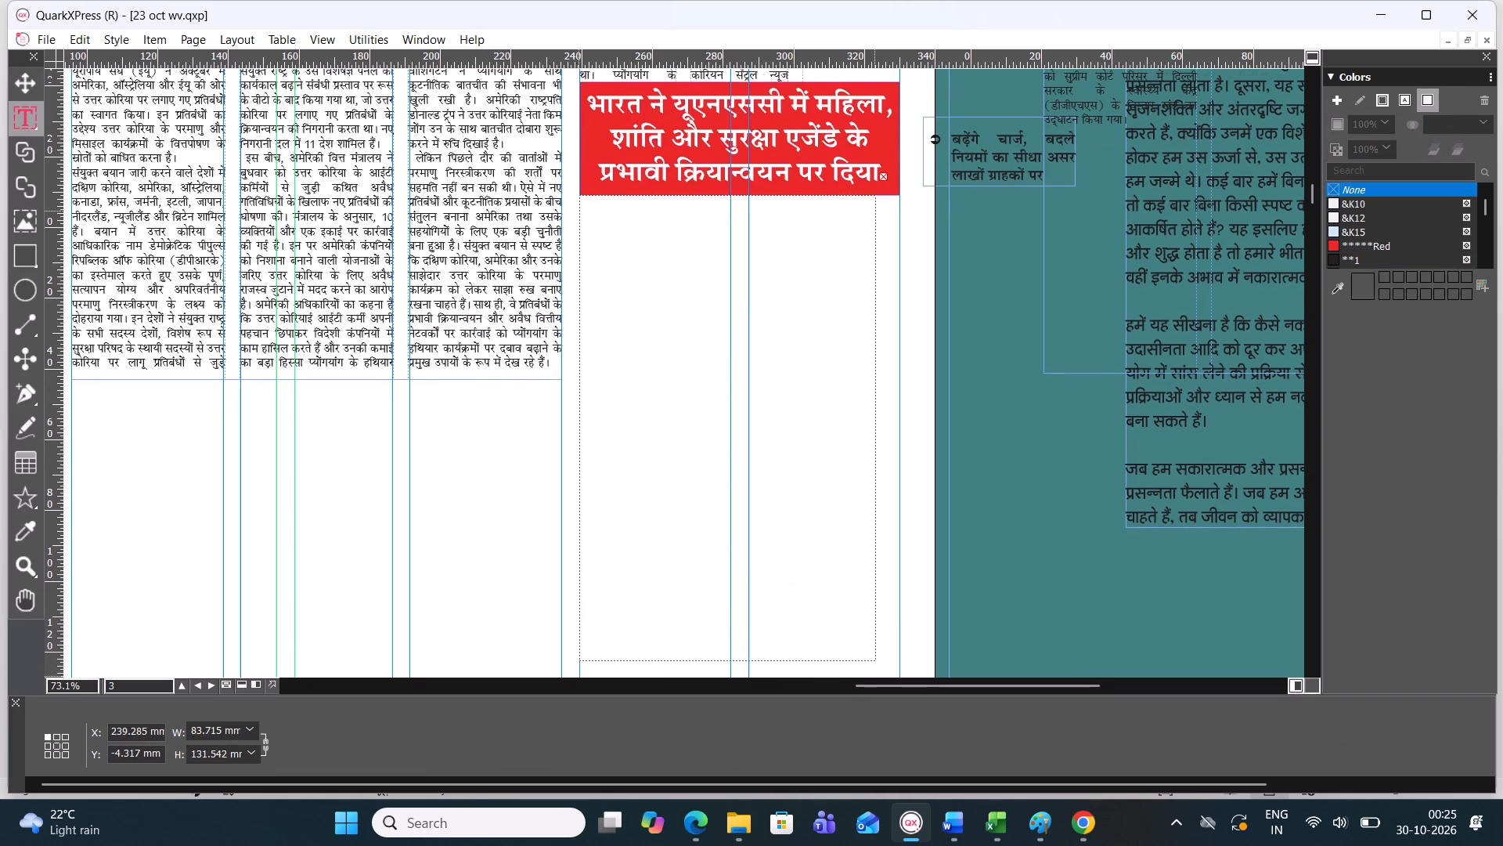
pyautogui.moveTo(892, 703); pyautogui.dragTo(854, 534)
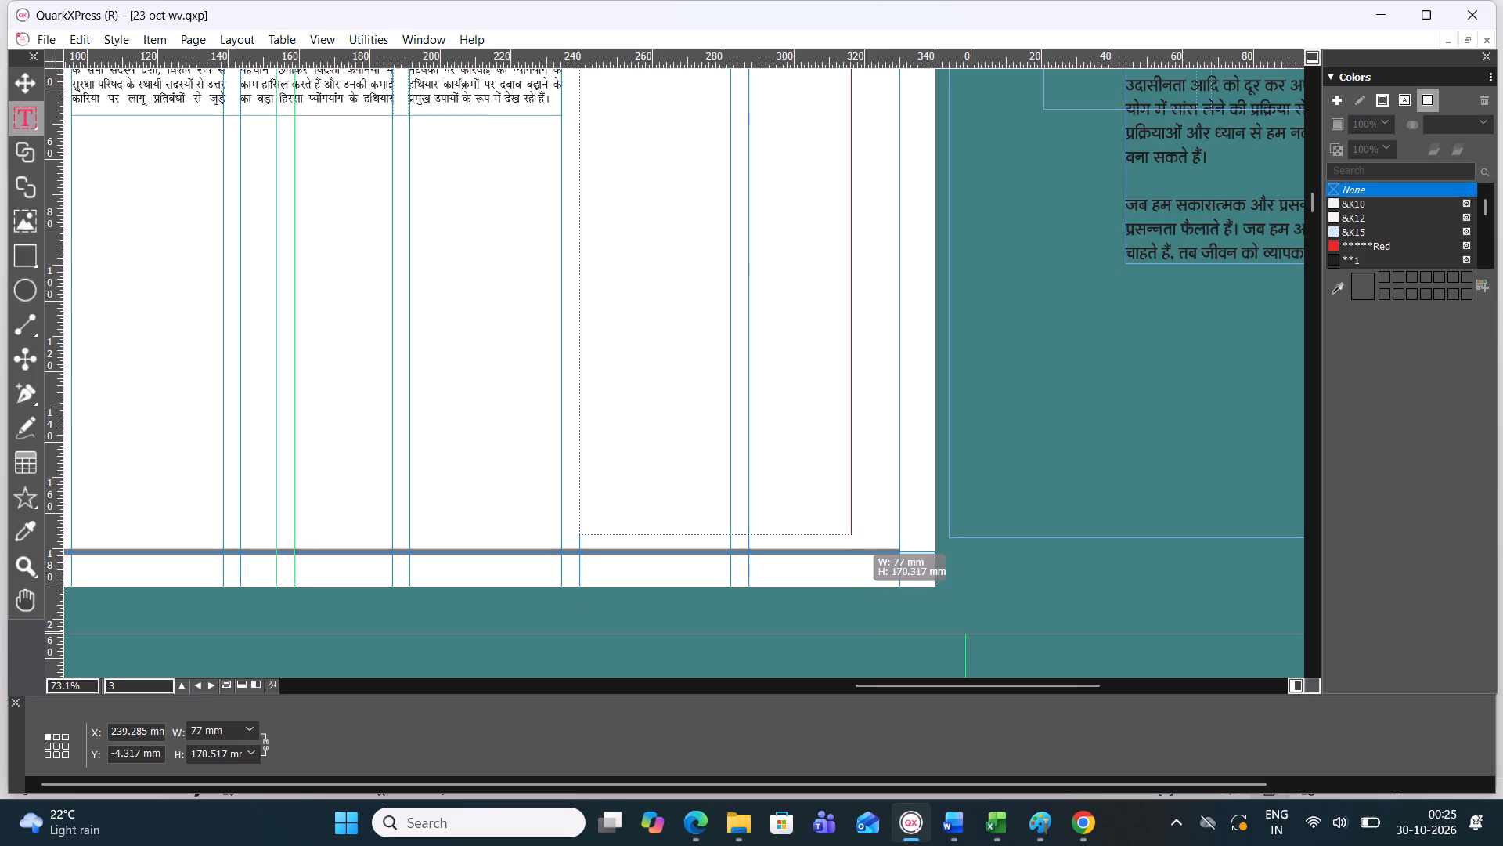
pyautogui.moveTo(854, 534); pyautogui.dragTo(896, 544)
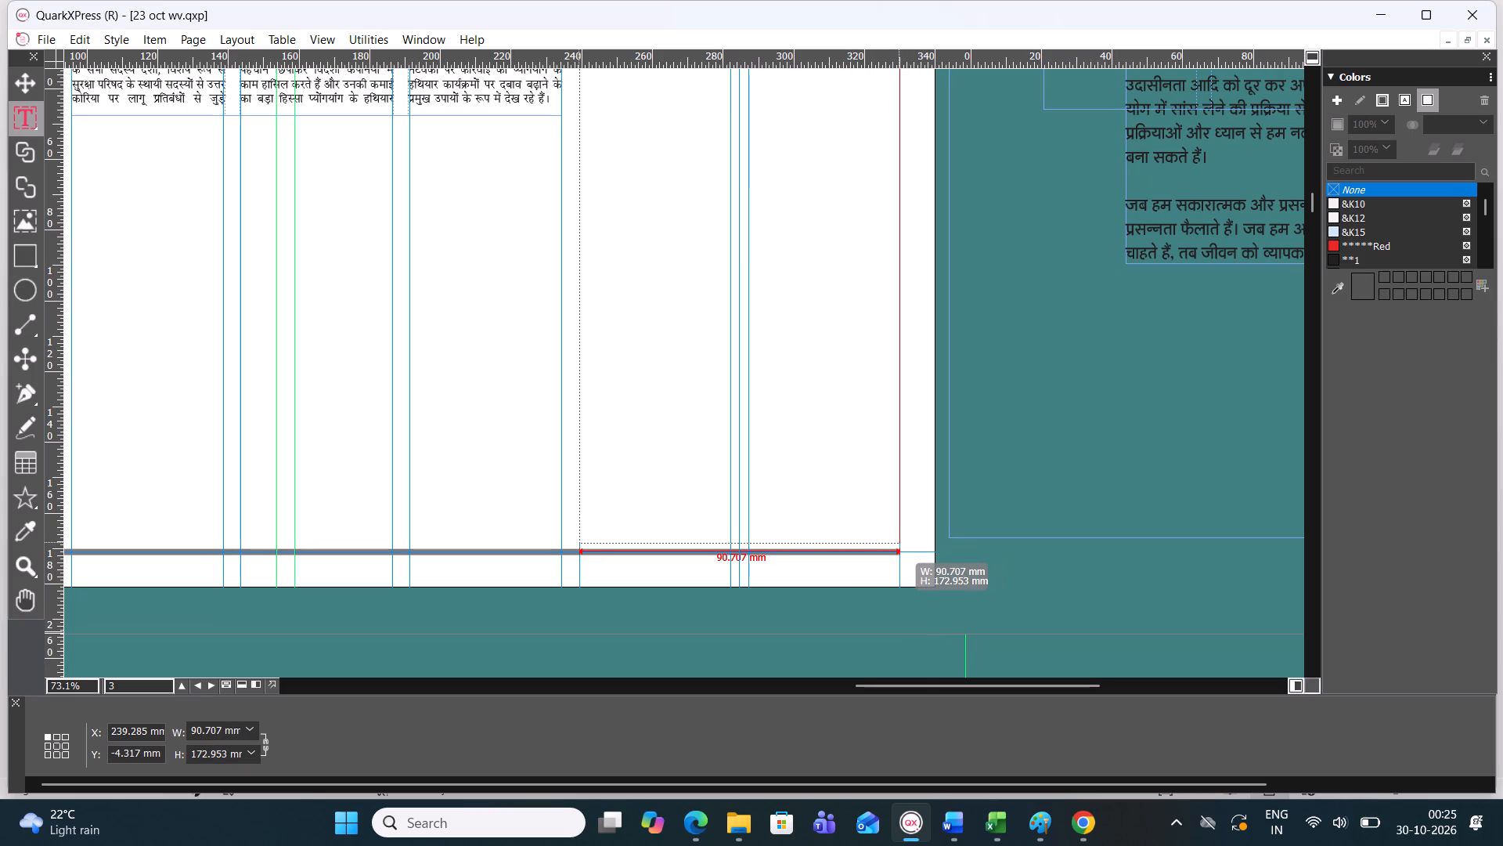
pyautogui.moveTo(896, 544); pyautogui.dragTo(892, 548)
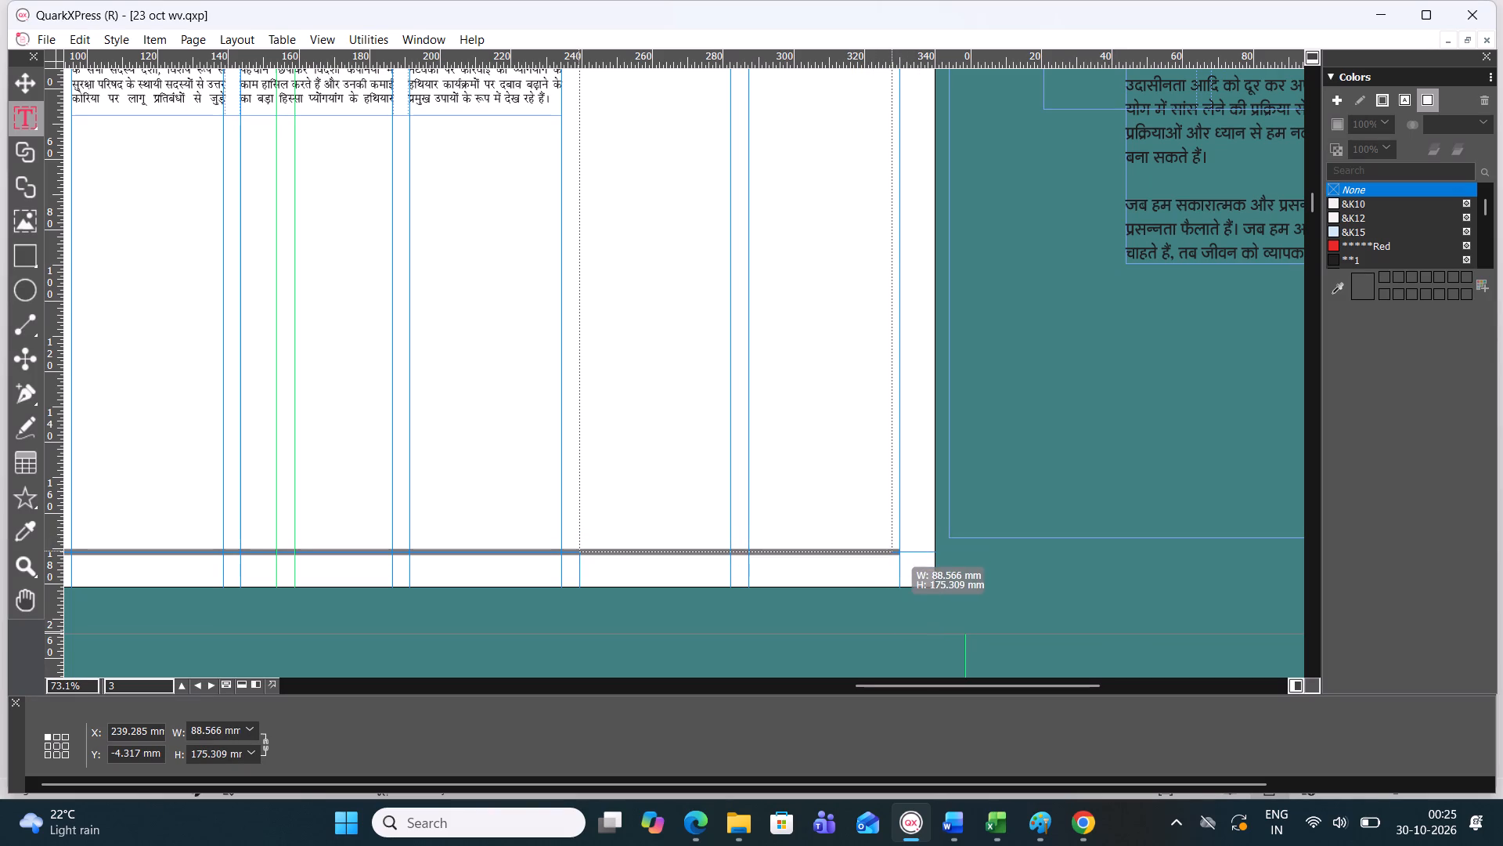
pyautogui.moveTo(892, 548); pyautogui.dragTo(892, 541)
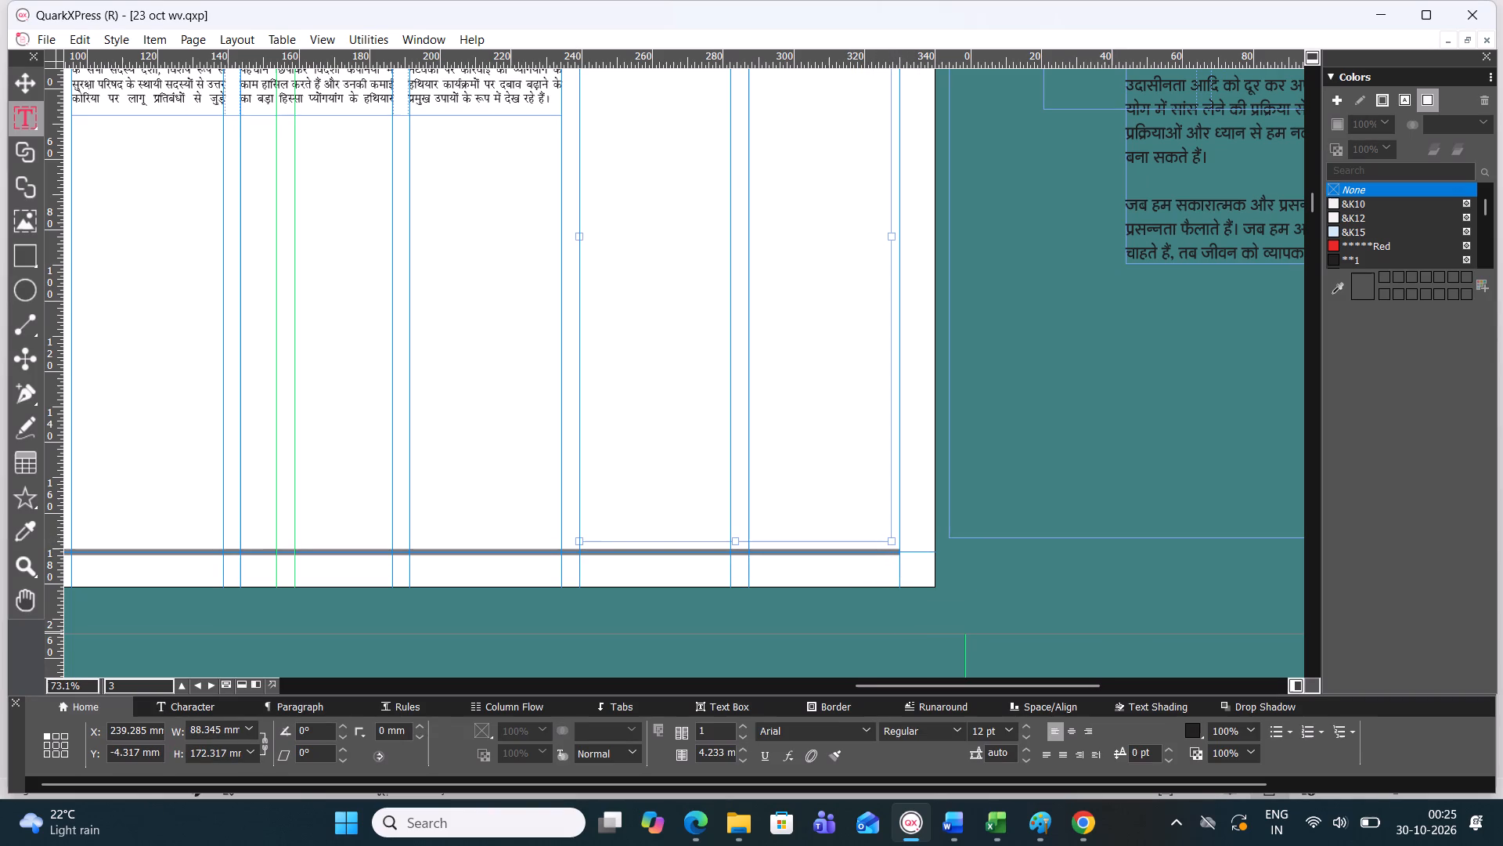
pyautogui.moveTo(892, 240); pyautogui.dragTo(893, 240)
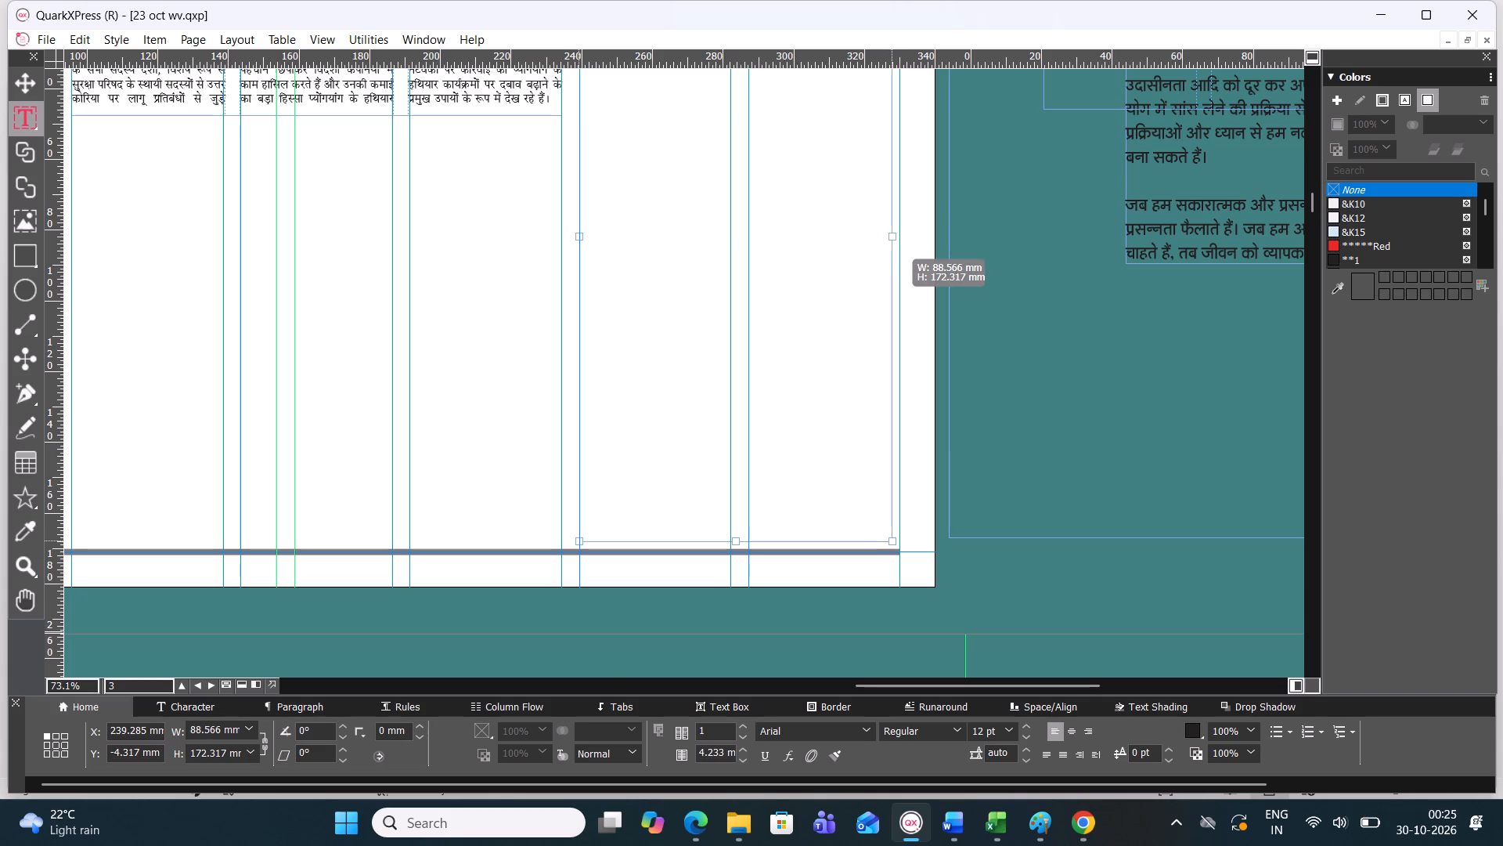
pyautogui.moveTo(893, 240); pyautogui.dragTo(900, 238)
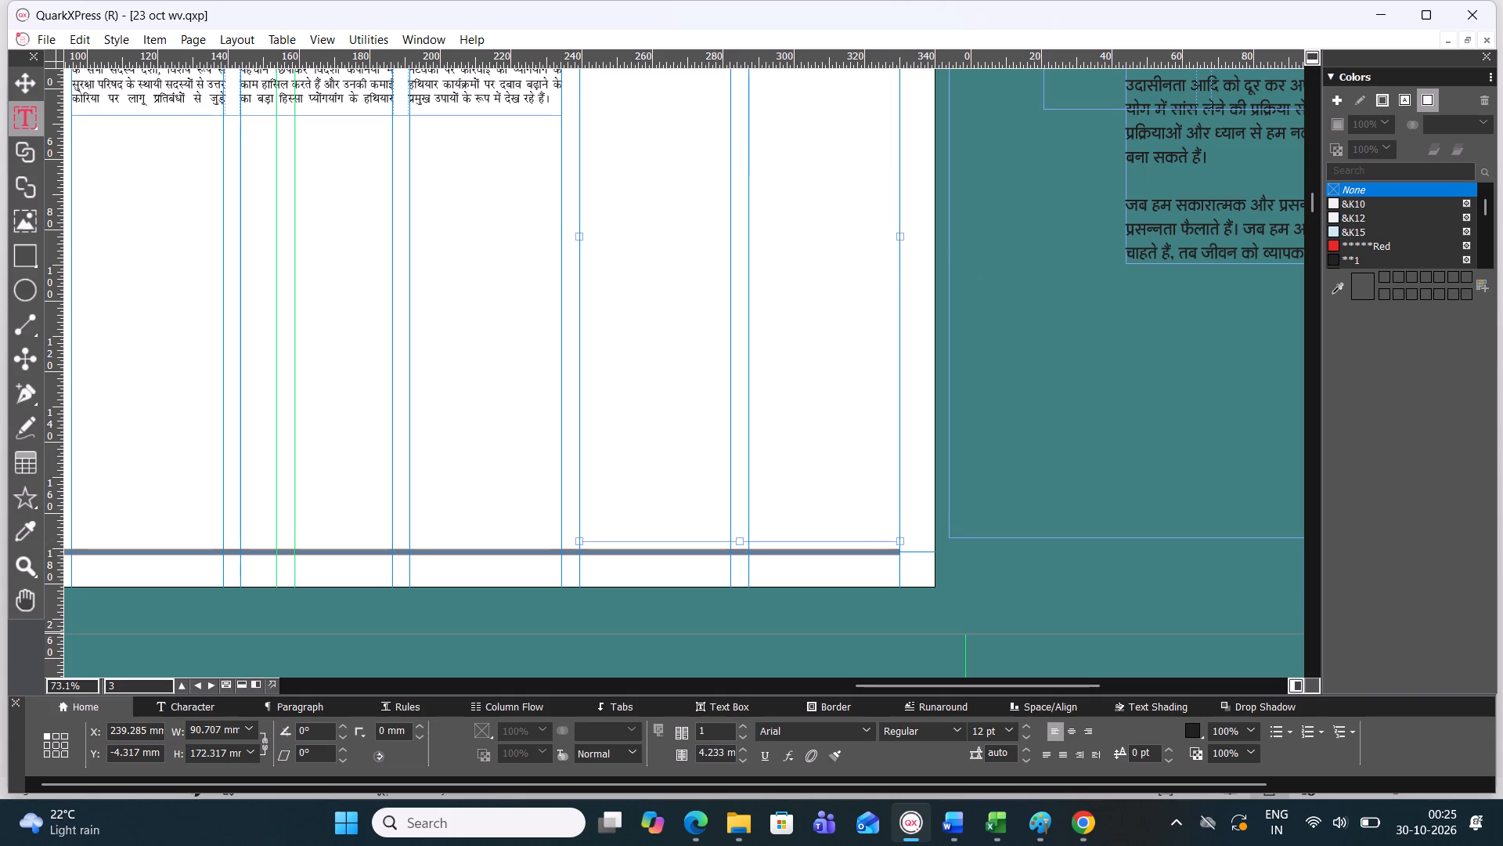
# Switch to Word and copy the India UNSC story text from after the dateline through its last paragraph.
pyautogui.click(965, 830)
pyautogui.scroll(-2, 827, 655)
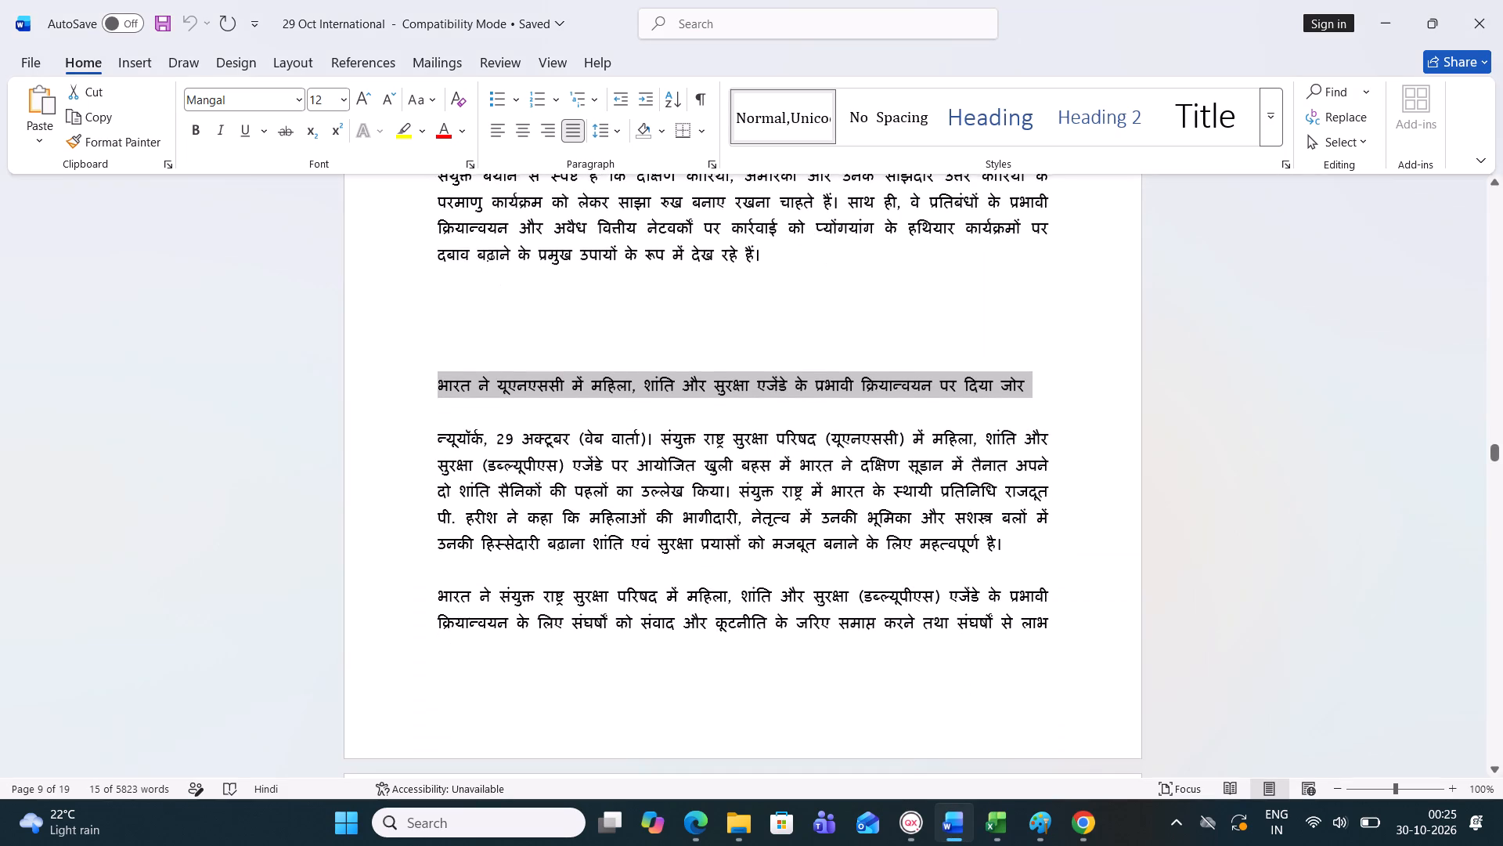
pyautogui.moveTo(662, 432); pyautogui.dragTo(1096, 845)
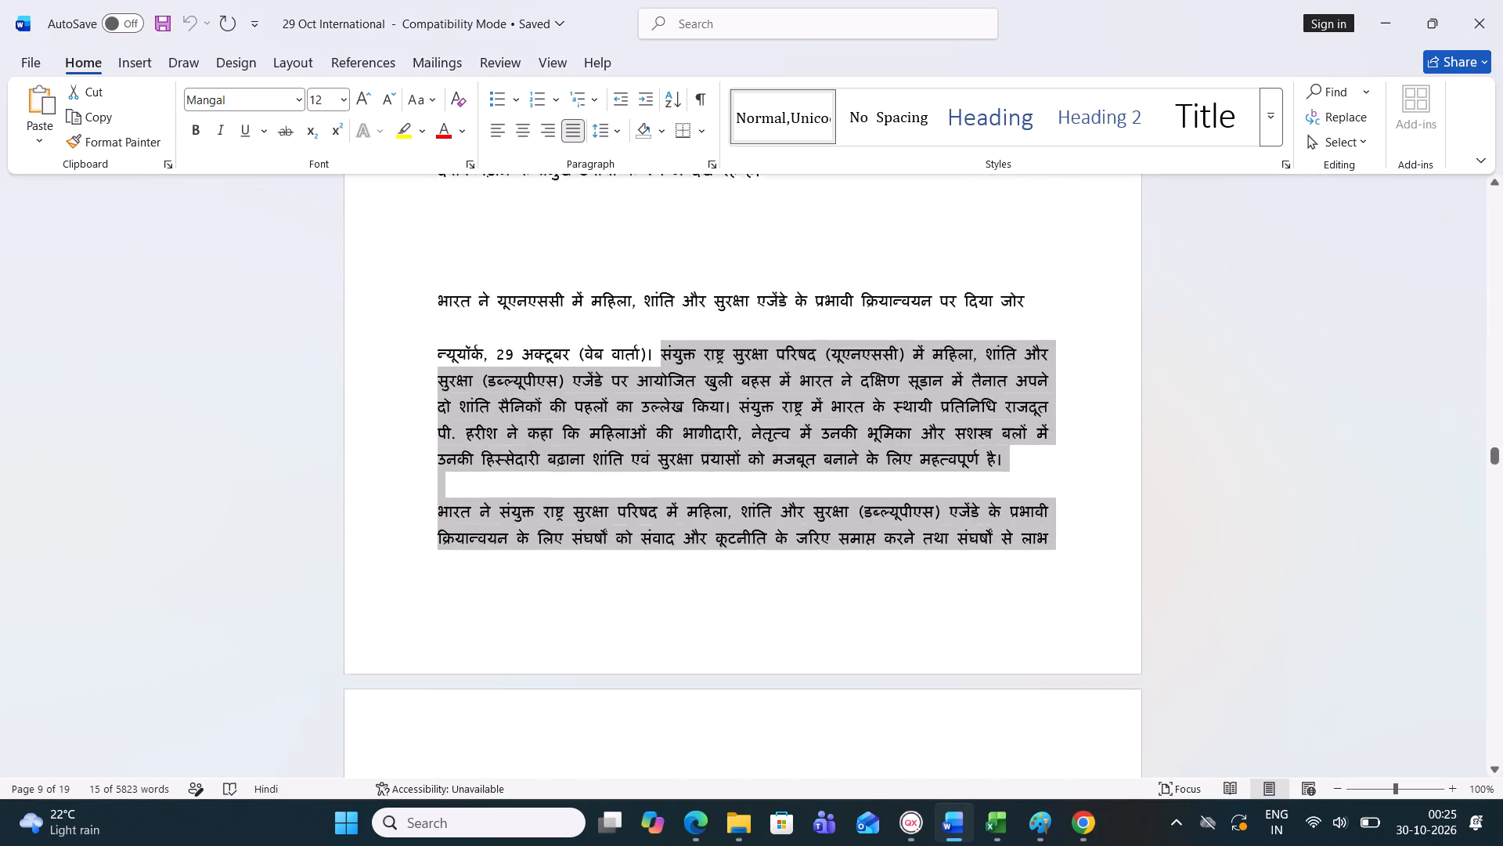
pyautogui.moveTo(1096, 845); pyautogui.dragTo(1127, 768)
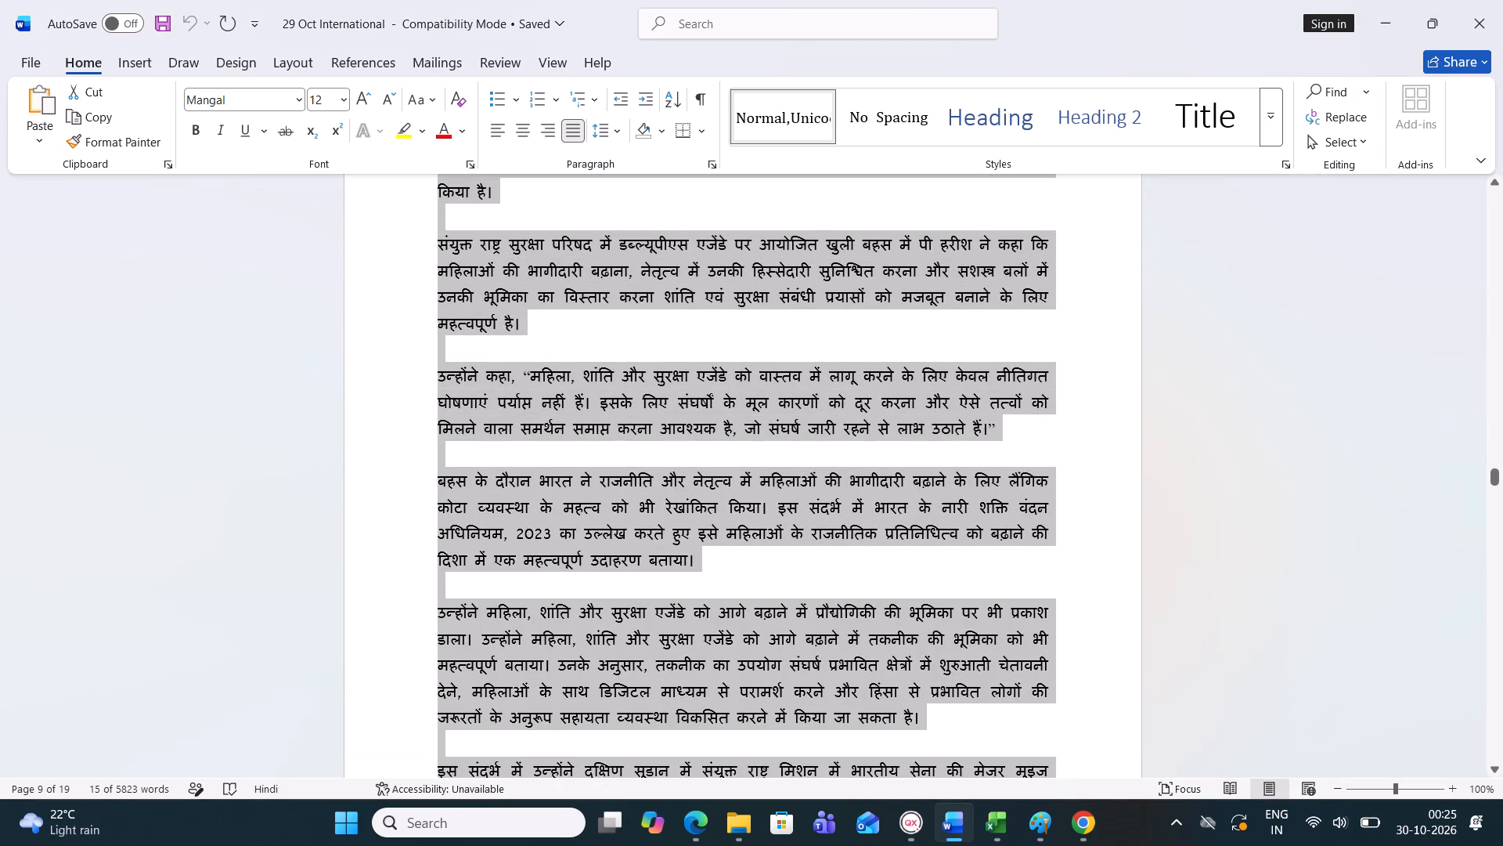
pyautogui.moveTo(1127, 768); pyautogui.dragTo(1139, 785)
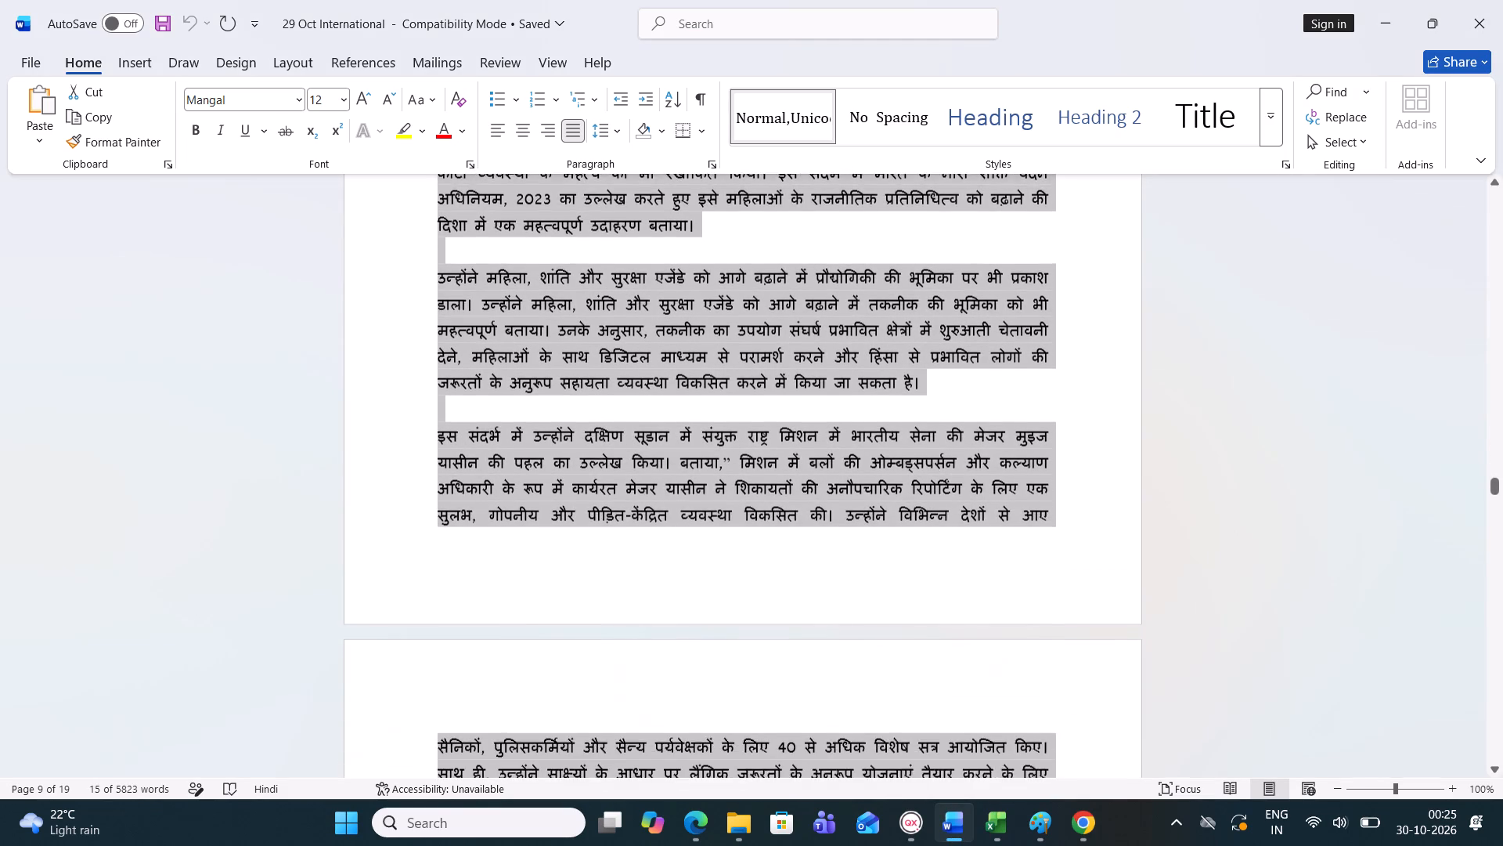
pyautogui.moveTo(1139, 785); pyautogui.dragTo(1139, 774)
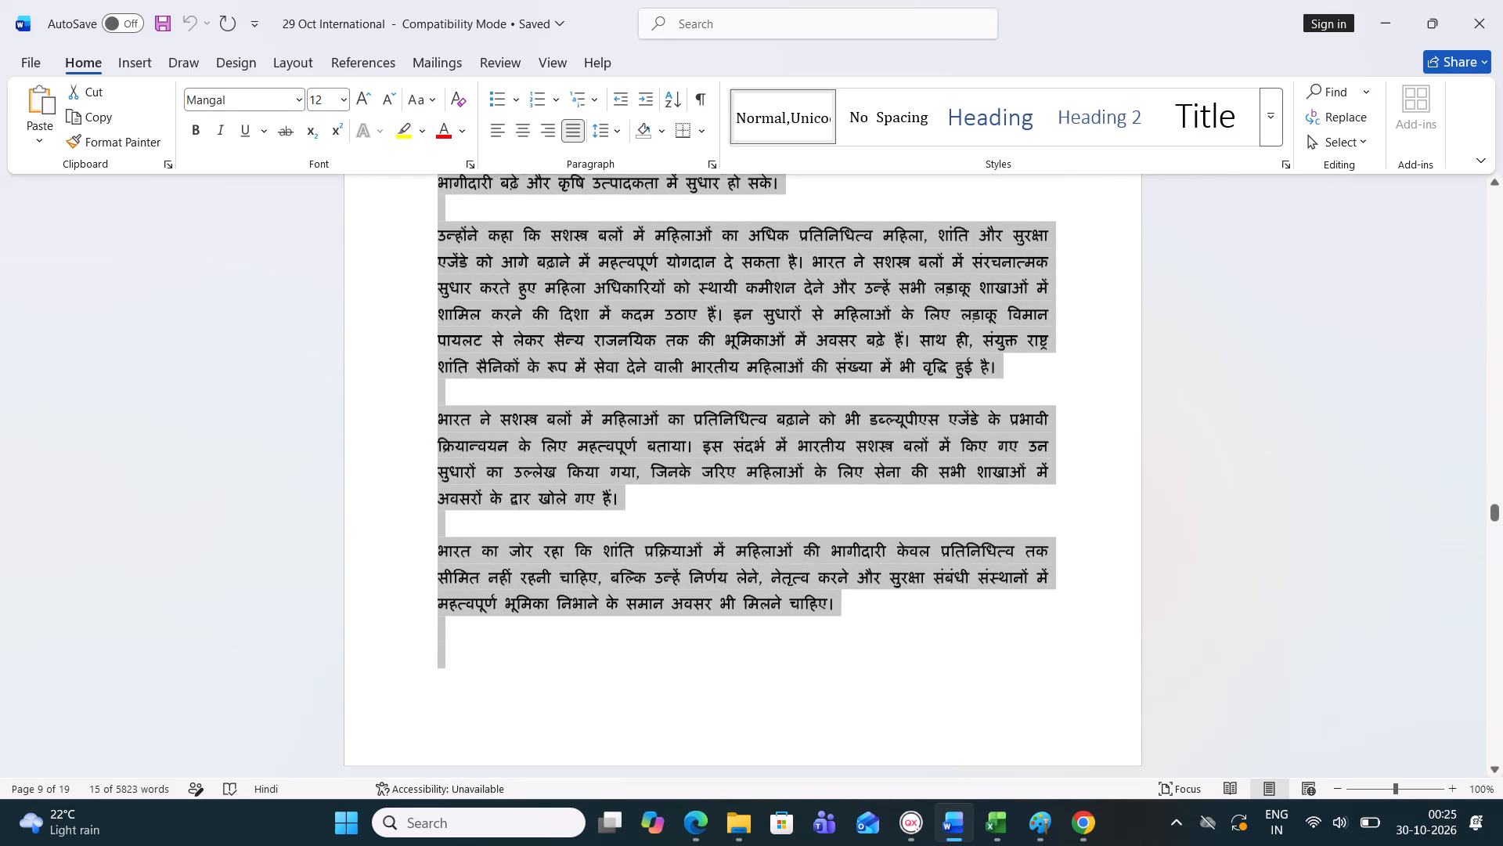
pyautogui.moveTo(1139, 774); pyautogui.dragTo(1015, 496)
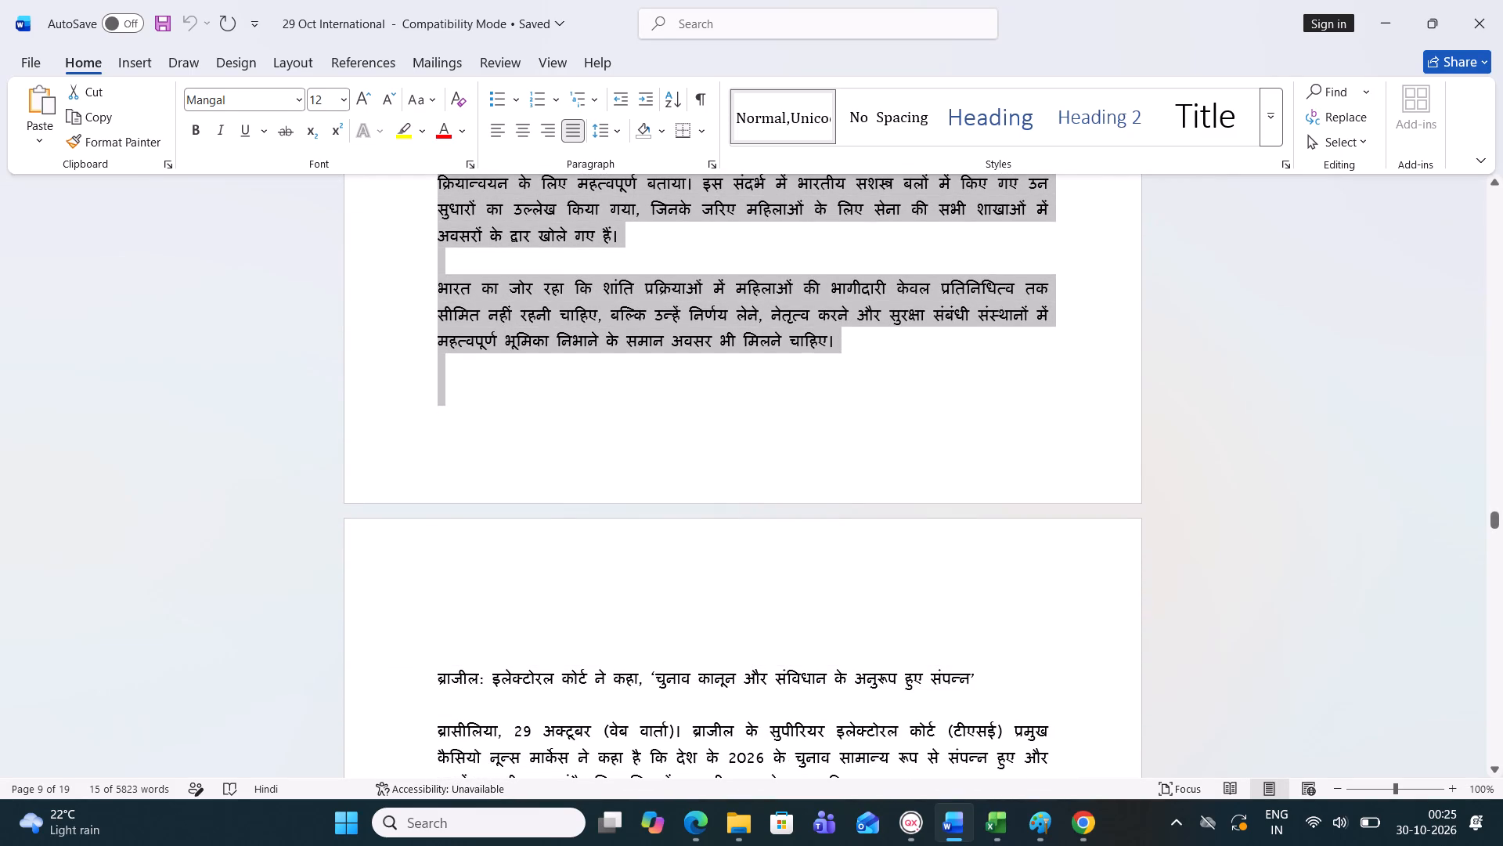
pyautogui.moveTo(1015, 496); pyautogui.dragTo(470, 356)
pyautogui.moveTo(470, 356); pyautogui.dragTo(844, 342)
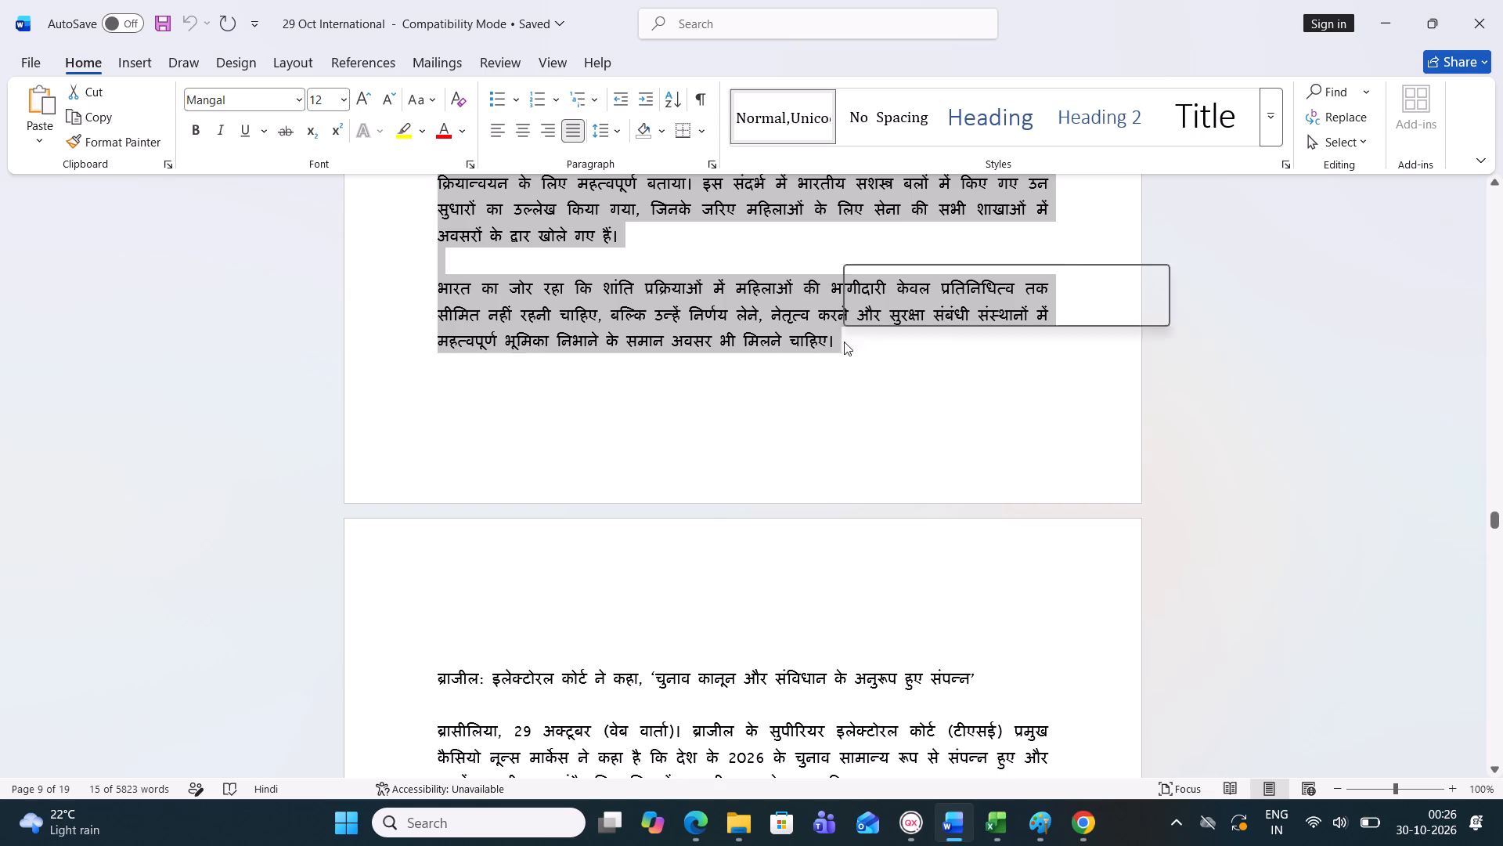
pyautogui.hotkey('ctrl', 'c')
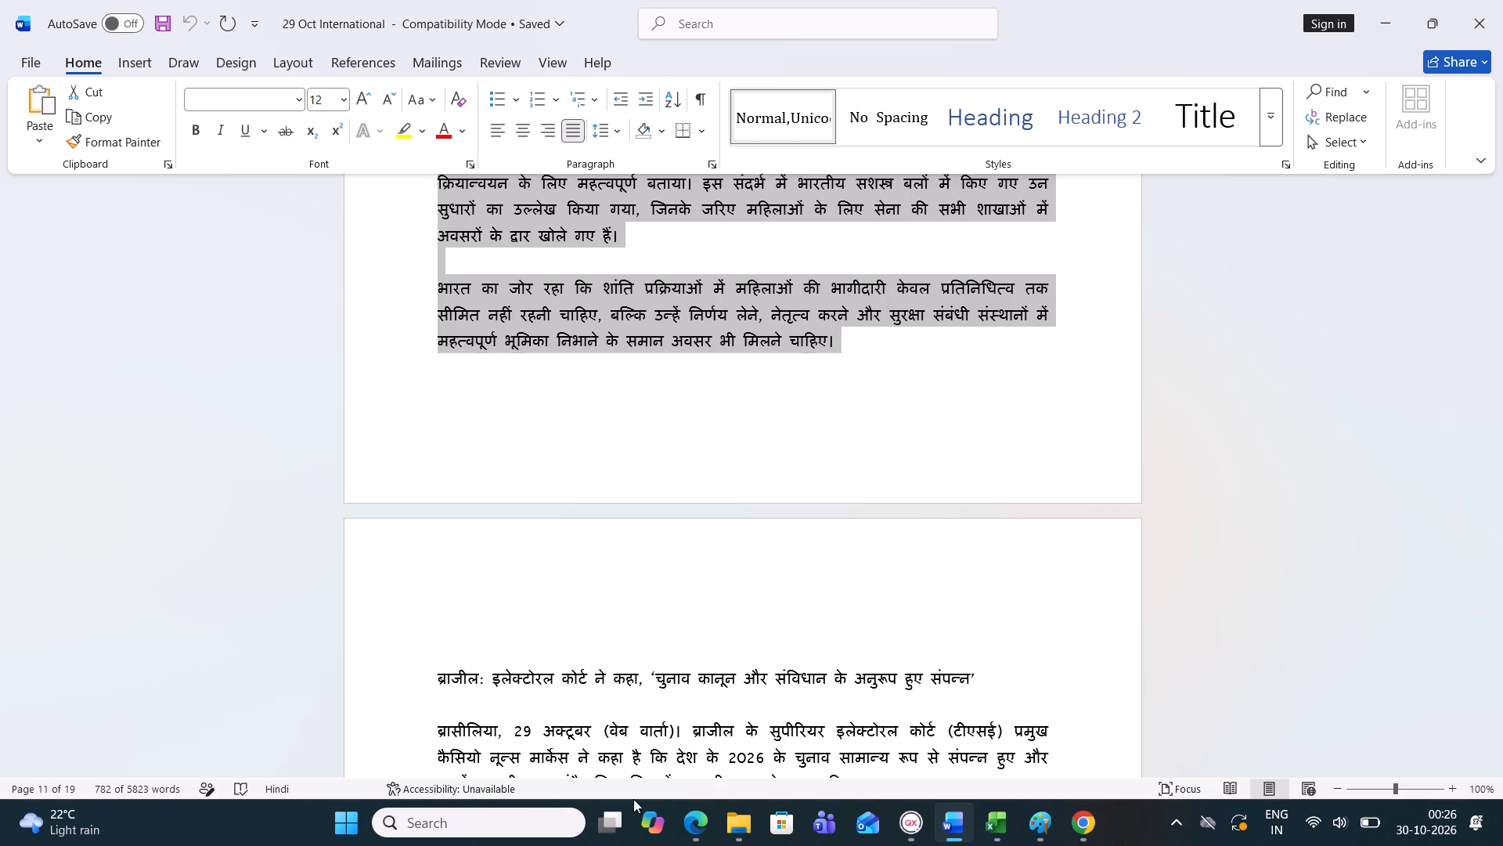
# Switch back to QuarkXPress and set the font size of the empty body text box to 11.5 pt.
pyautogui.click(900, 808)
pyautogui.scroll(1, 690, 493)
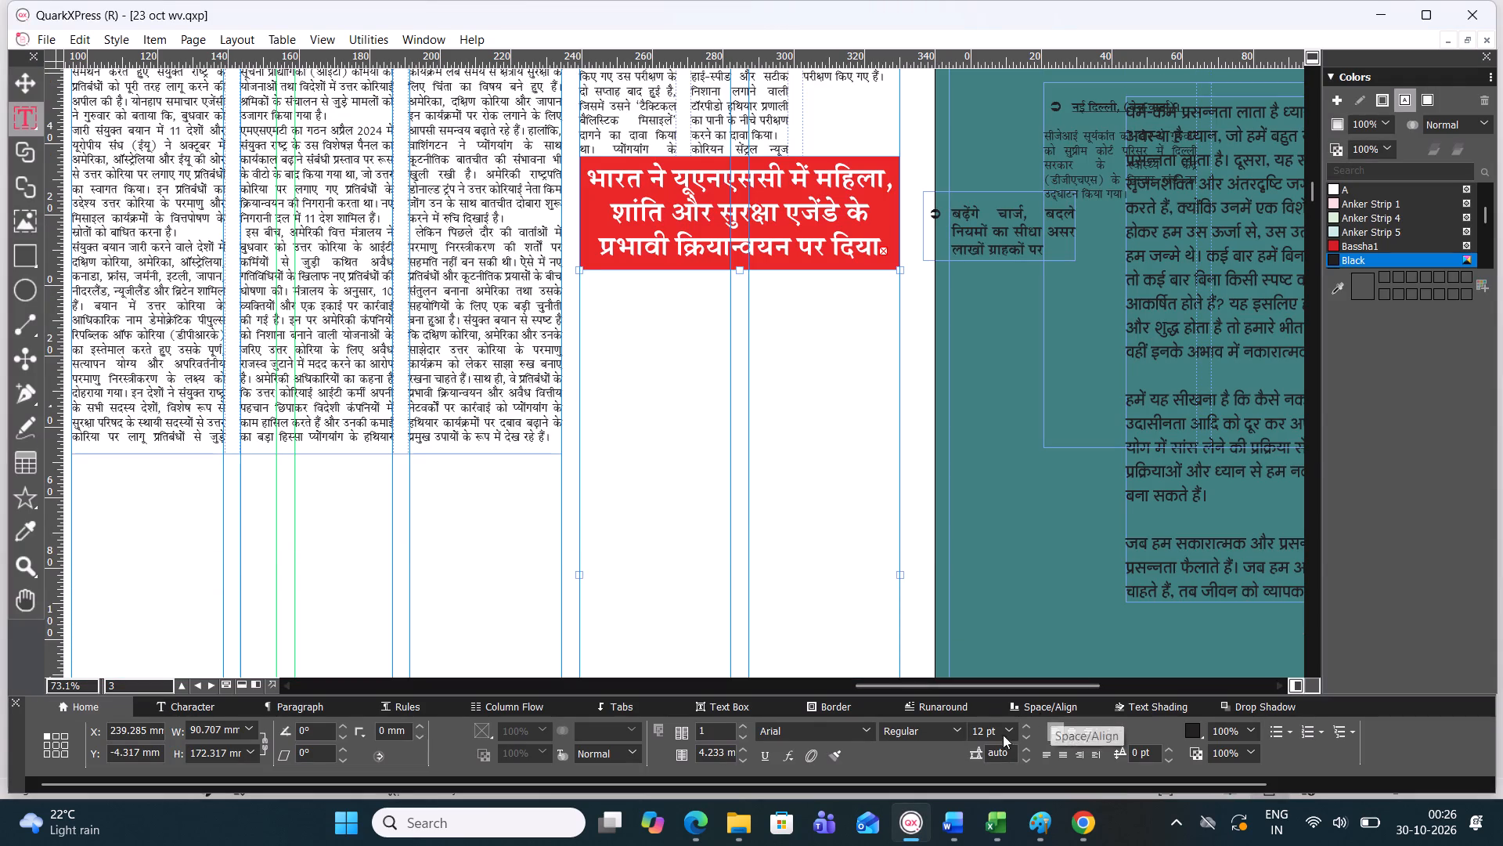
pyautogui.moveTo(997, 734); pyautogui.dragTo(977, 733)
pyautogui.press('1')
pyautogui.press('1')
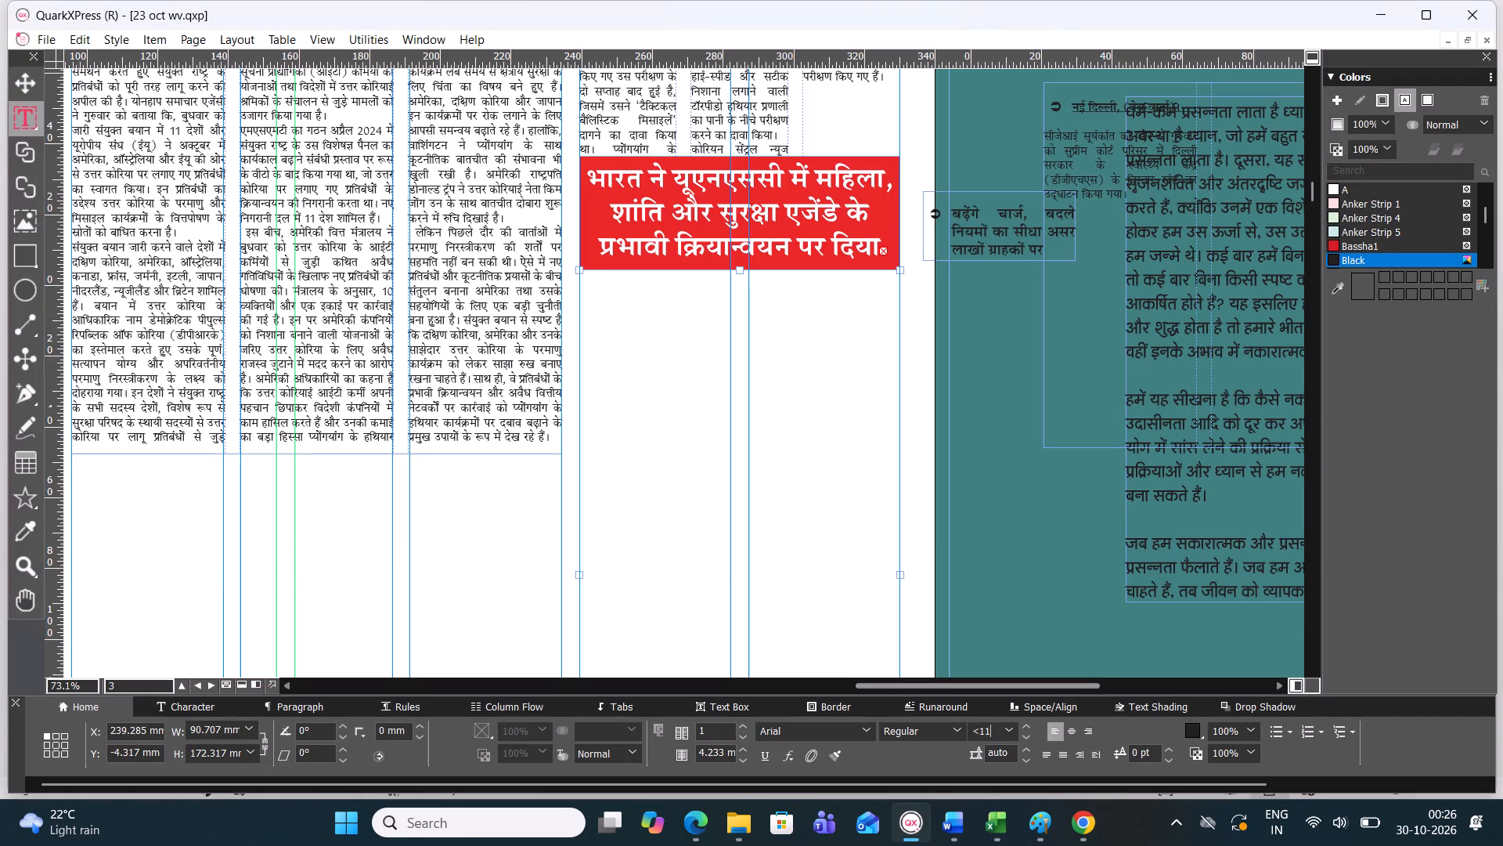
pyautogui.press('BackSpace')
pyautogui.press('BackSpace')
pyautogui.press('BackSpace')
pyautogui.write('11')
pyautogui.write('.5')
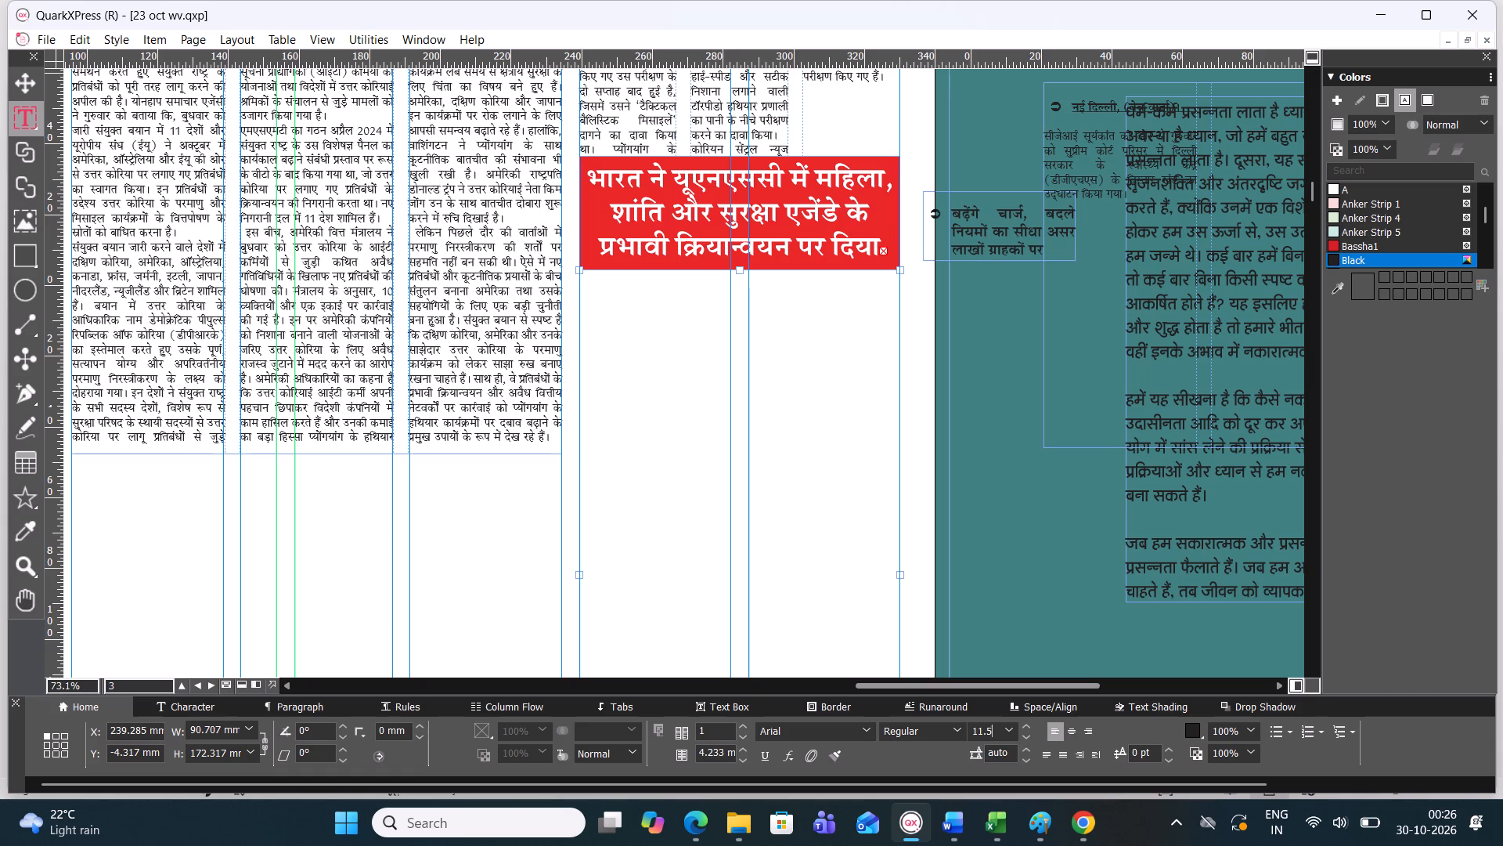
# Set the leading of the empty body text box to 11.7 pt.
pyautogui.moveTo(1010, 748); pyautogui.dragTo(1008, 748)
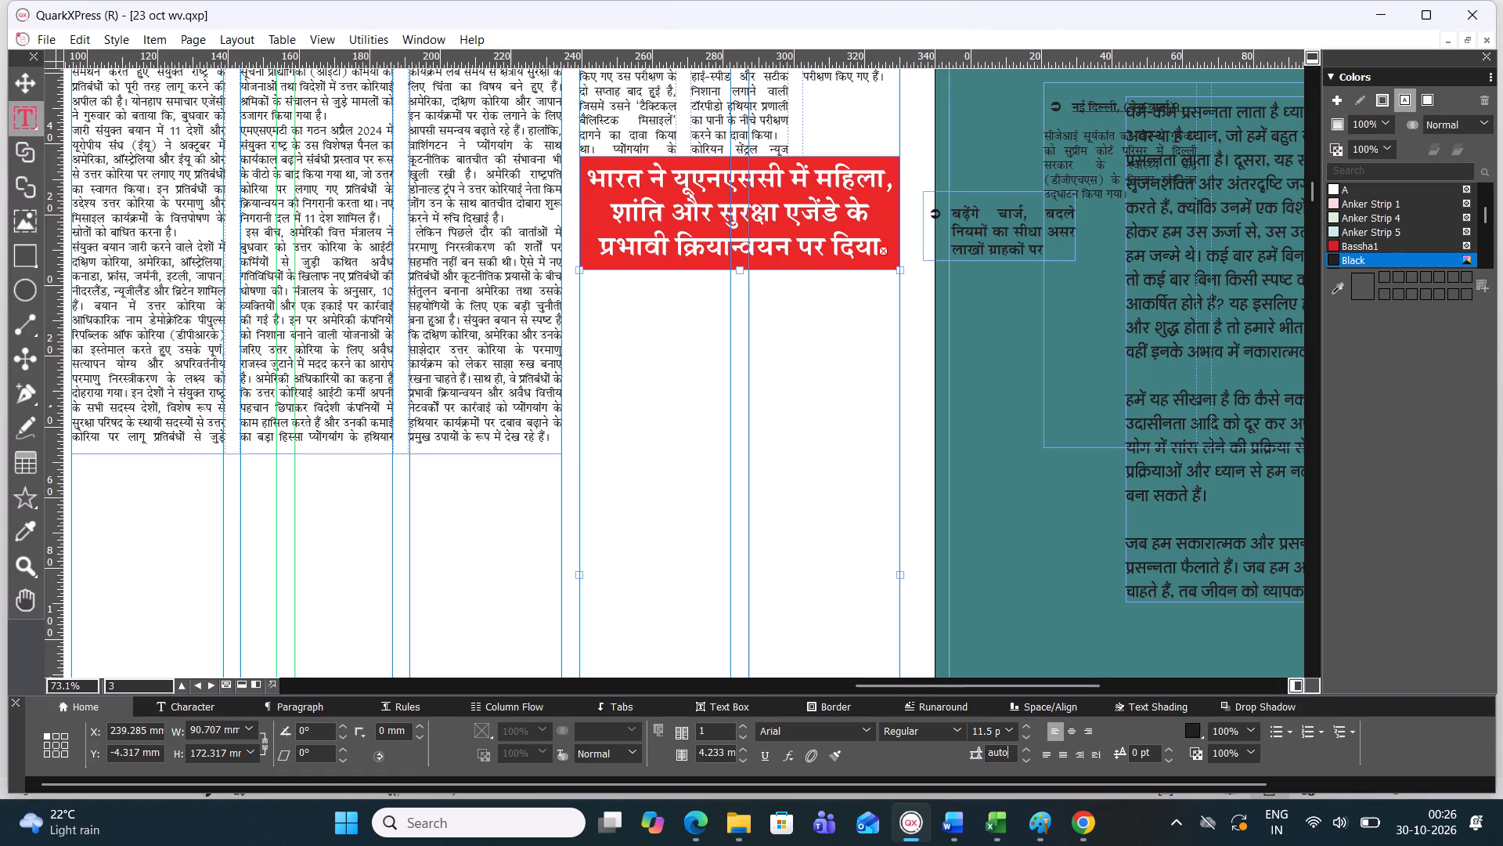
pyautogui.moveTo(1008, 748); pyautogui.dragTo(929, 761)
pyautogui.press('1')
pyautogui.press('1')
pyautogui.write('.7')
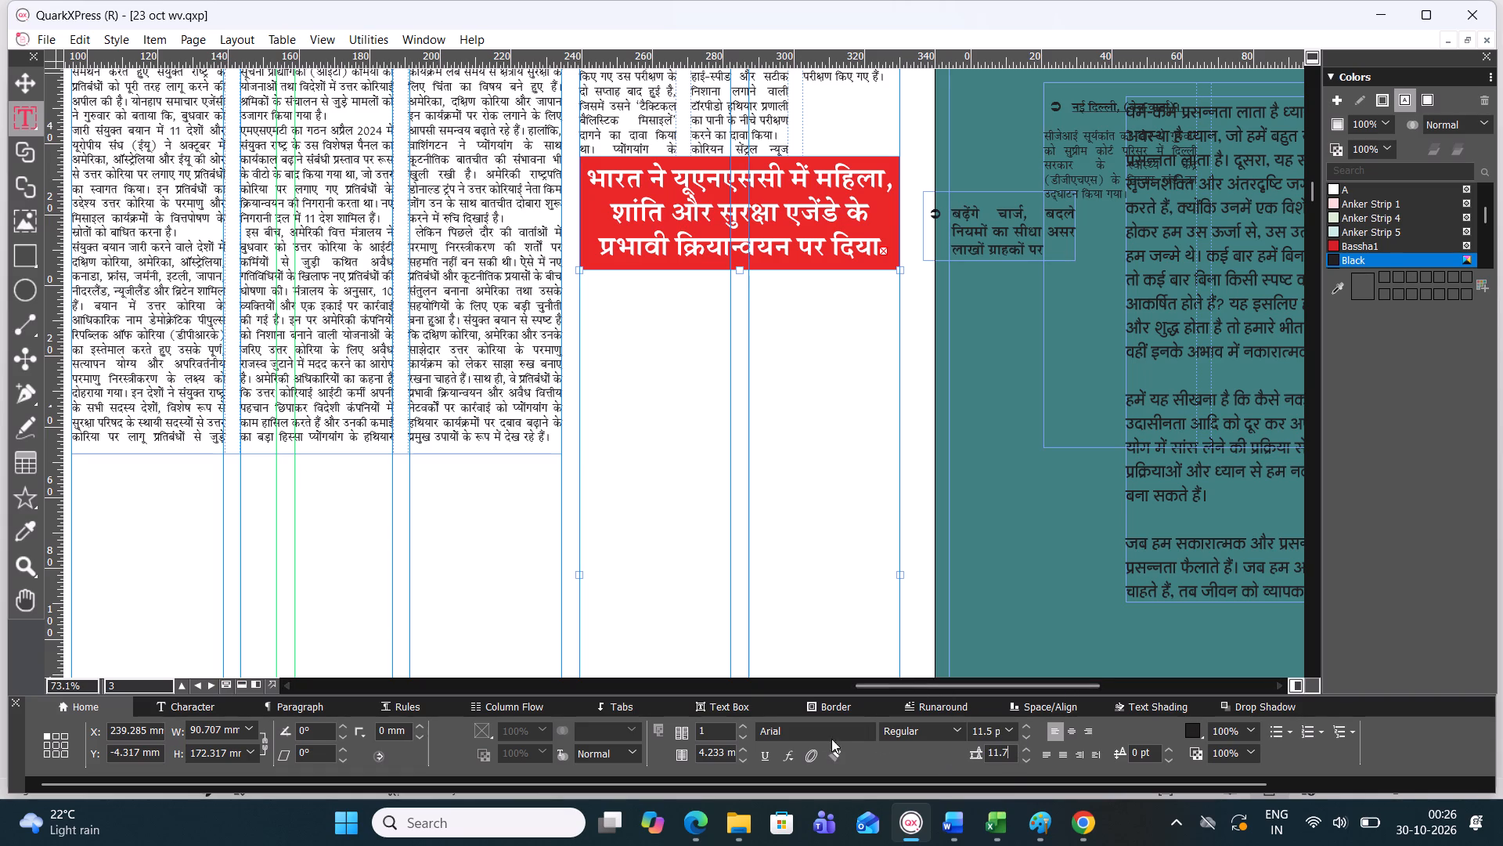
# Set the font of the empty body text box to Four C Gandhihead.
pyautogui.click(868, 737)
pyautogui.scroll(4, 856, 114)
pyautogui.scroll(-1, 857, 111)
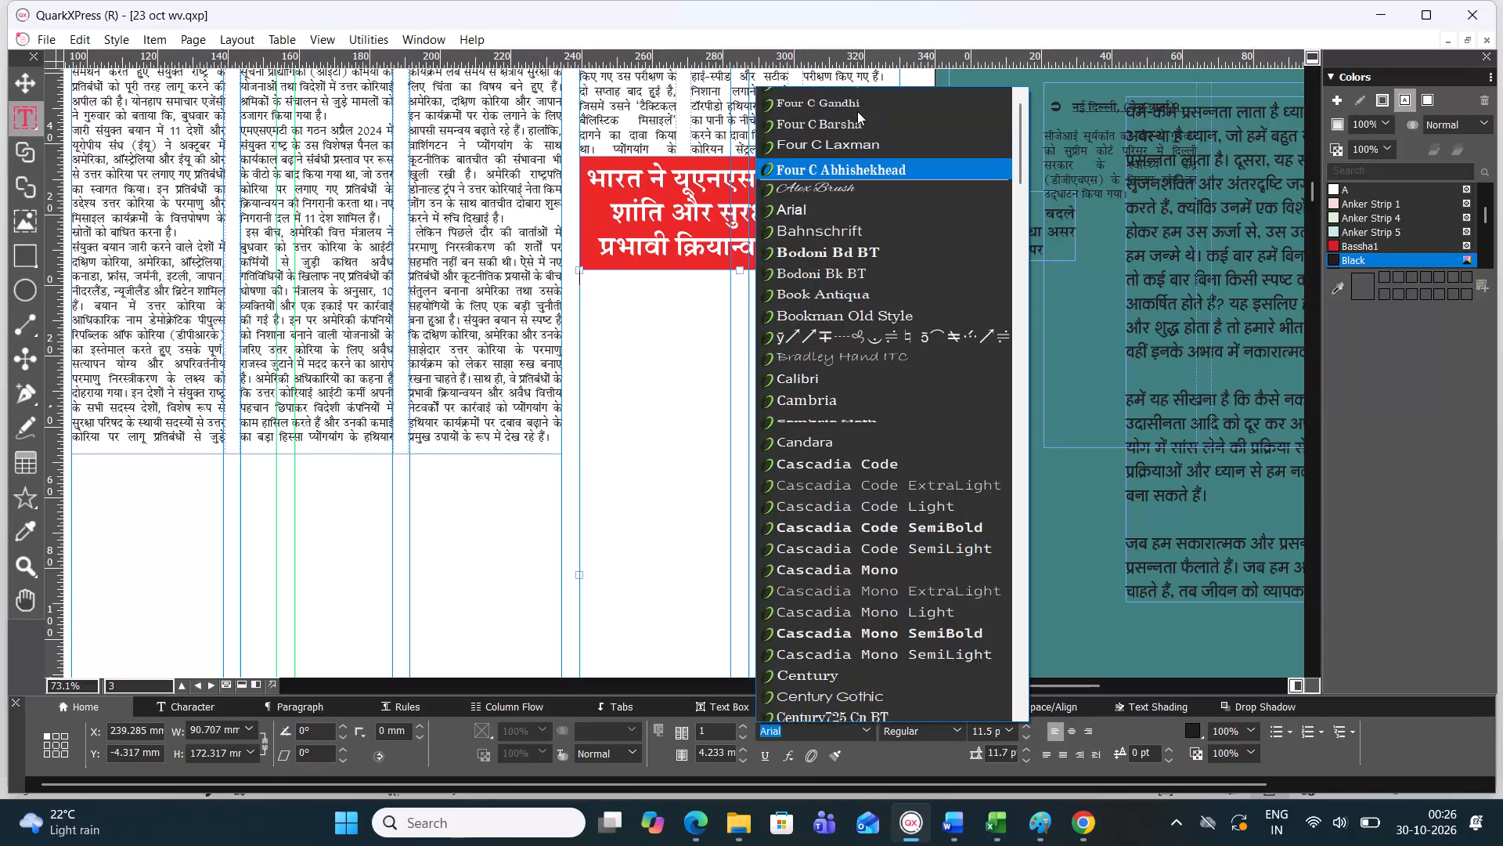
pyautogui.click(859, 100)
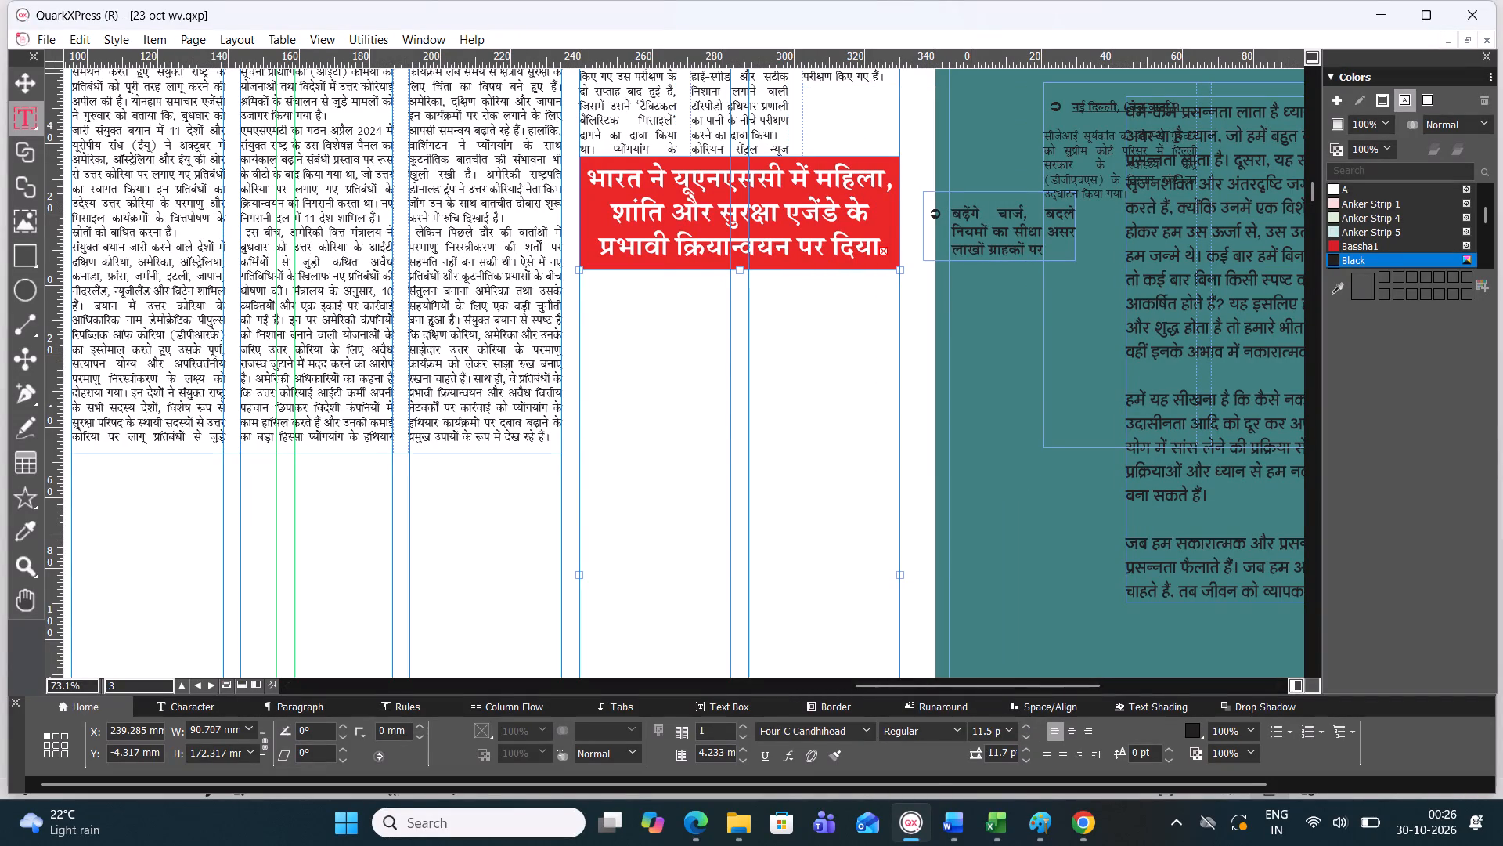
# Paste the copied India UNSC story into the body text box below the headline.
pyautogui.hotkey('ctrl', 'v')
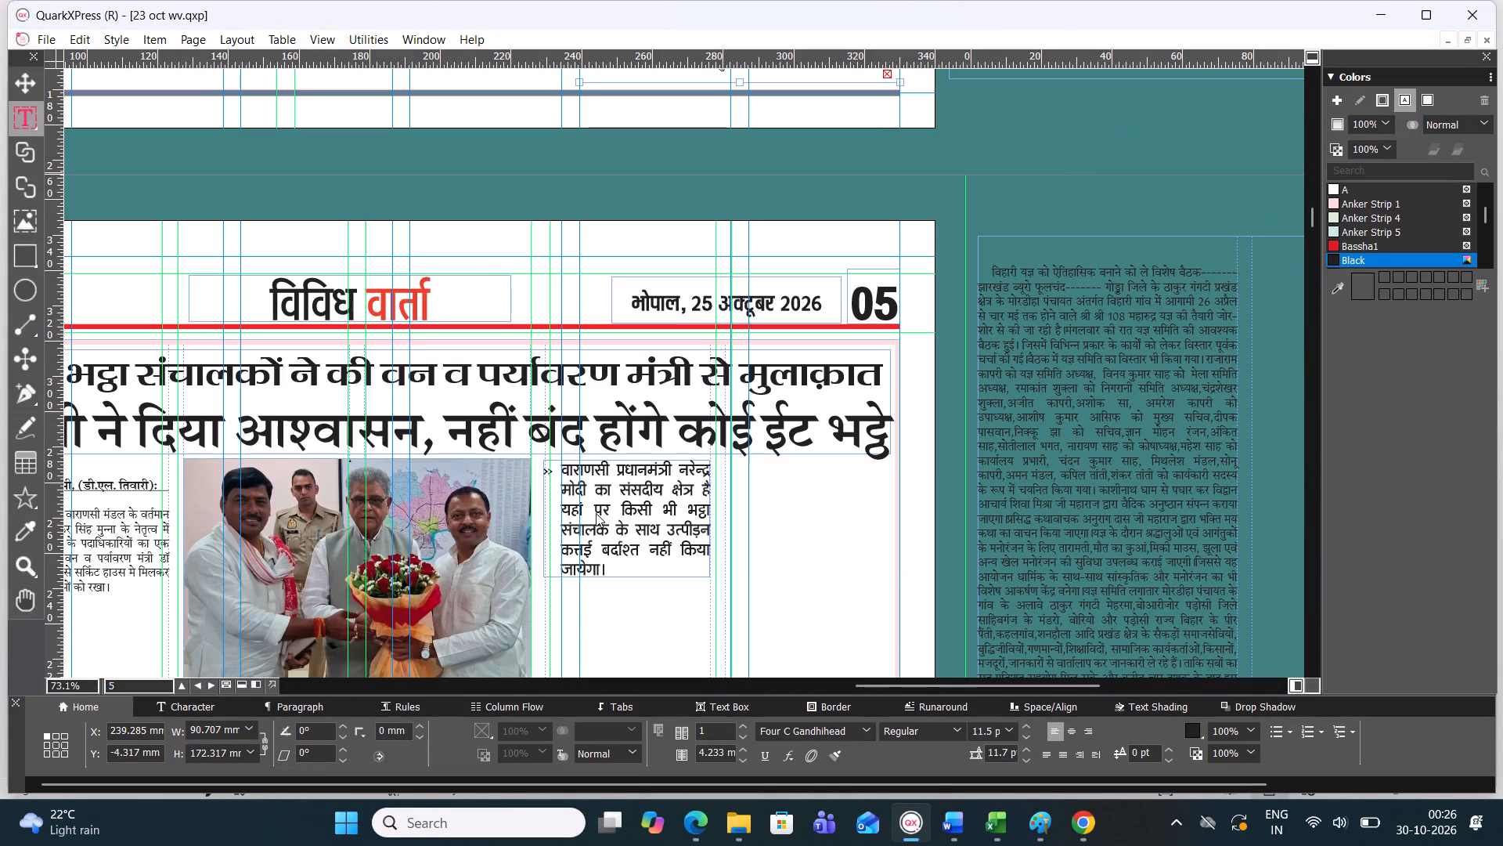
# Change the font of the whole India UNSC body text to Four C Gandhi.
pyautogui.scroll(1, 670, 350)
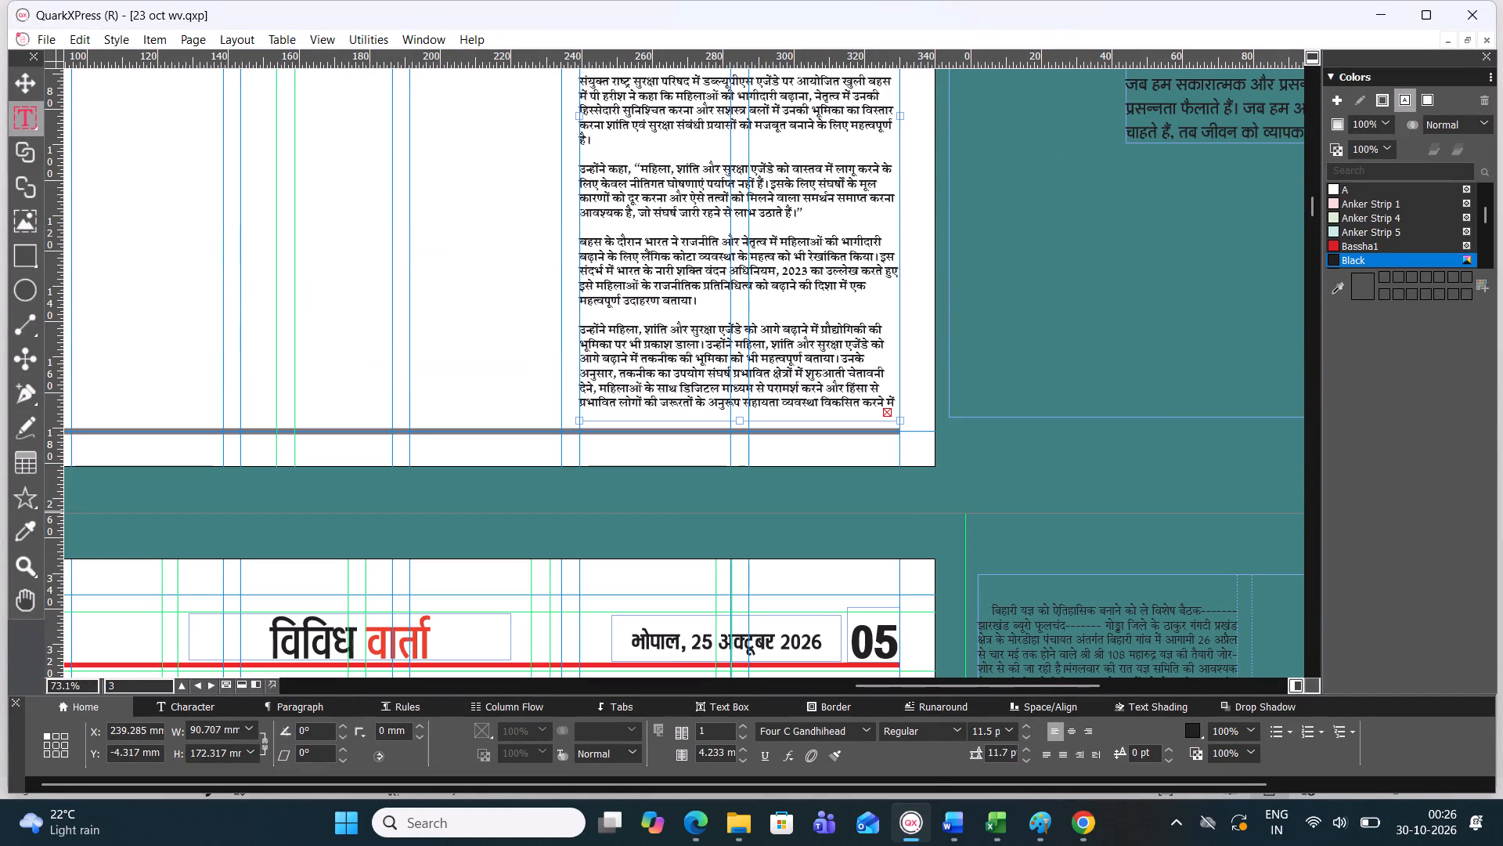
pyautogui.tripleClick(764, 338)
pyautogui.tripleClick(764, 337)
pyautogui.click(764, 334)
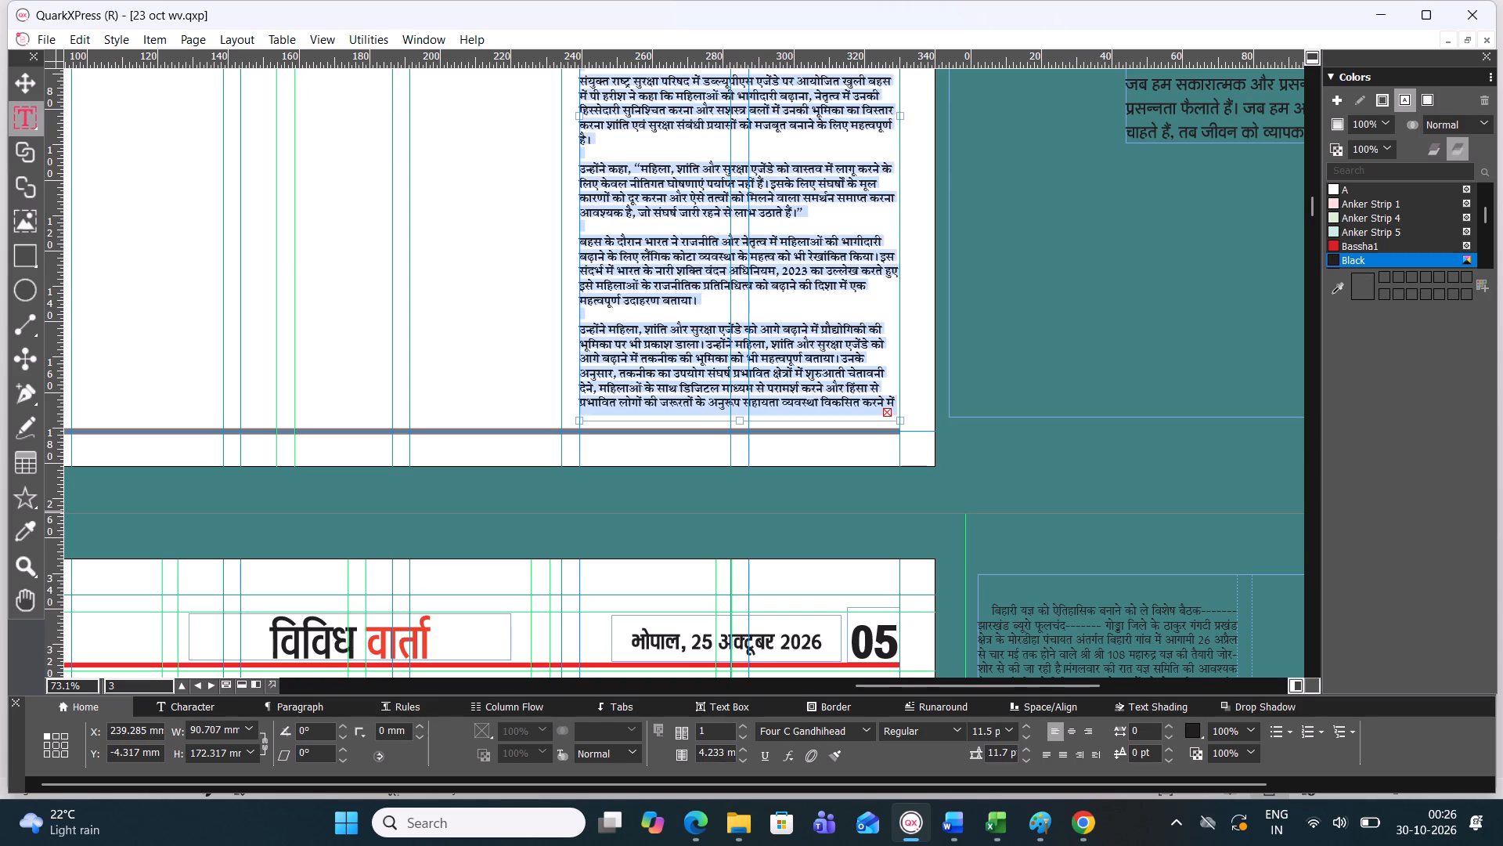
pyautogui.click(868, 727)
pyautogui.click(803, 118)
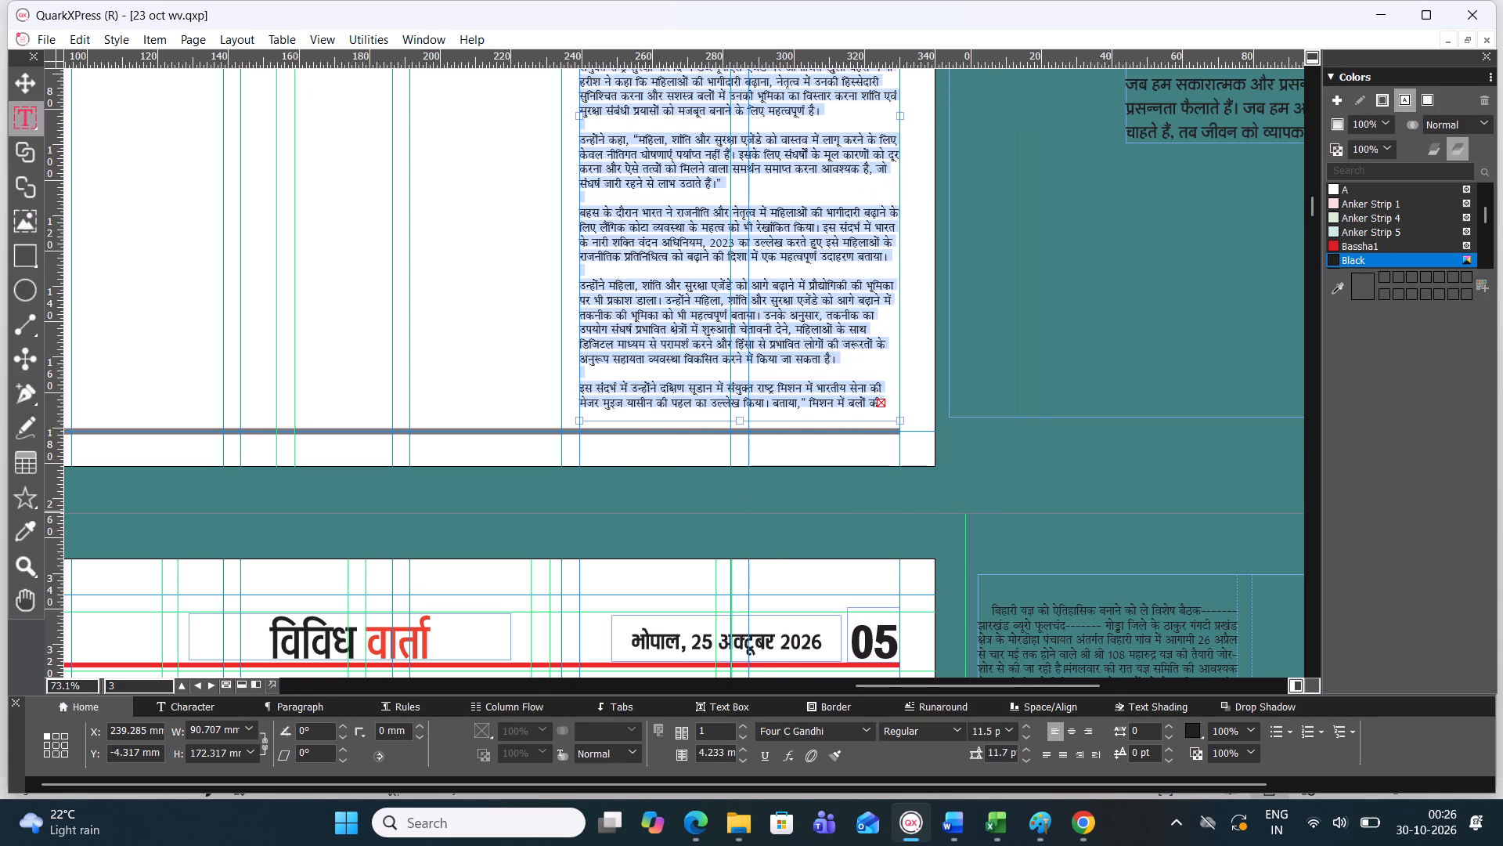
# Extend the bottom edge of the India UNSC body text box past the page end, to about 198 mm high.
pyautogui.moveTo(742, 419); pyautogui.dragTo(746, 431)
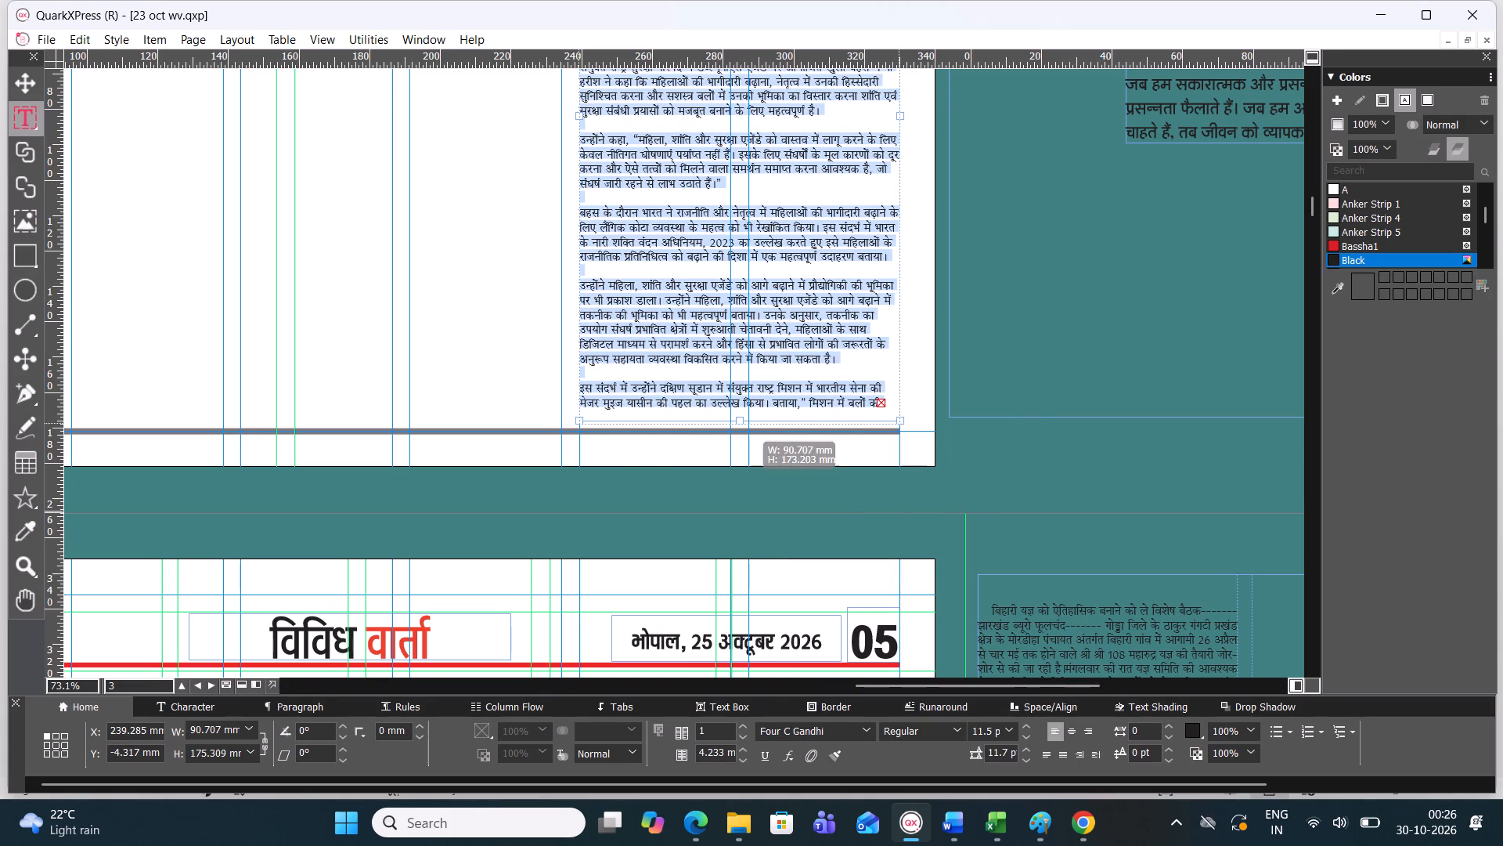
pyautogui.moveTo(746, 431); pyautogui.dragTo(760, 492)
pyautogui.moveTo(743, 495); pyautogui.dragTo(744, 498)
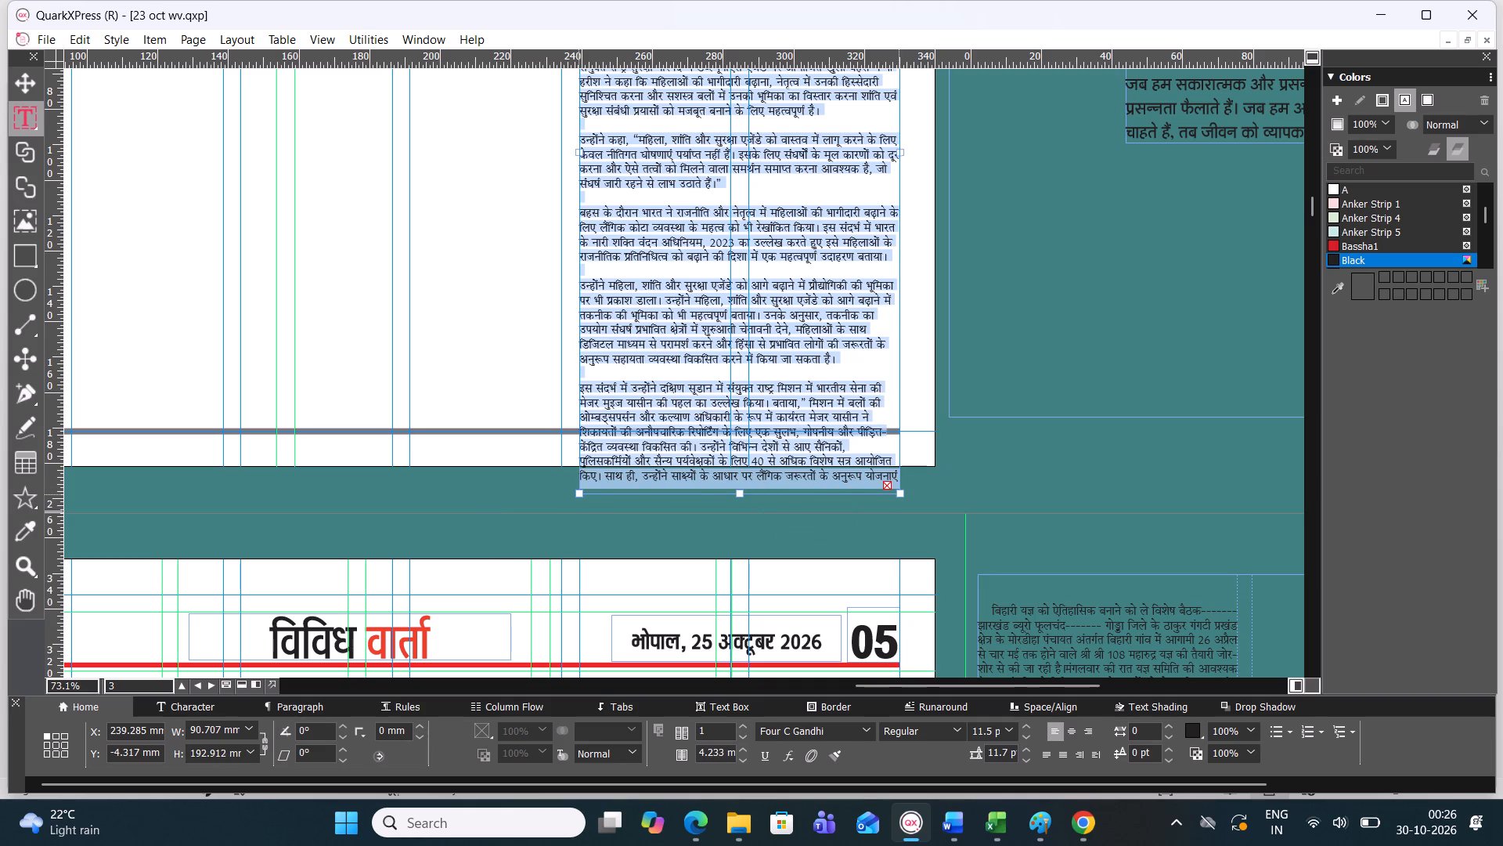
pyautogui.moveTo(744, 498); pyautogui.dragTo(746, 548)
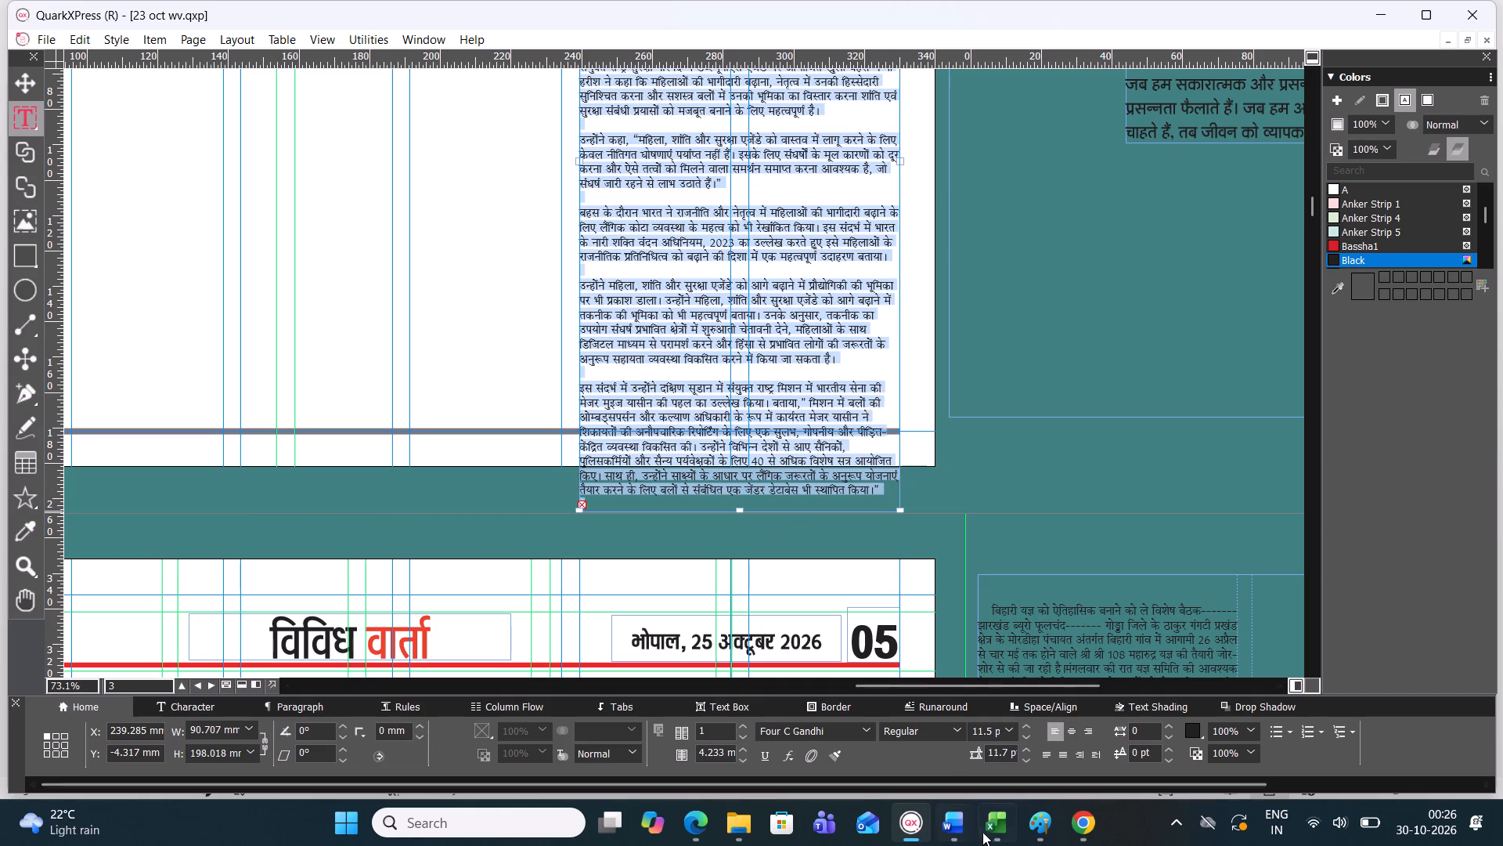
# Switch to the Word document and check the closing paragraphs of the India UNSC source story.
pyautogui.click(953, 833)
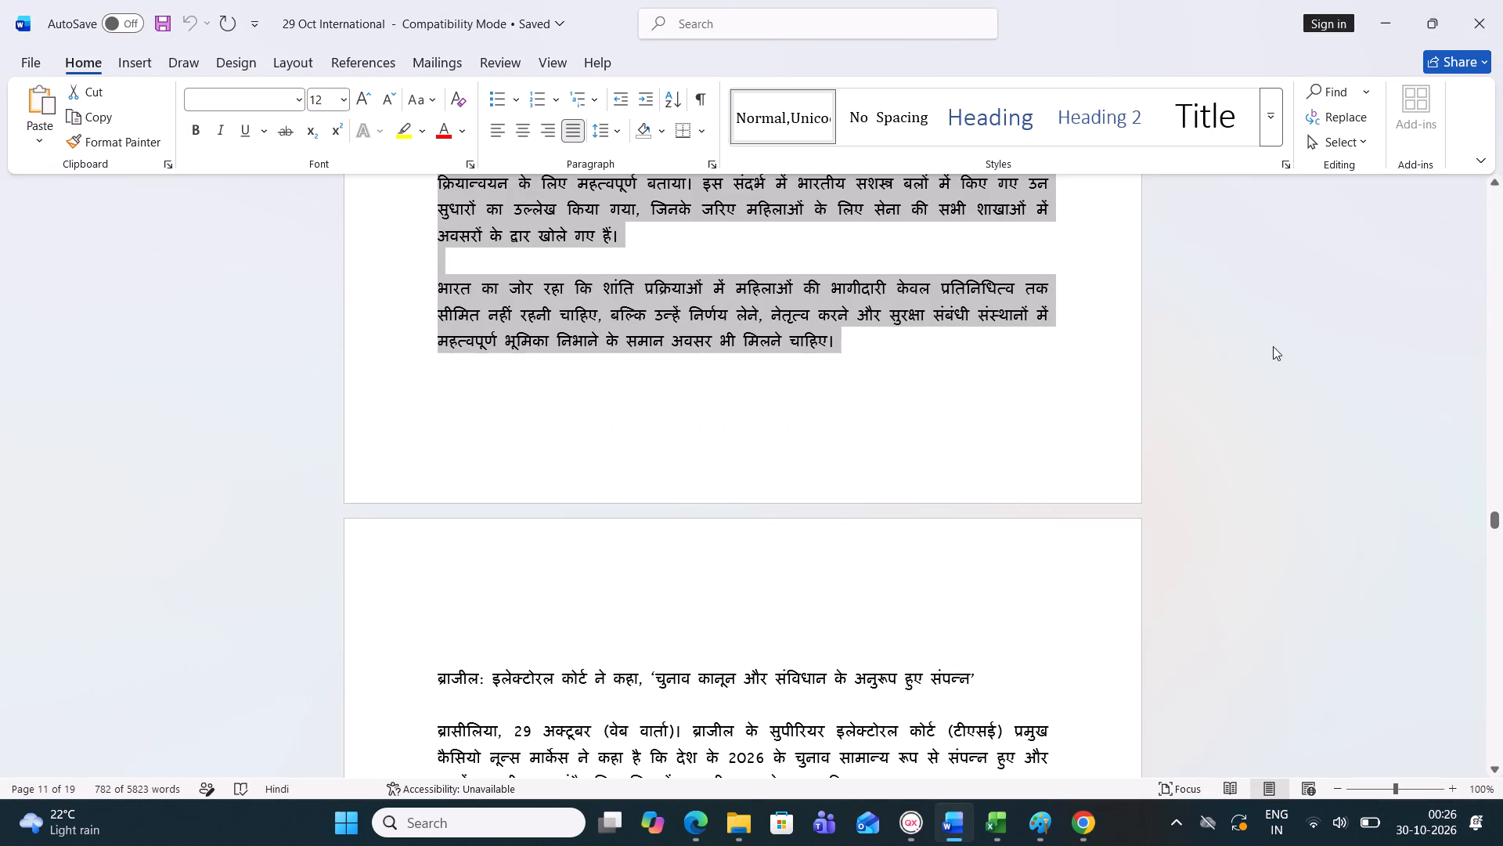
pyautogui.scroll(4, 850, 273)
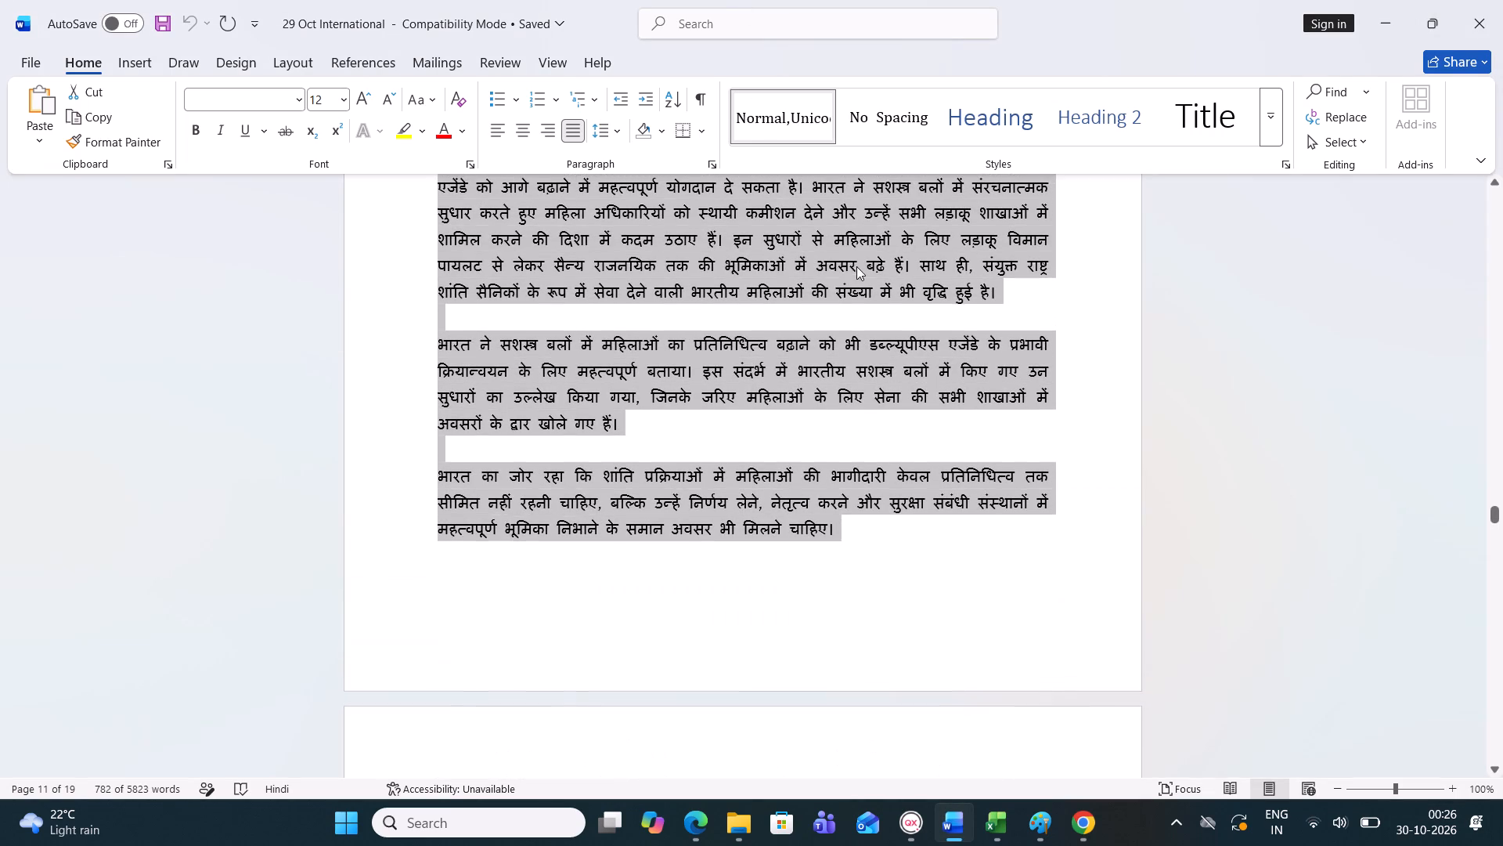
pyautogui.scroll(2, 903, 301)
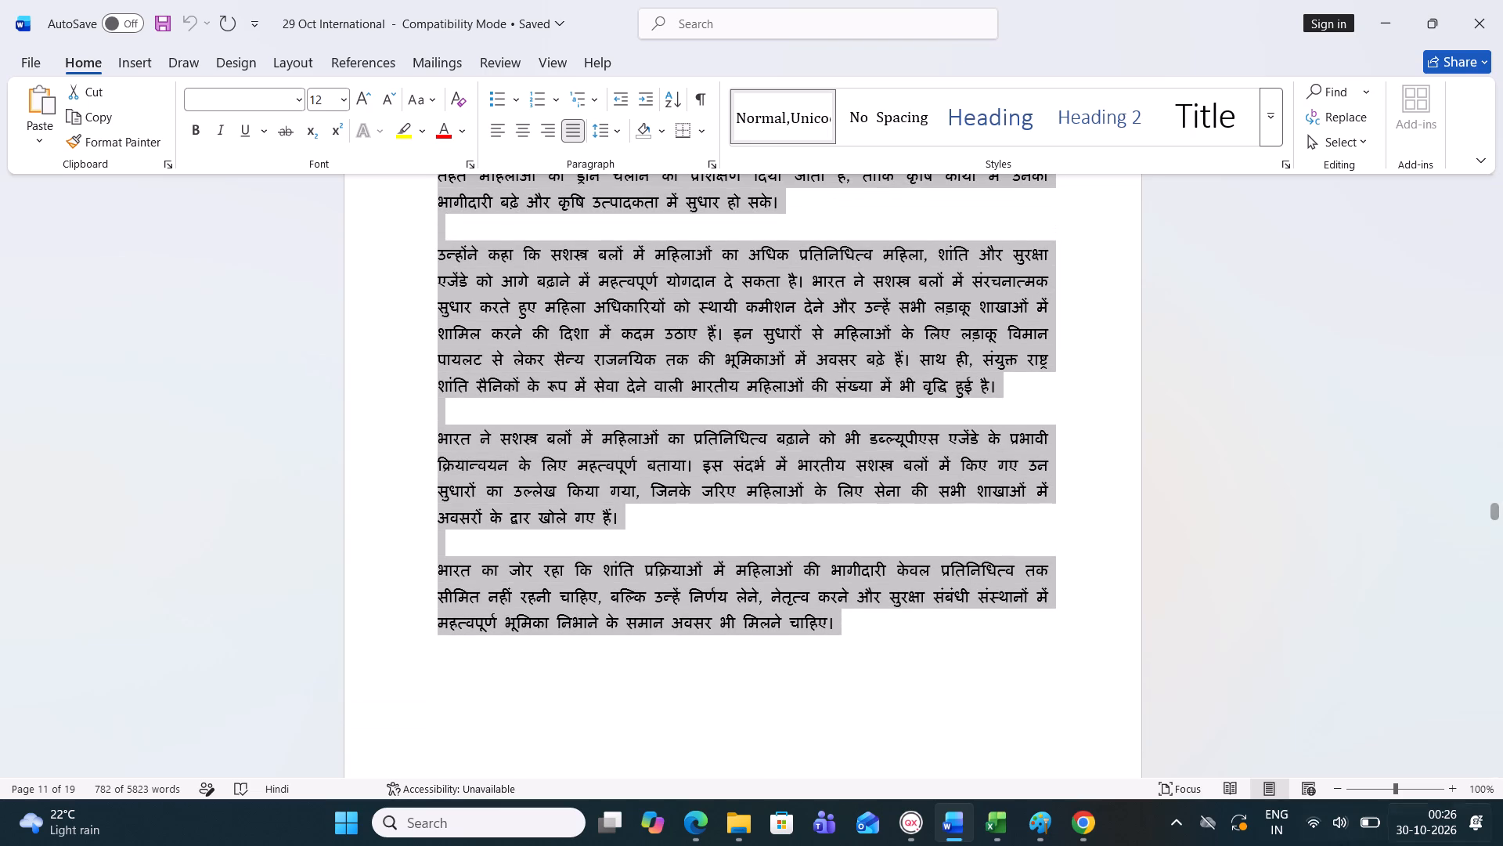
# Back in QuarkXPress, remove the blank lines before the paragraphs starting "इस संदर्भ में", "उन्होंने महिला" and "बहस के दौरान".
pyautogui.click(905, 821)
pyautogui.click(608, 371)
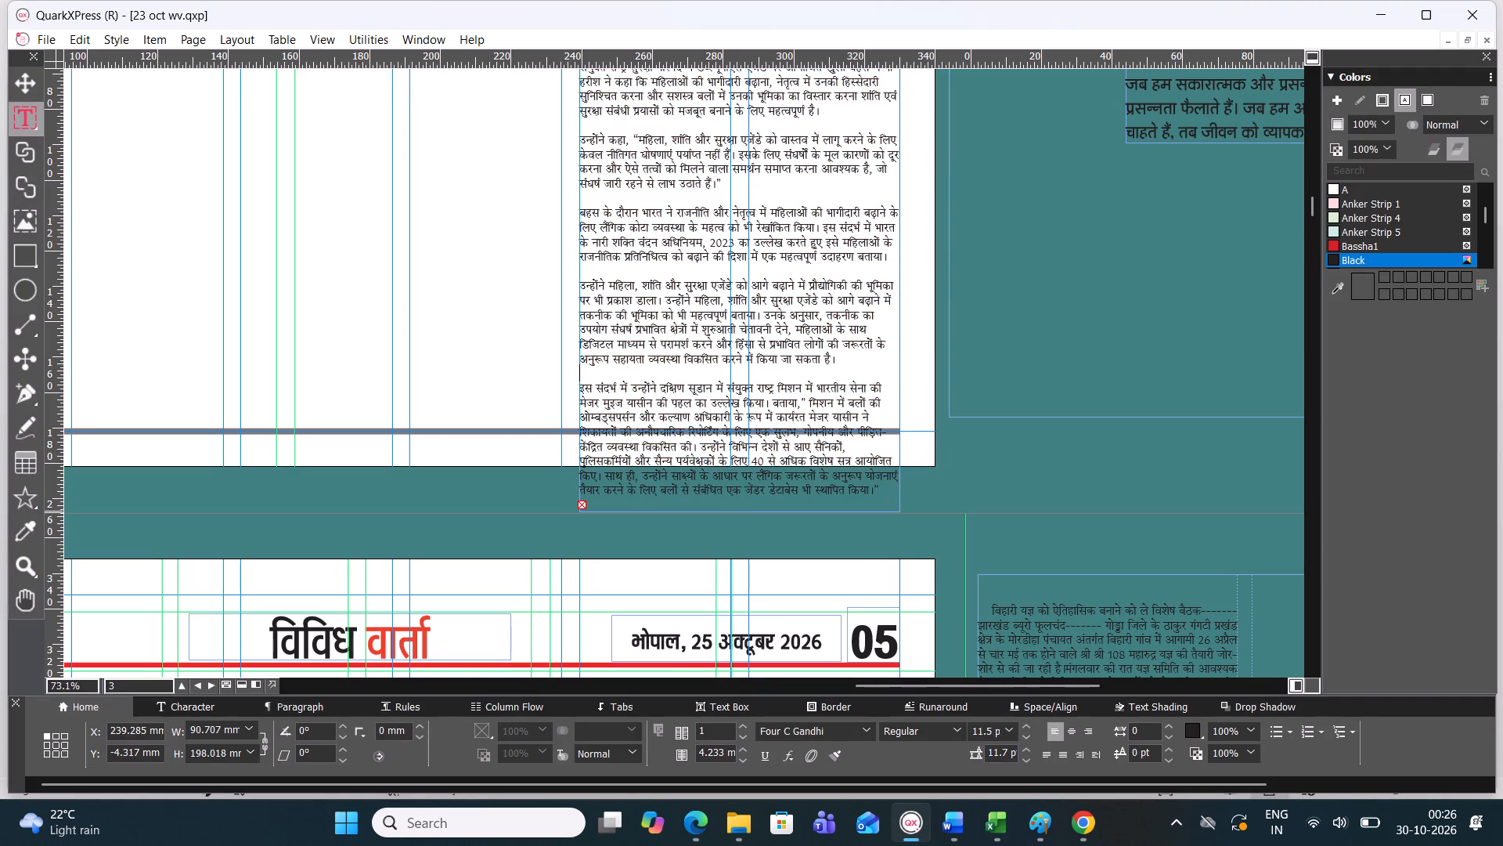
pyautogui.press('BackSpace')
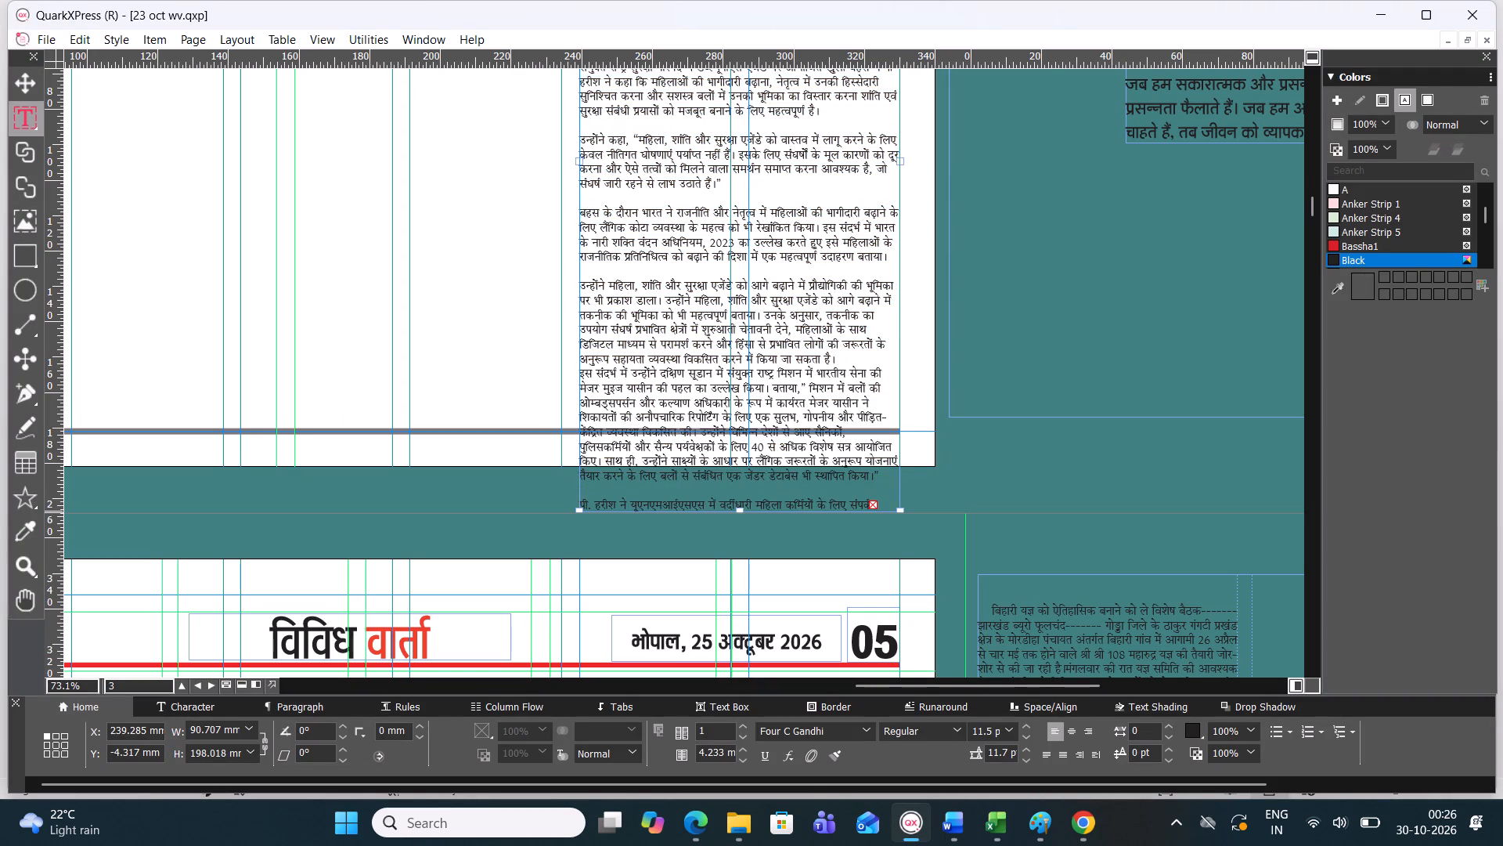
pyautogui.click(664, 273)
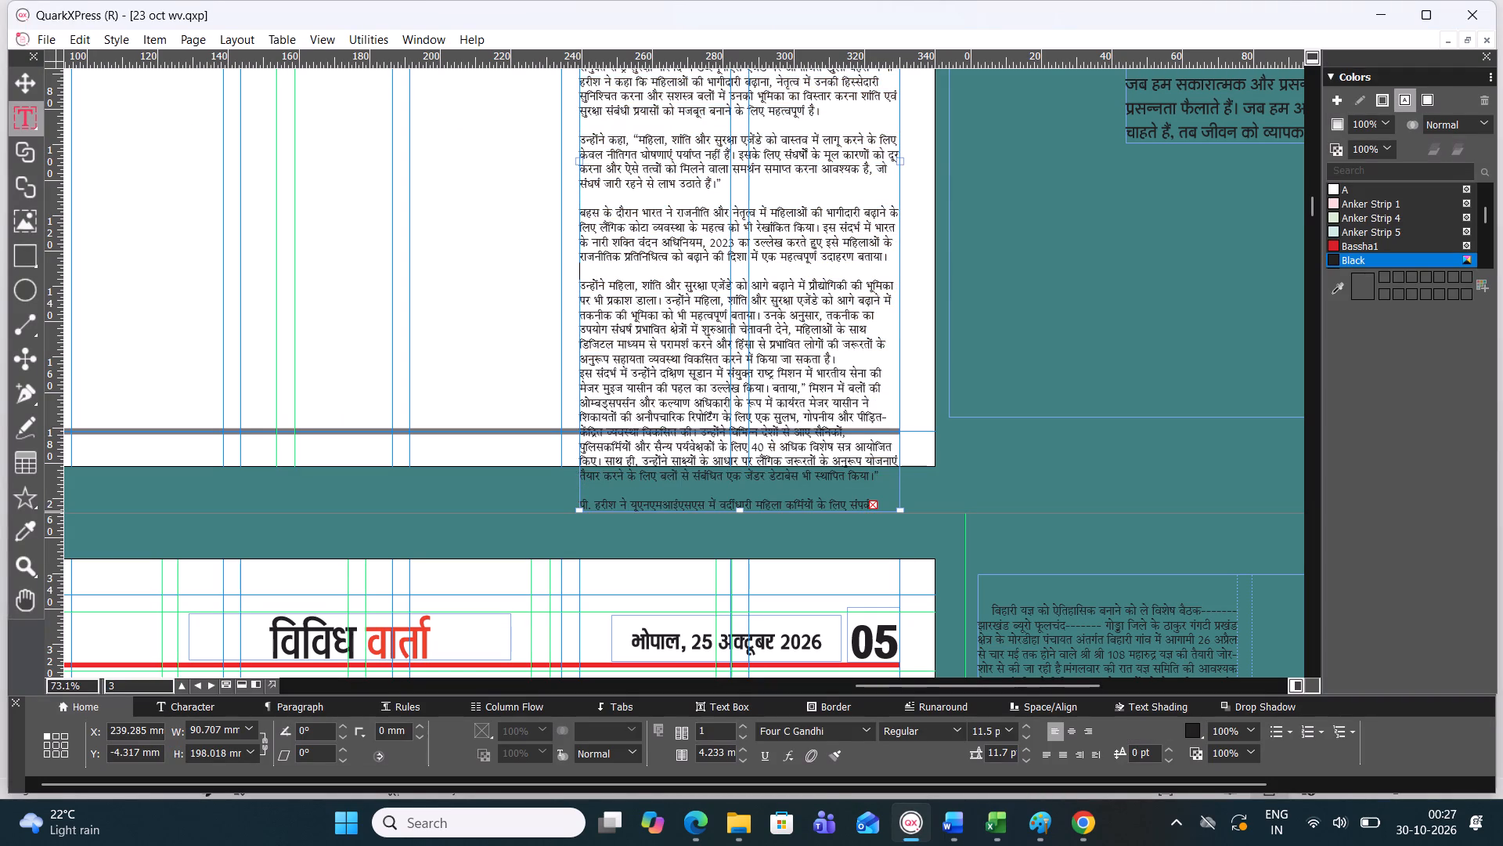
pyautogui.press('BackSpace')
pyautogui.click(723, 189)
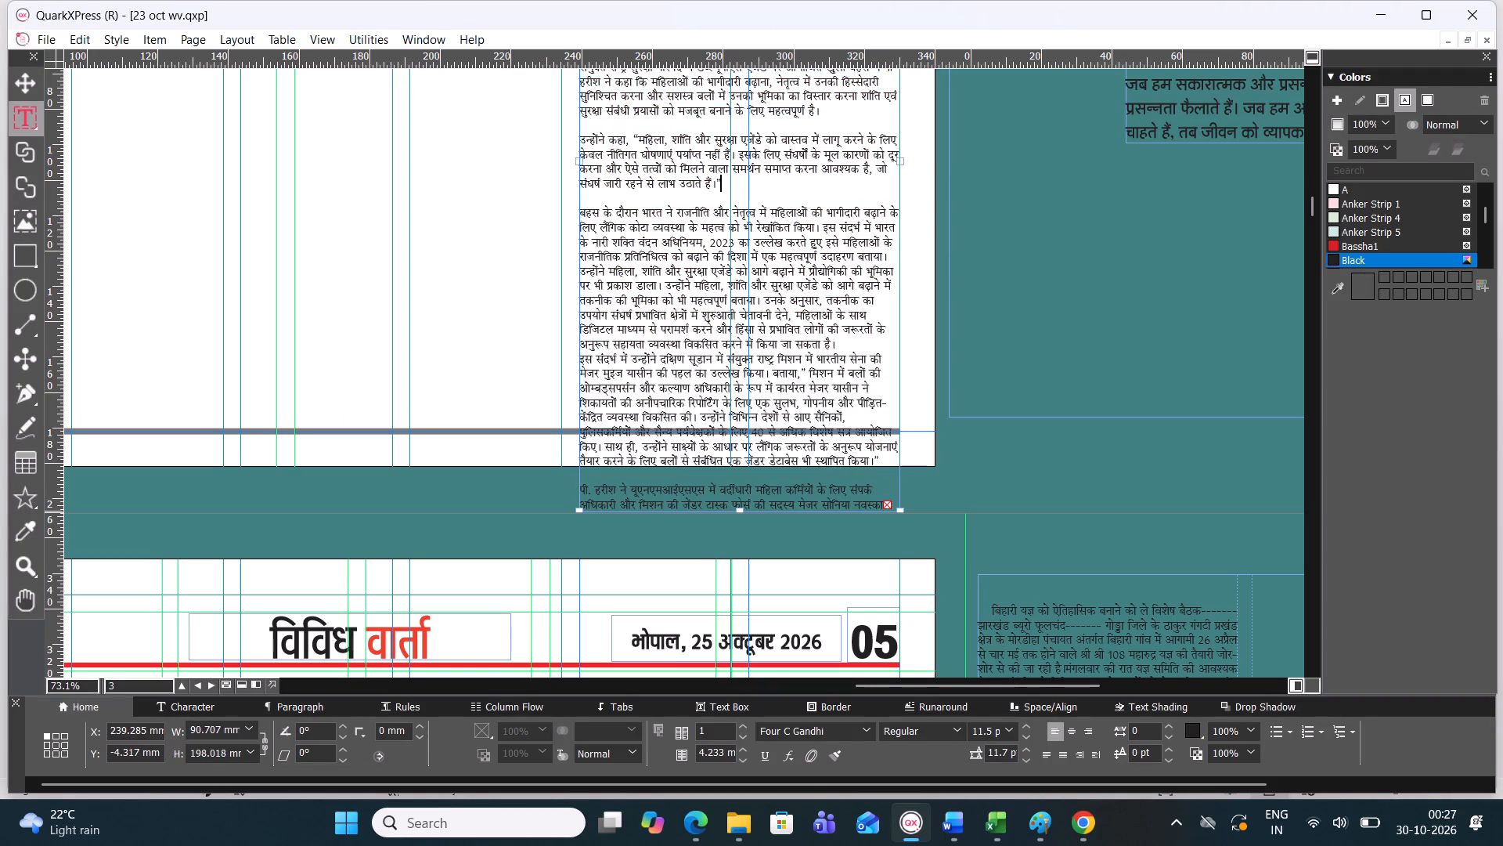
pyautogui.click(717, 194)
pyautogui.press('BackSpace')
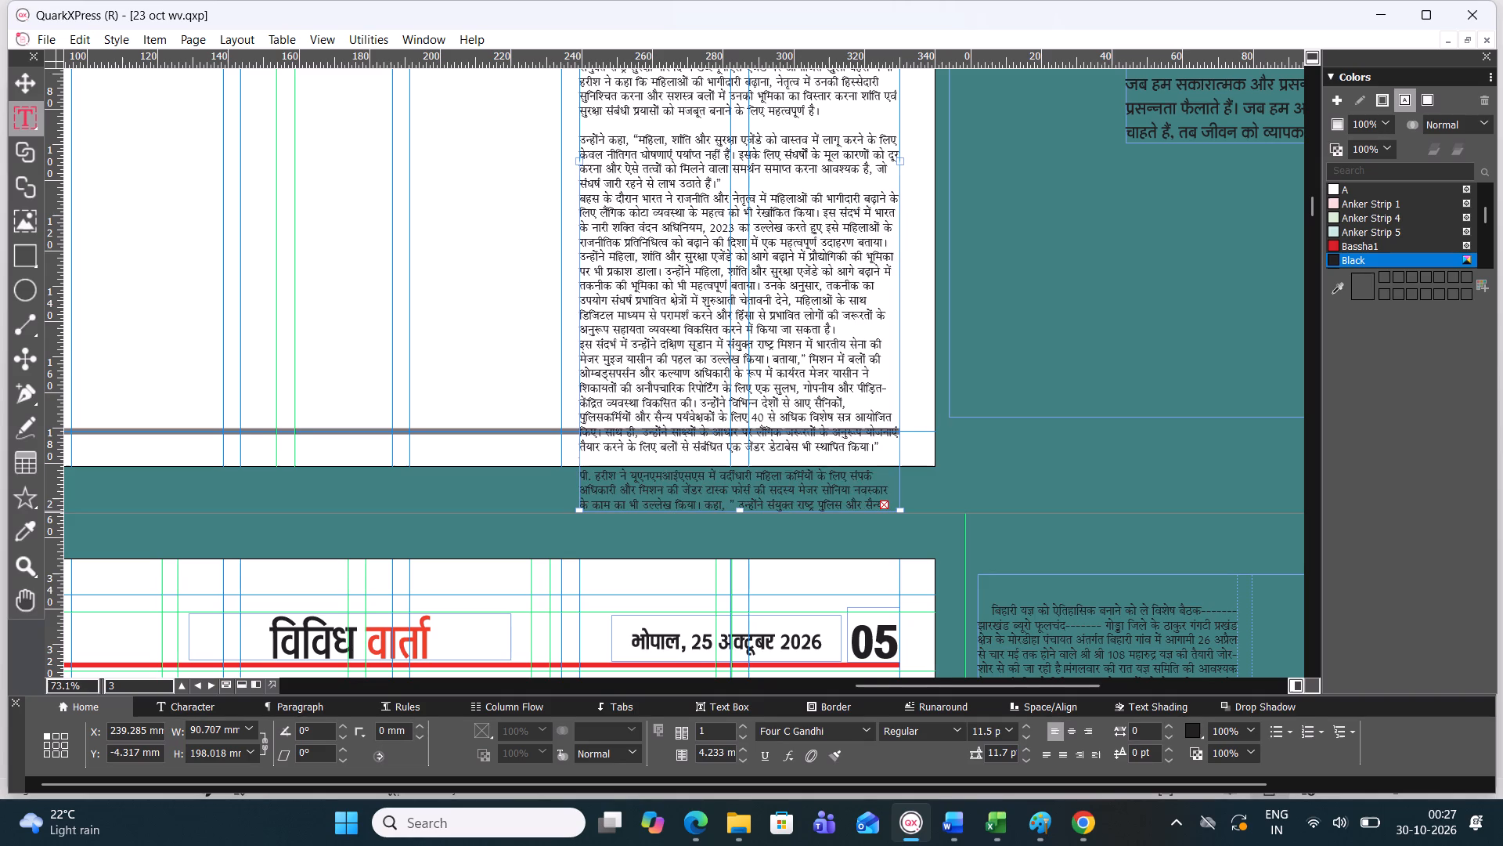
# Remove the four blank lines separating the first five paragraphs of the India UNSC body text.
pyautogui.scroll(-1, 719, 194)
pyautogui.scroll(1, 709, 234)
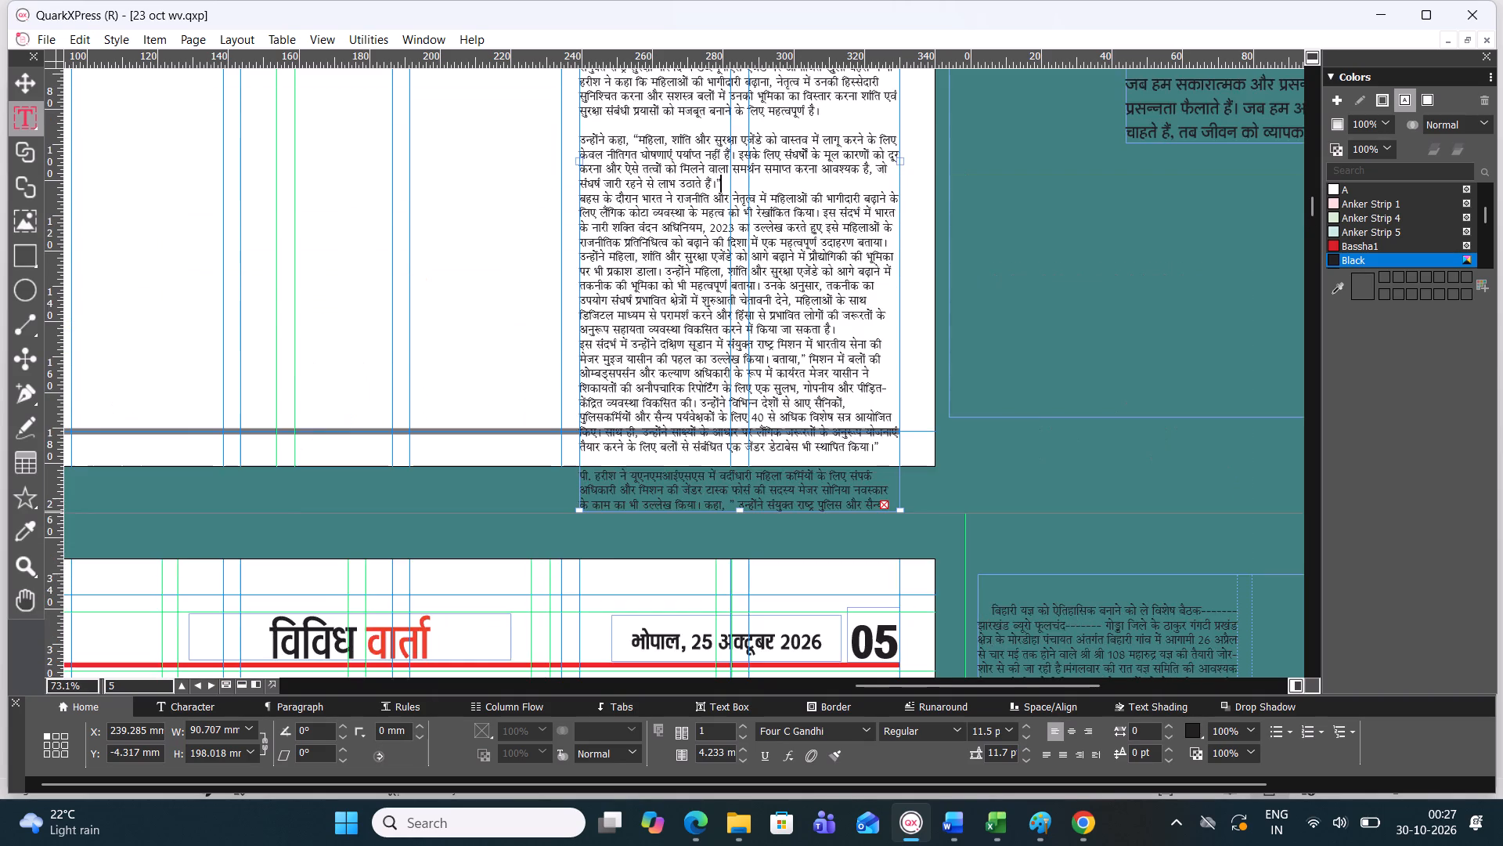
pyautogui.scroll(-1, 709, 233)
pyautogui.scroll(1, 679, 305)
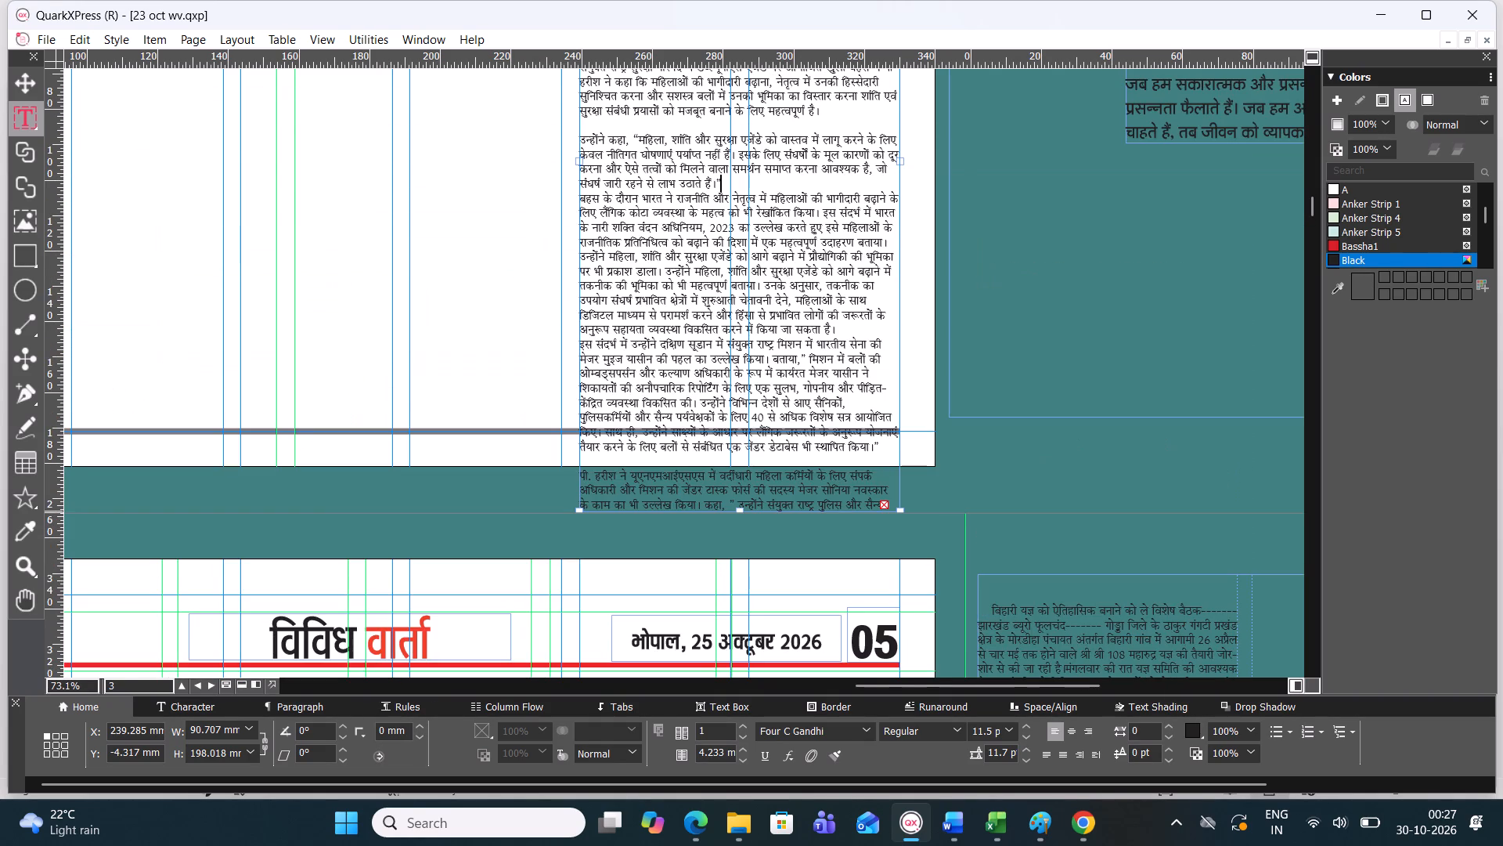
pyautogui.scroll(1, 685, 290)
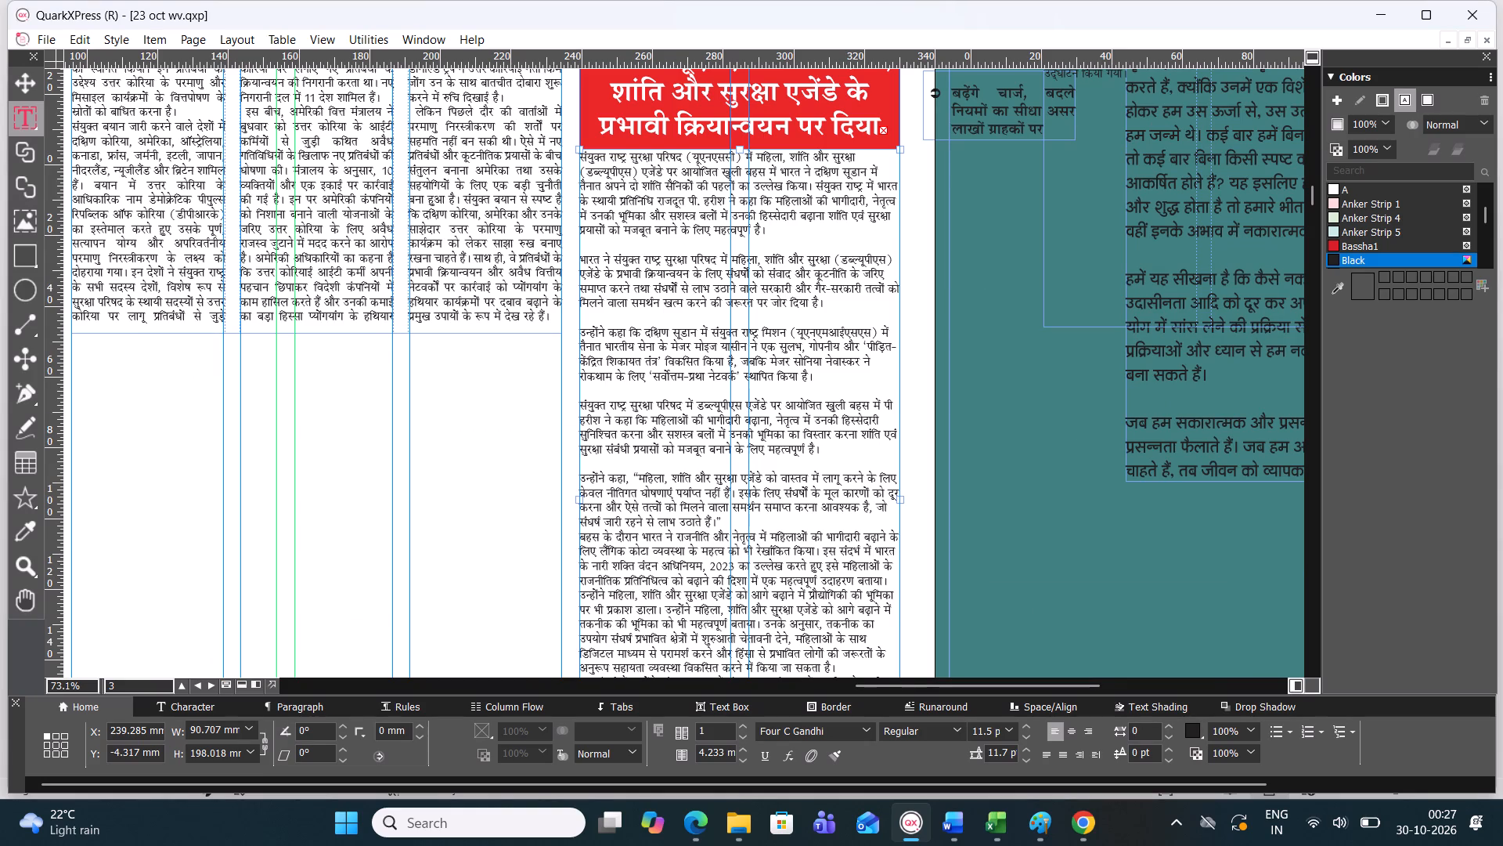
pyautogui.click(652, 245)
pyautogui.press('BackSpace')
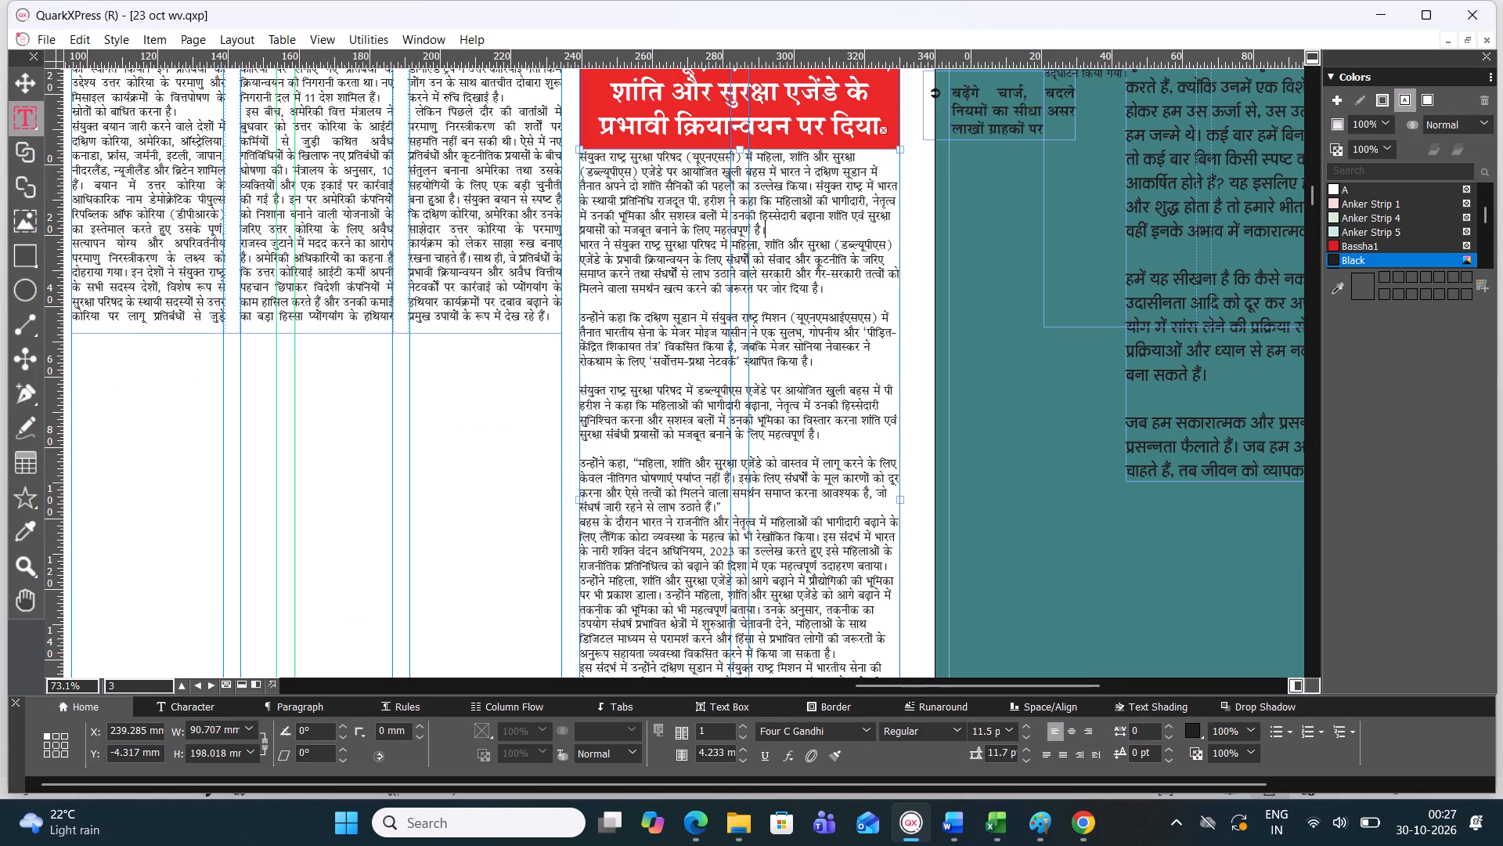
pyautogui.click(679, 300)
pyautogui.press('BackSpace')
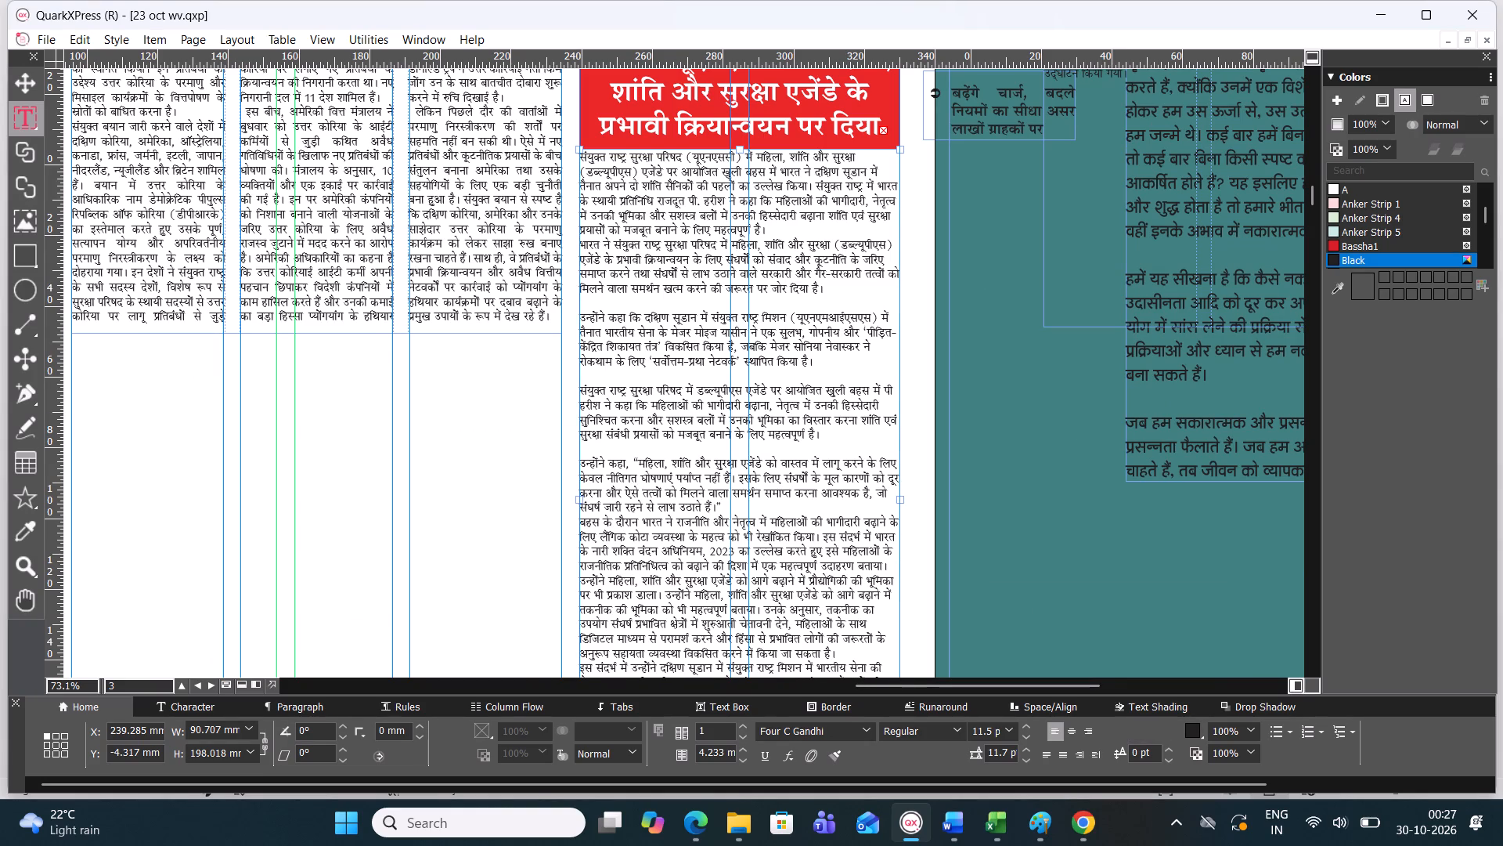
pyautogui.click(694, 360)
pyautogui.press('BackSpace')
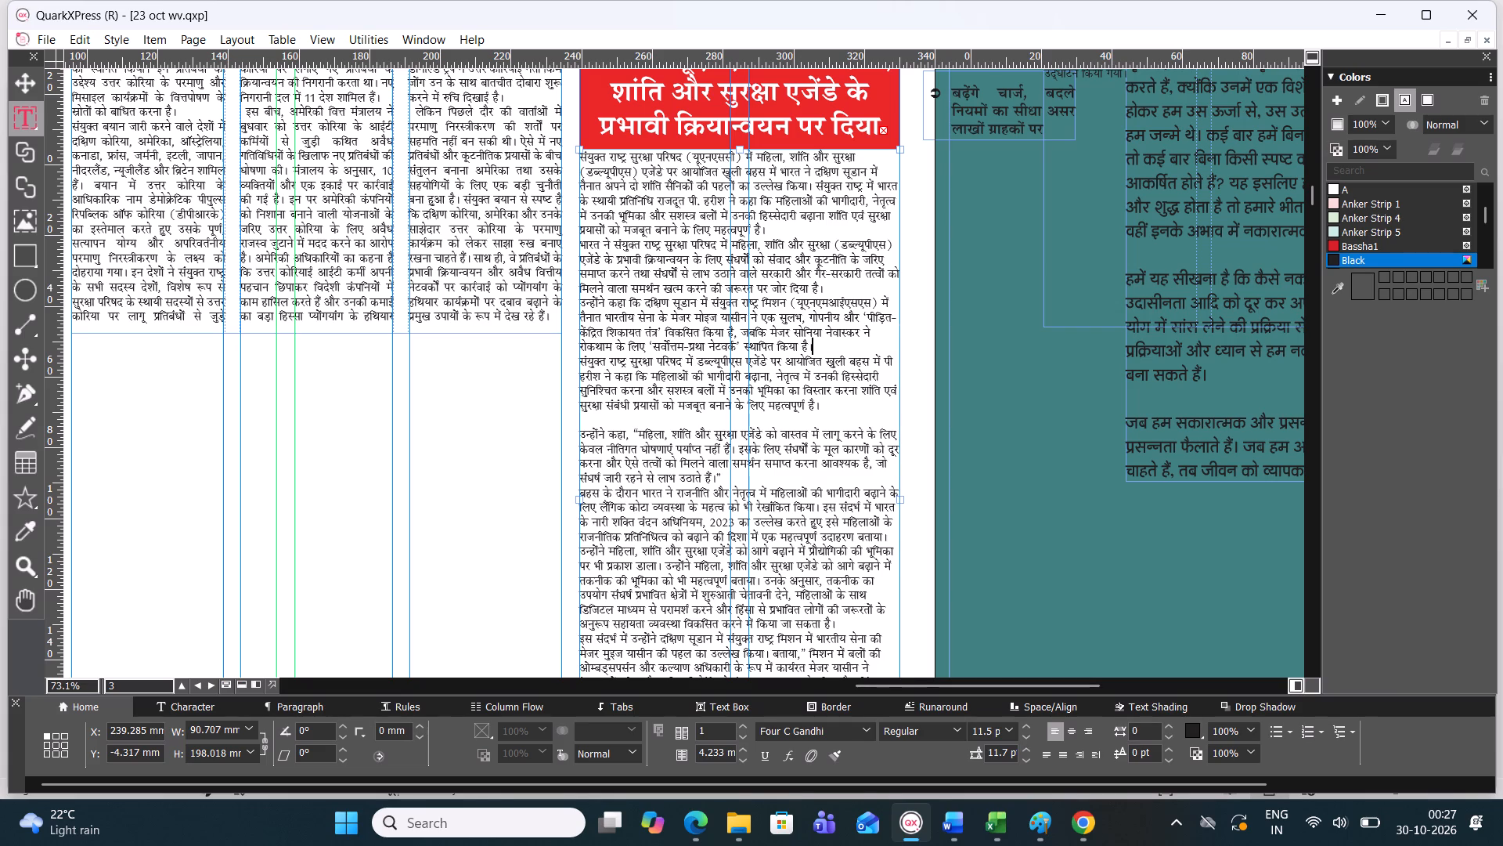
pyautogui.click(691, 418)
pyautogui.press('BackSpace')
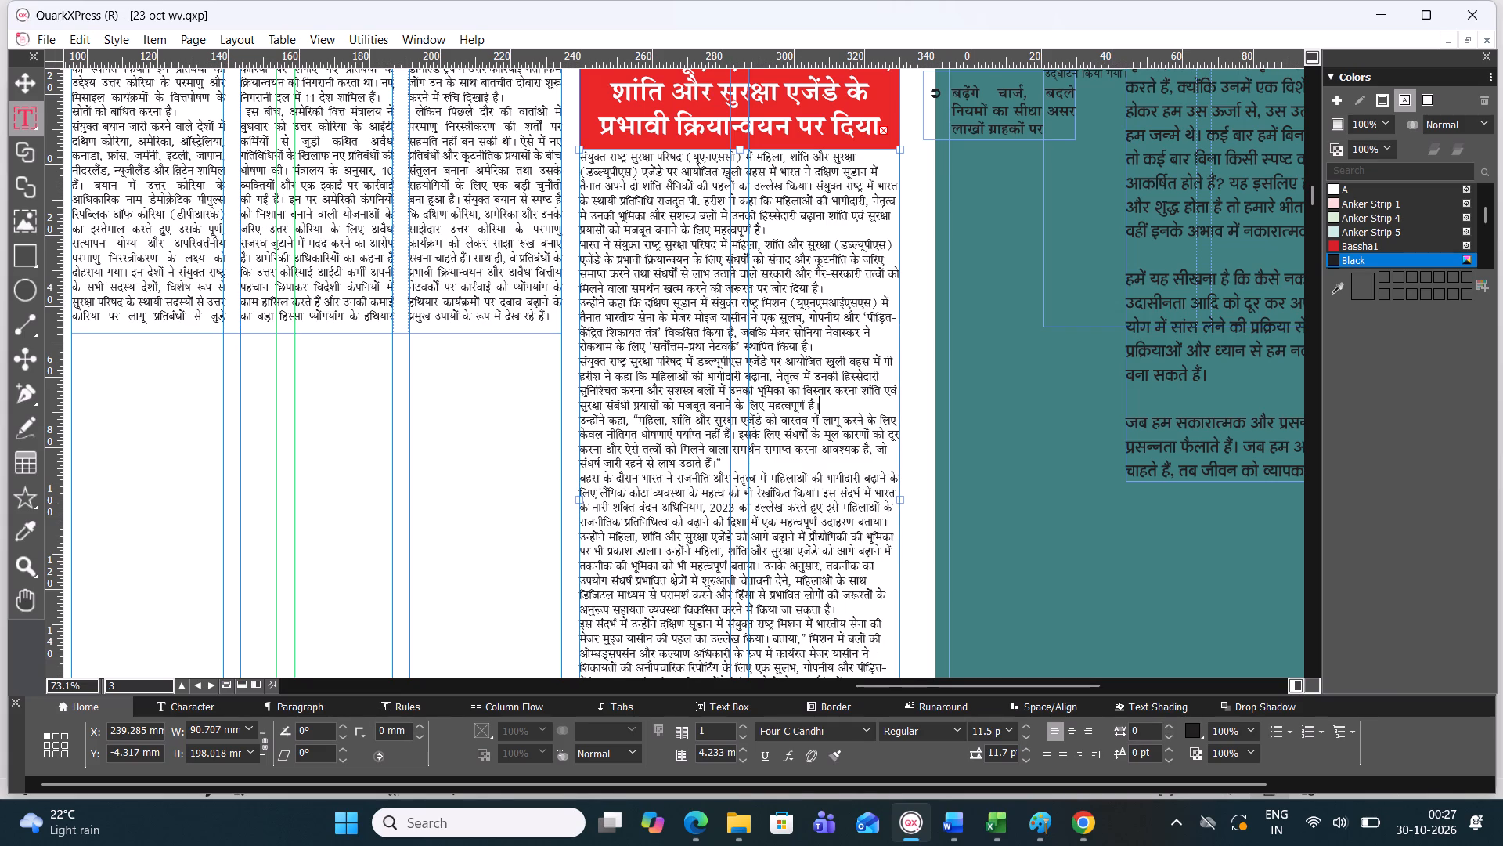
# Remove the blank lines after the paragraphs ending "स्थापित किया" and "मदद की है" near the end of the body text box.
pyautogui.scroll(-1, 719, 532)
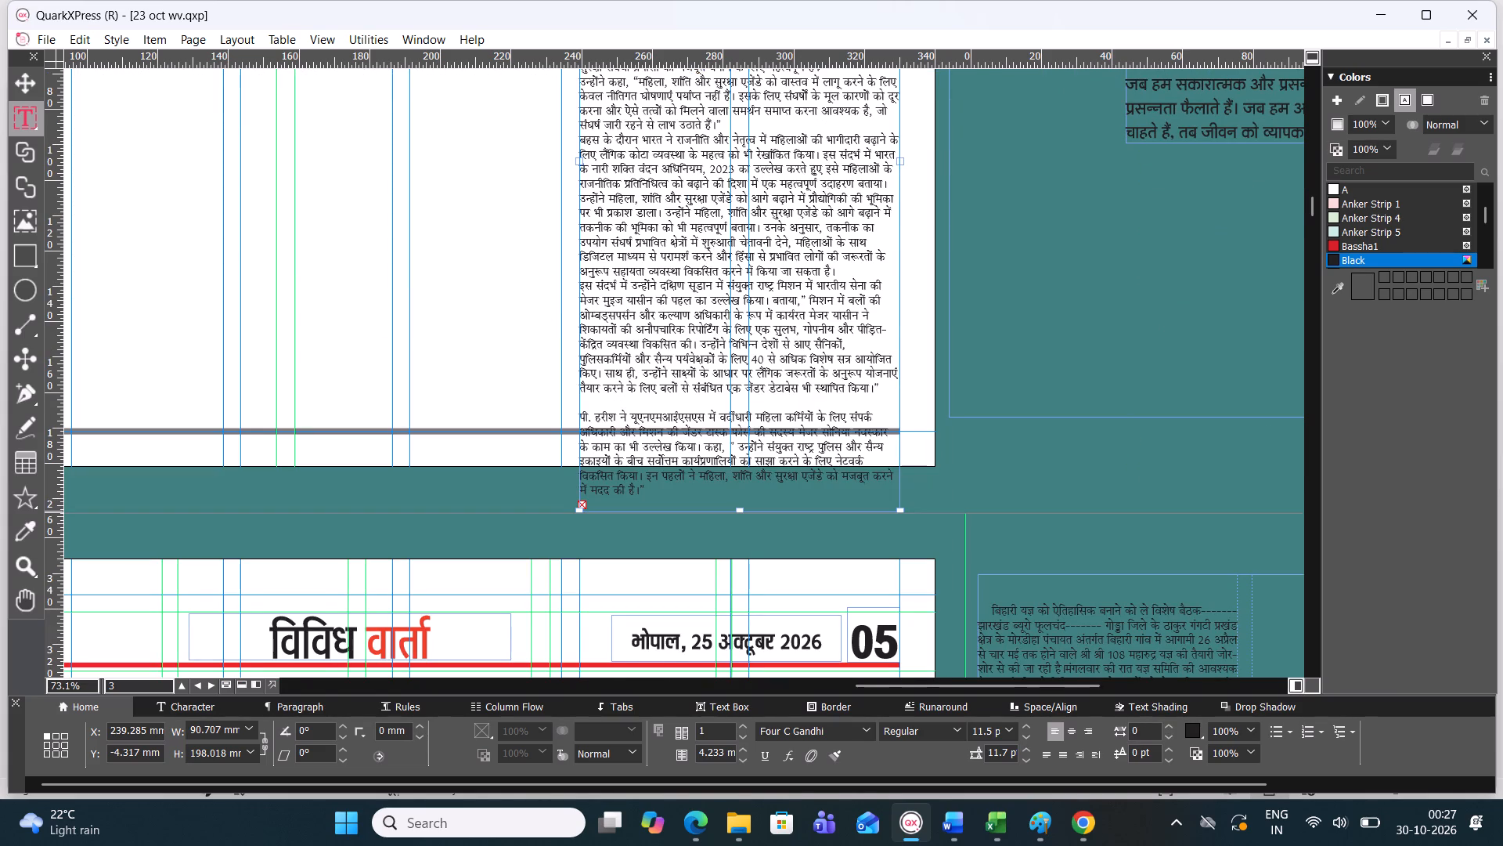
pyautogui.click(617, 399)
pyautogui.press('BackSpace')
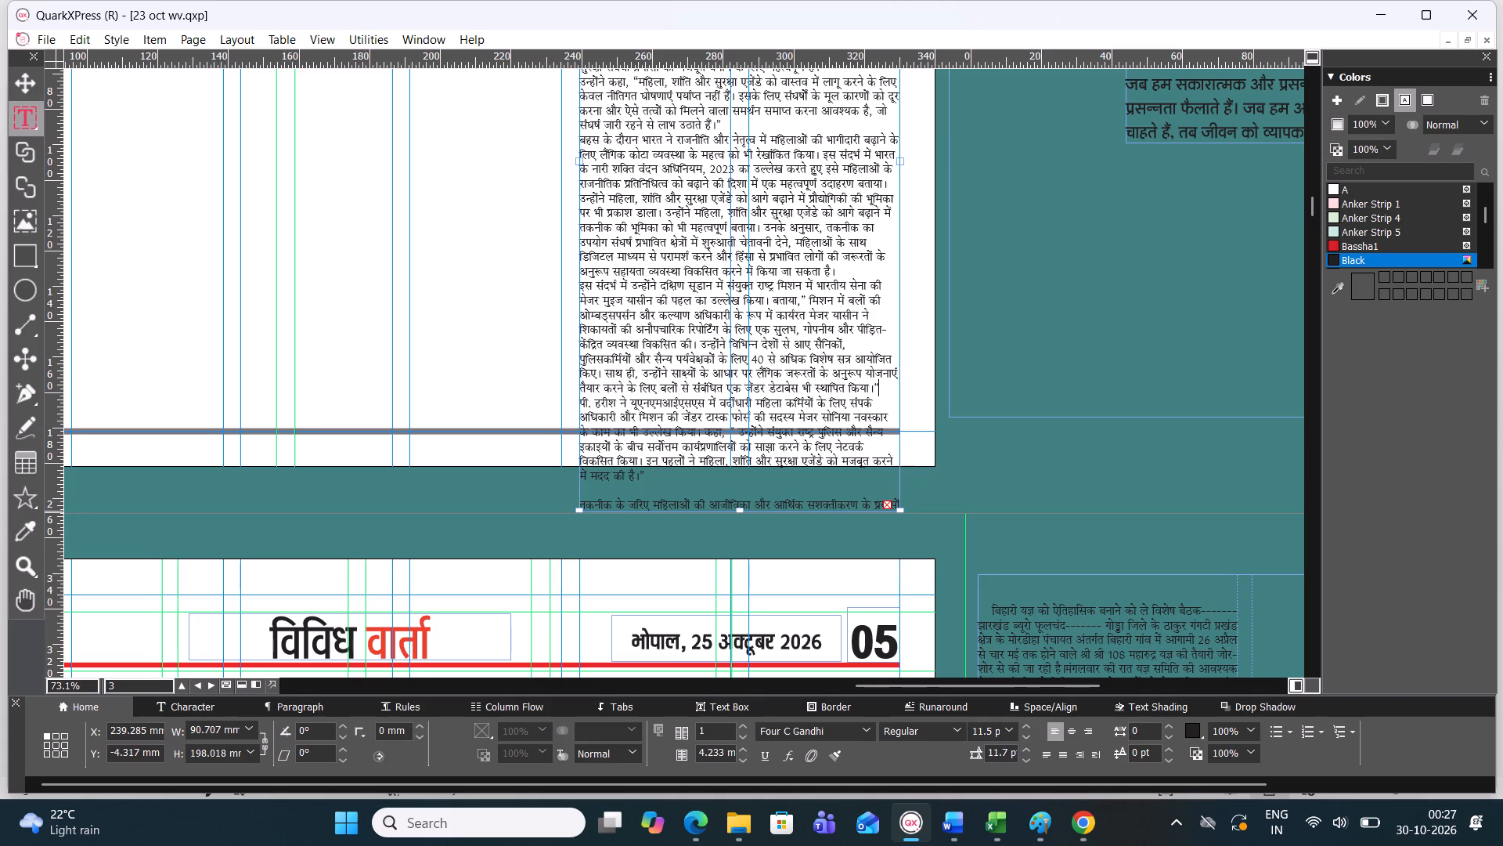
pyautogui.click(660, 490)
pyautogui.press('BackSpace')
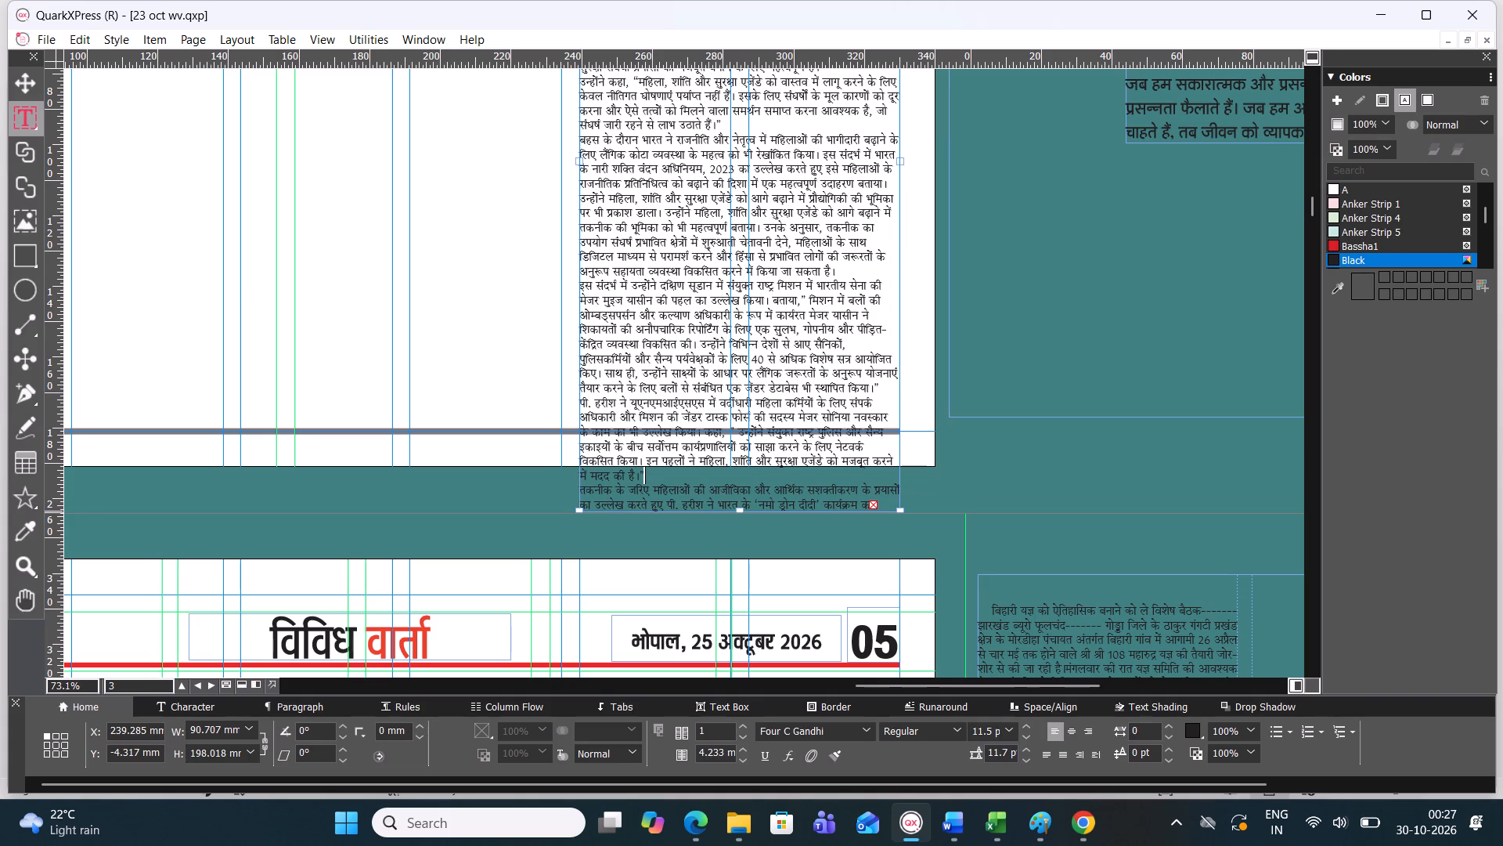
# Delete the whole paragraph starting "तकनीक के जरिए महिलाओं की आजीविका" below the line "में मदद की है".
pyautogui.press('Return')
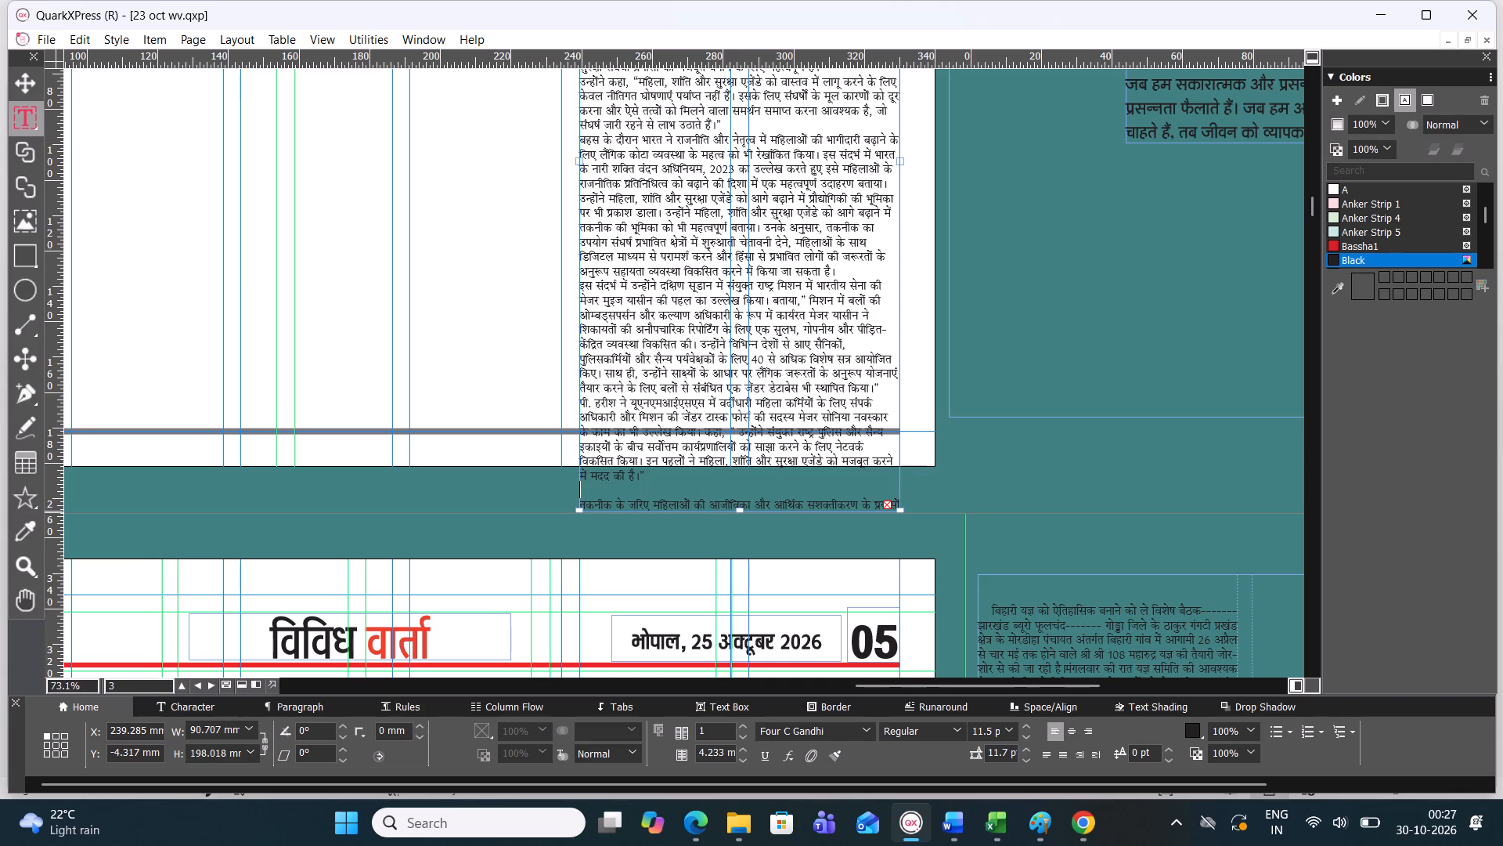
pyautogui.moveTo(585, 502); pyautogui.dragTo(704, 497)
pyautogui.moveTo(704, 497); pyautogui.dragTo(979, 516)
pyautogui.press('BackSpace')
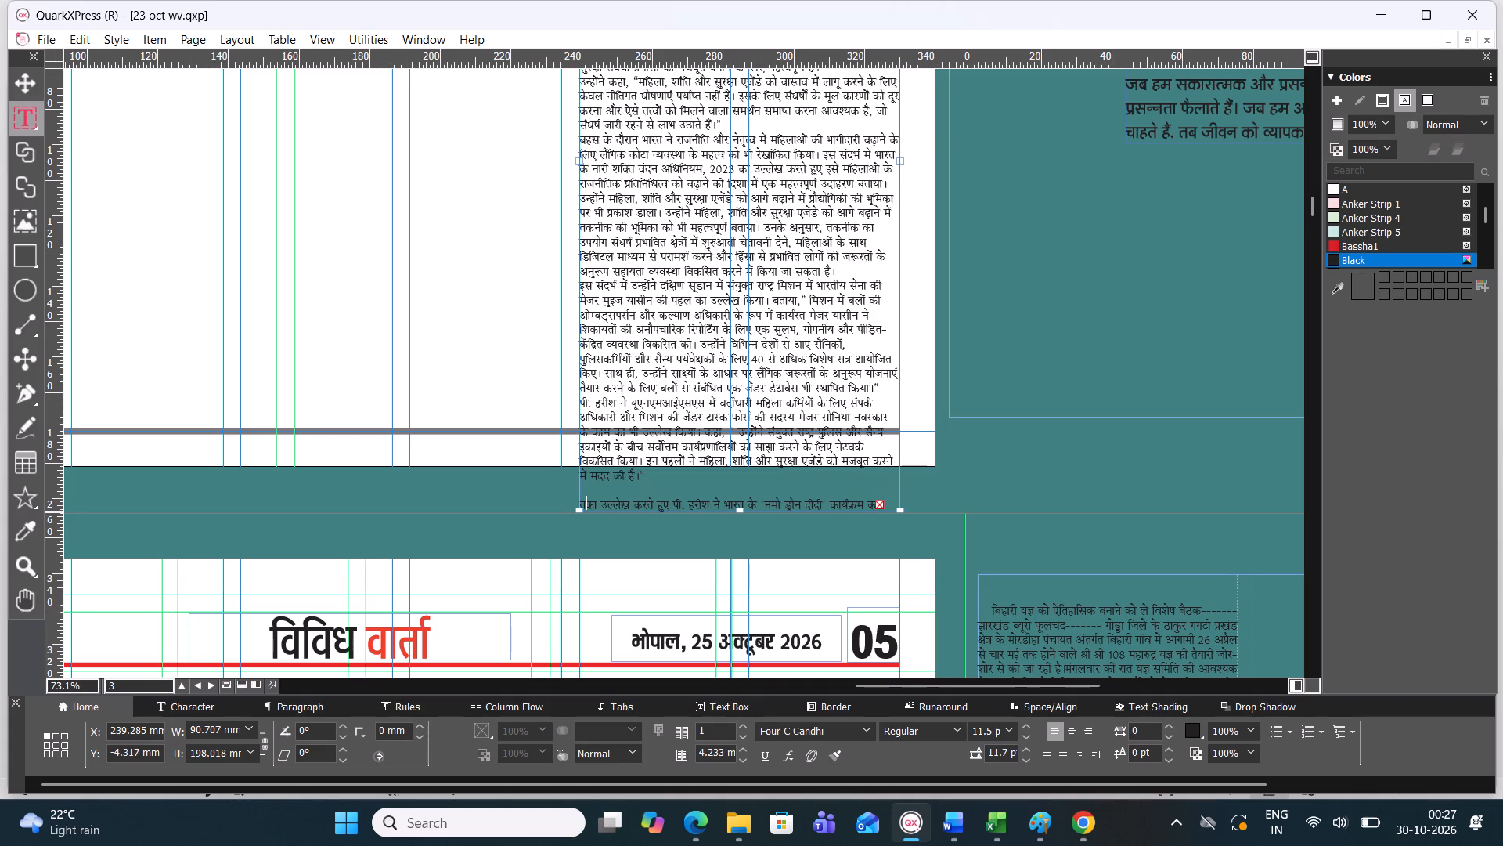
pyautogui.moveTo(584, 501); pyautogui.dragTo(979, 543)
pyautogui.press('BackSpace')
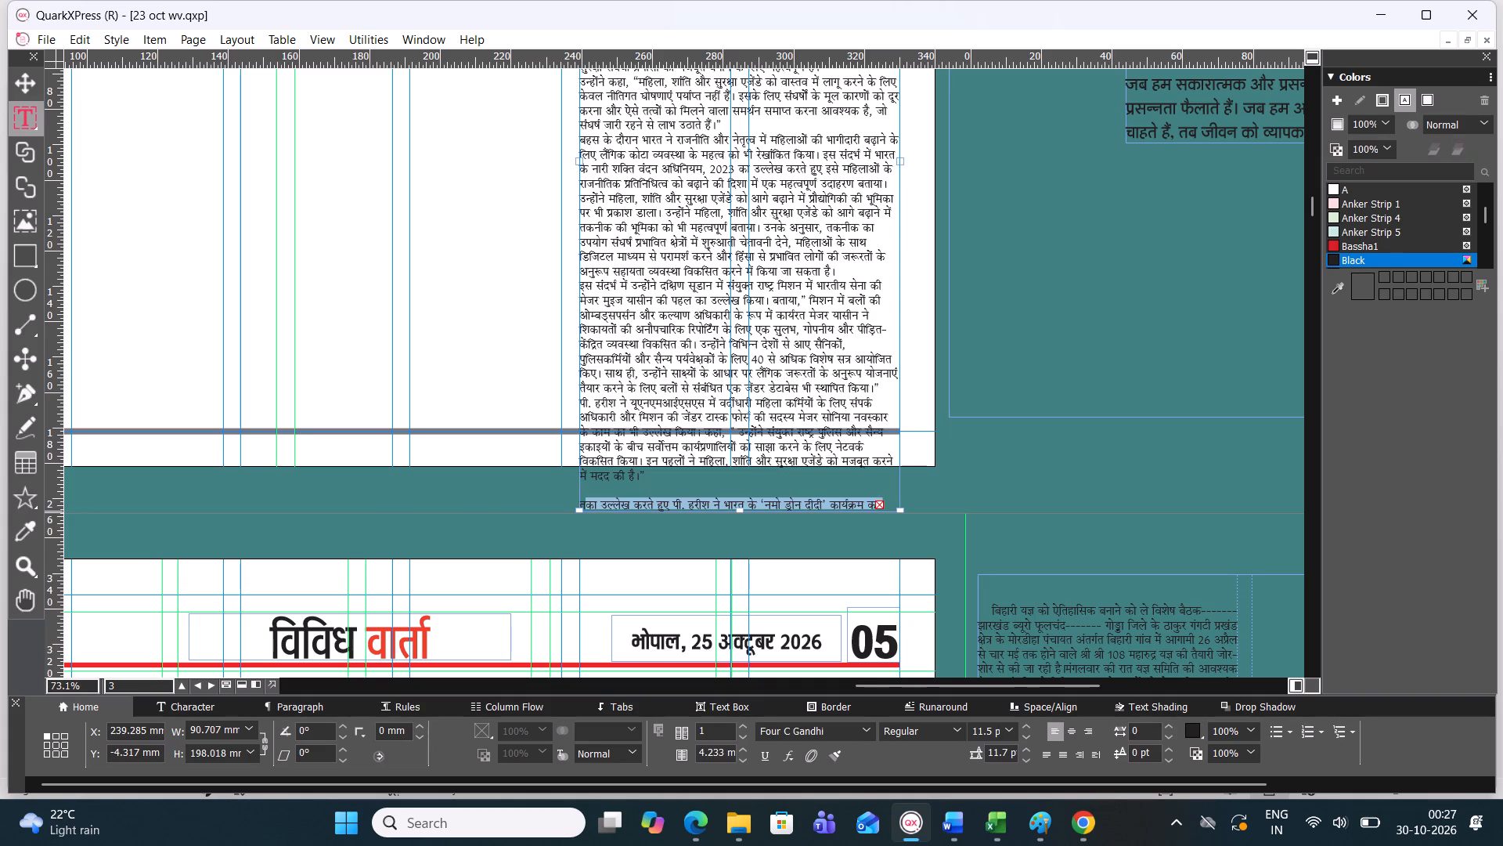
pyautogui.moveTo(979, 543); pyautogui.dragTo(980, 544)
pyautogui.press('BackSpace')
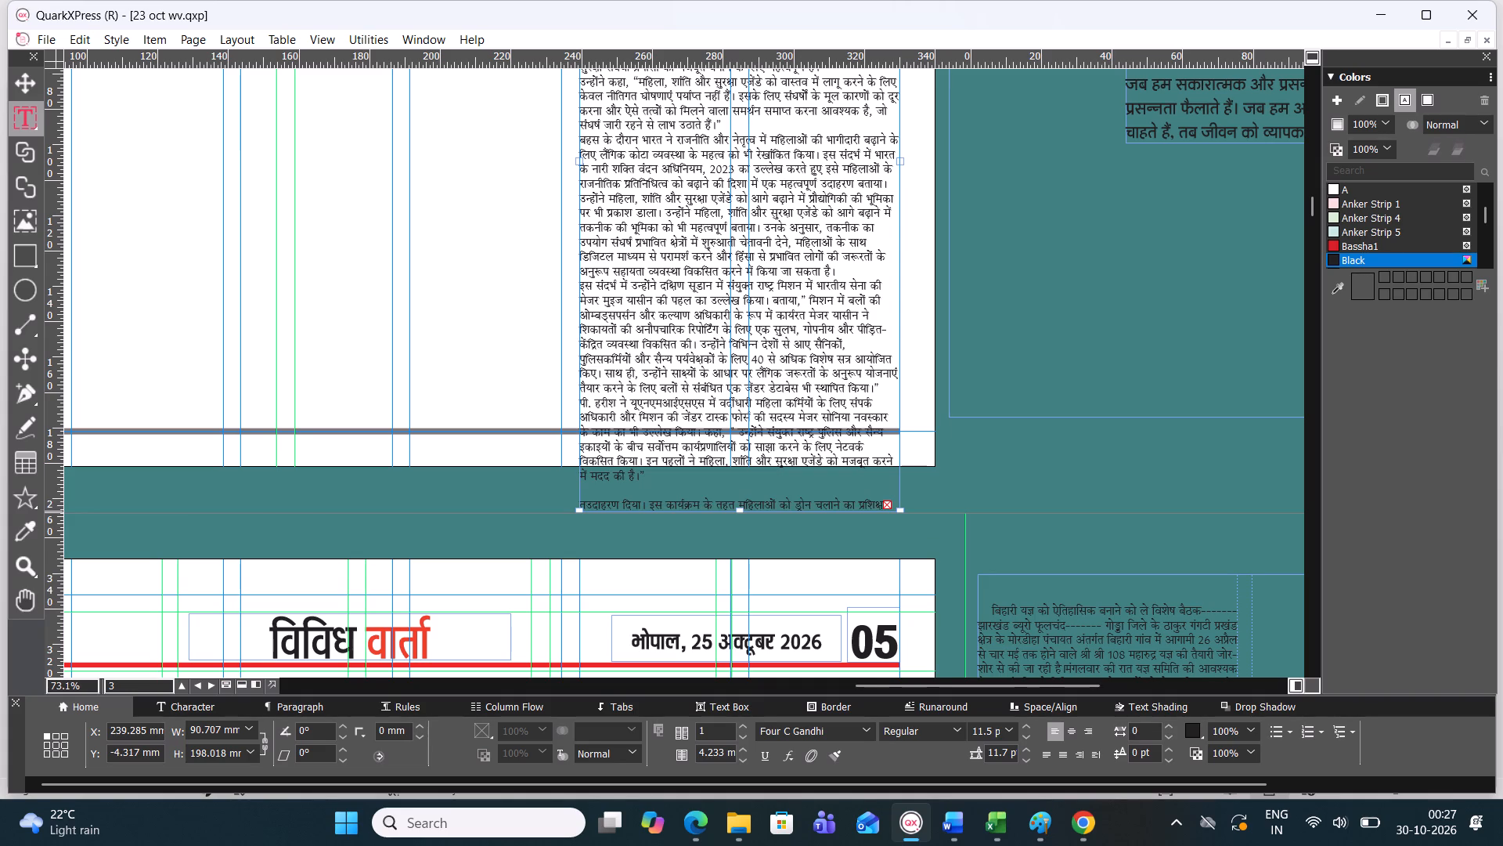
pyautogui.moveTo(582, 498); pyautogui.dragTo(874, 526)
pyautogui.press('BackSpace')
pyautogui.press('BackSpace')
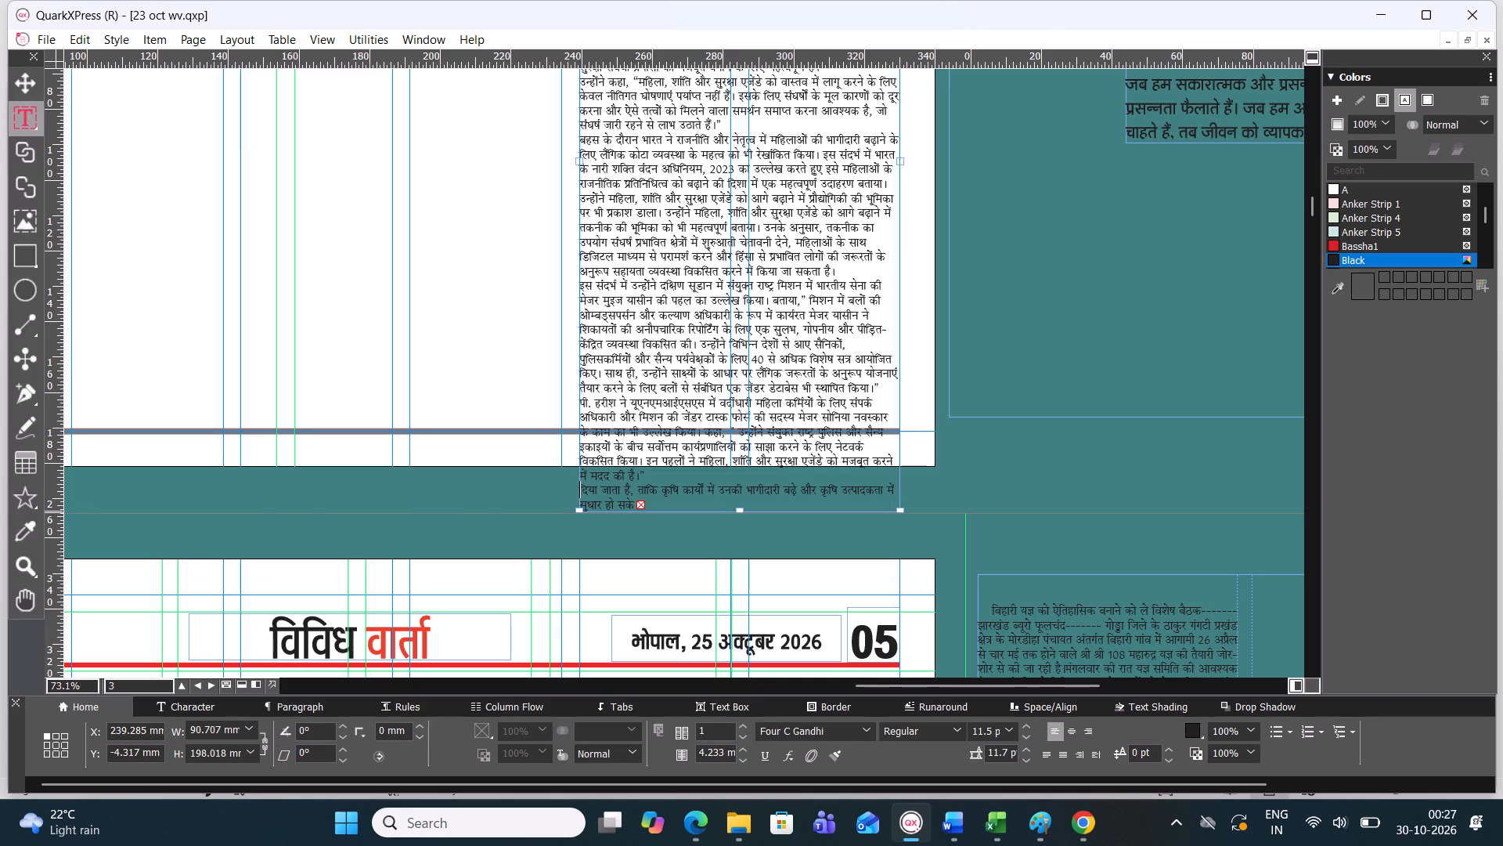
pyautogui.moveTo(581, 486); pyautogui.dragTo(751, 529)
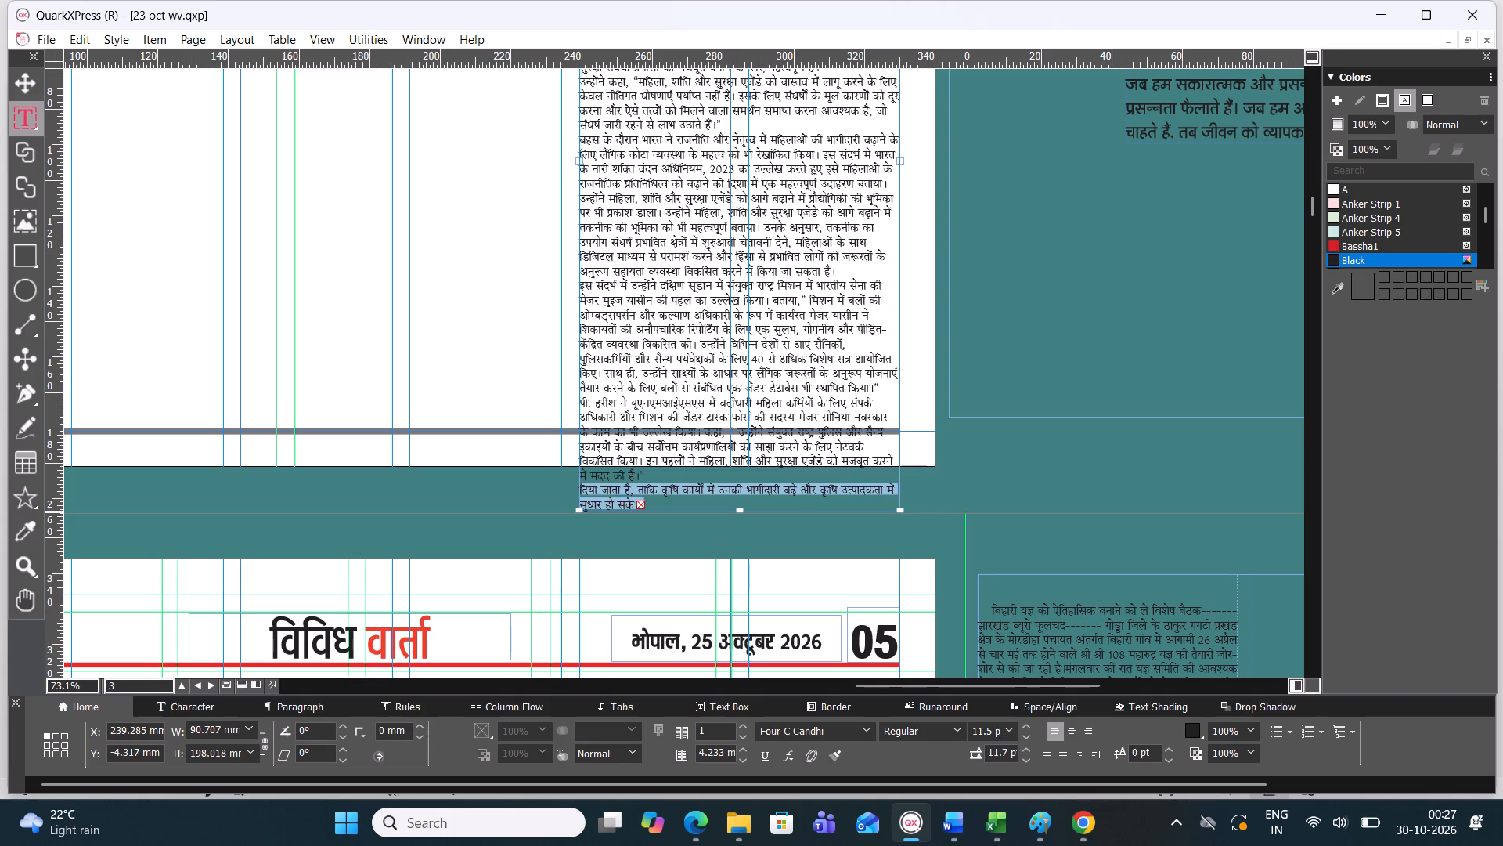
pyautogui.moveTo(751, 529); pyautogui.dragTo(752, 529)
pyautogui.press('BackSpace')
# Delete the surplus paragraph starting "उन्होंने कहा कि सशस्त्र बलों में", through "वृद्धि हुई है".
pyautogui.moveTo(585, 492); pyautogui.dragTo(587, 491)
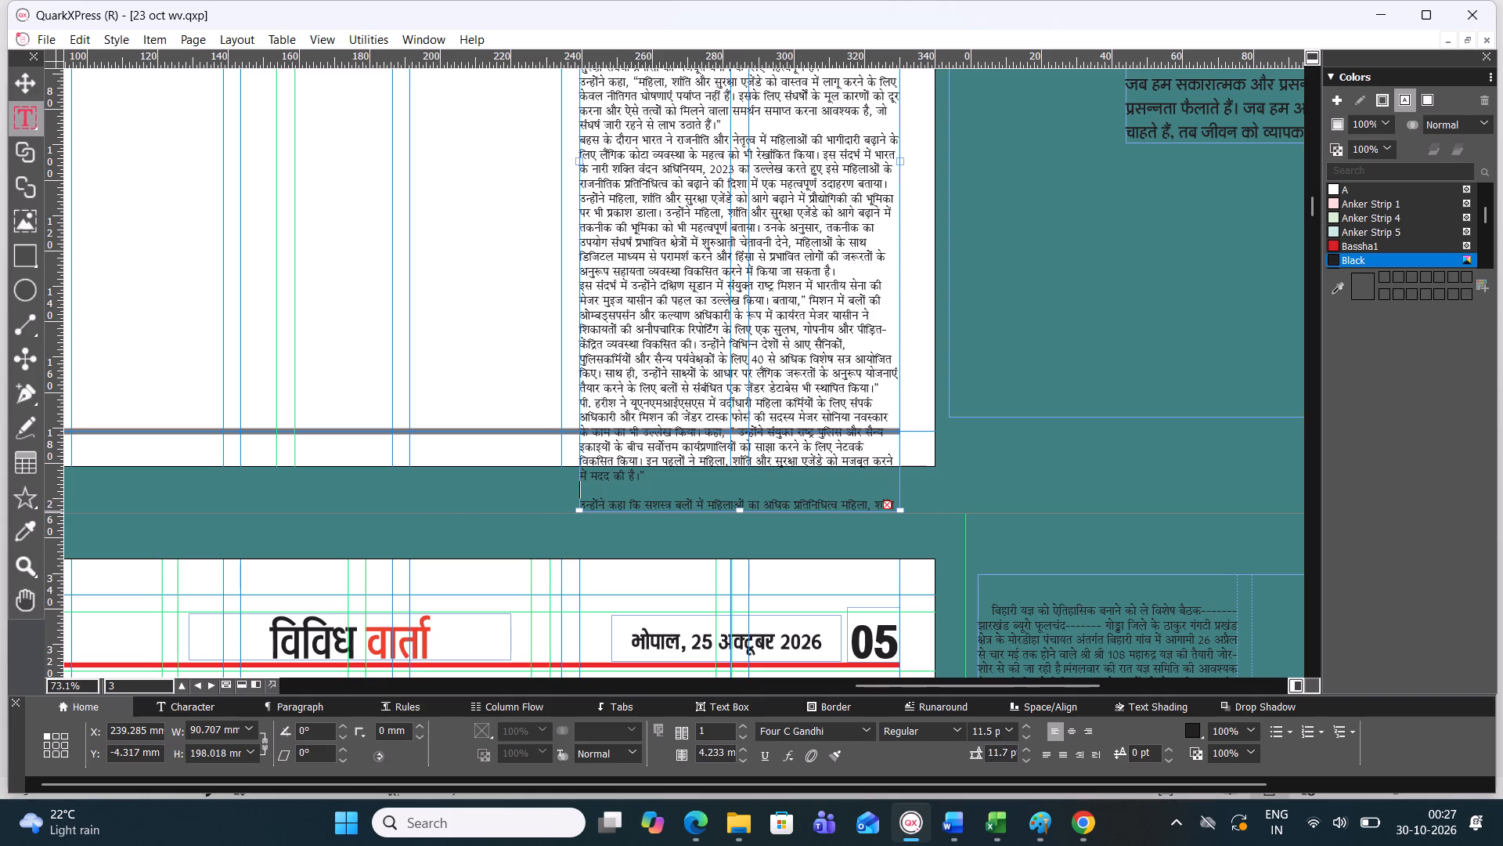
pyautogui.moveTo(587, 491); pyautogui.dragTo(921, 566)
pyautogui.press('BackSpace')
pyautogui.press('BackSpace')
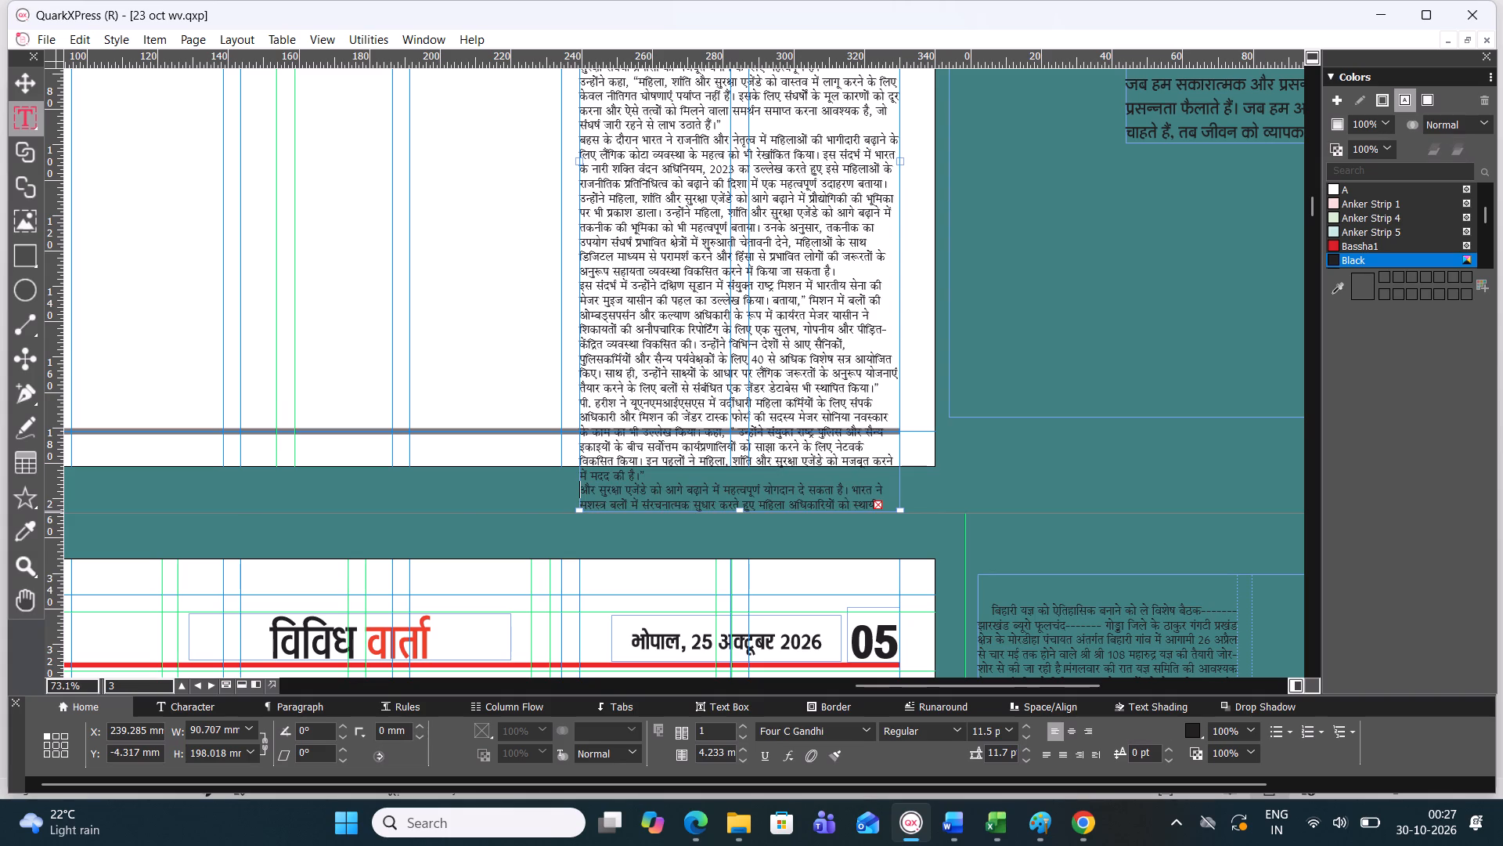
pyautogui.moveTo(583, 481); pyautogui.dragTo(978, 552)
pyautogui.press('BackSpace')
pyautogui.press('BackSpace')
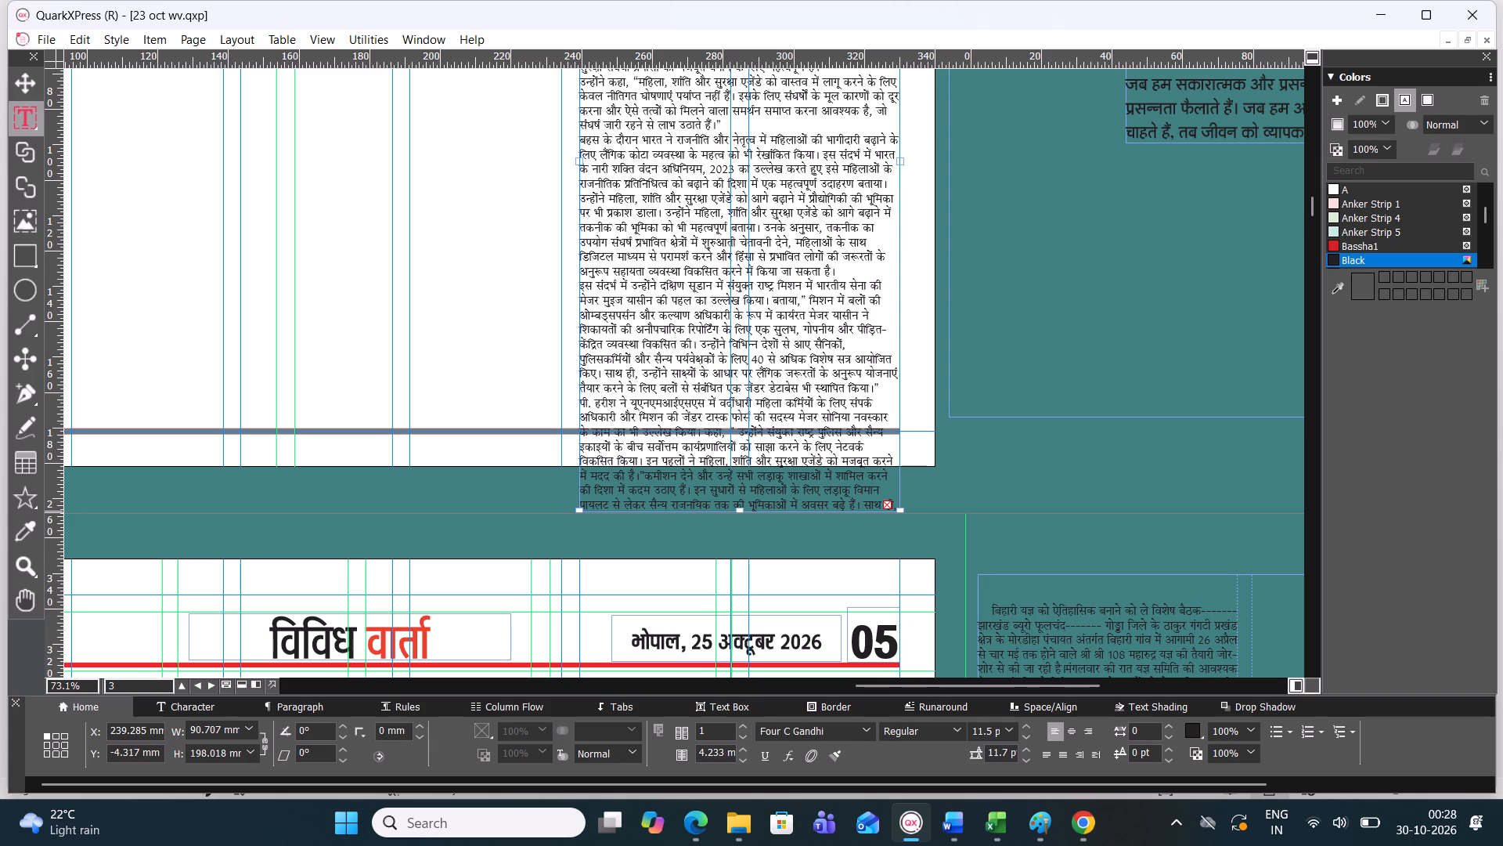
pyautogui.moveTo(640, 468); pyautogui.dragTo(862, 546)
pyautogui.press('BackSpace')
pyautogui.press('BackSpace')
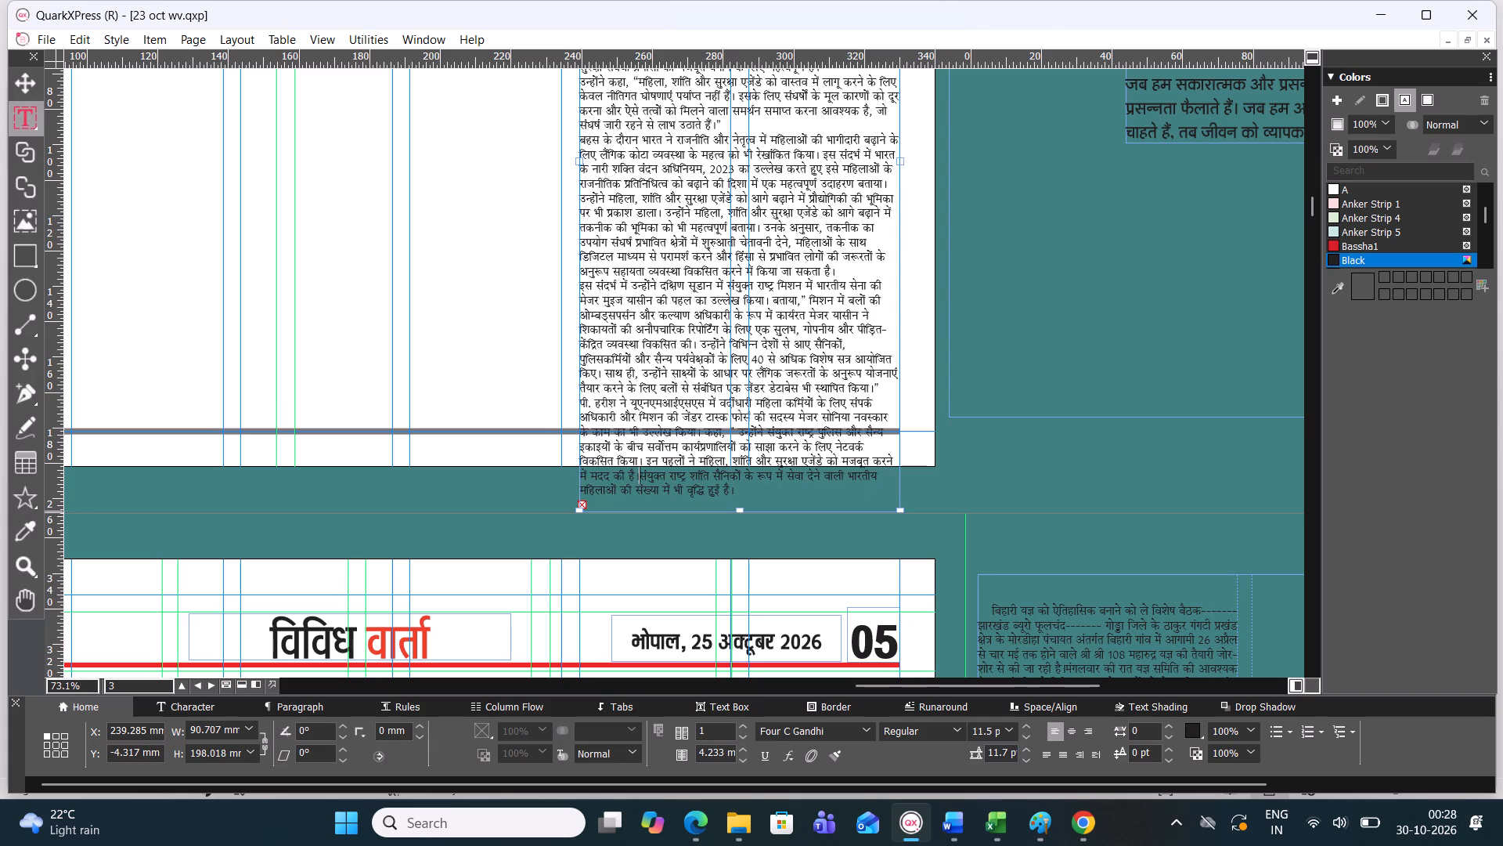
pyautogui.moveTo(637, 469); pyautogui.dragTo(883, 530)
pyautogui.press('BackSpace')
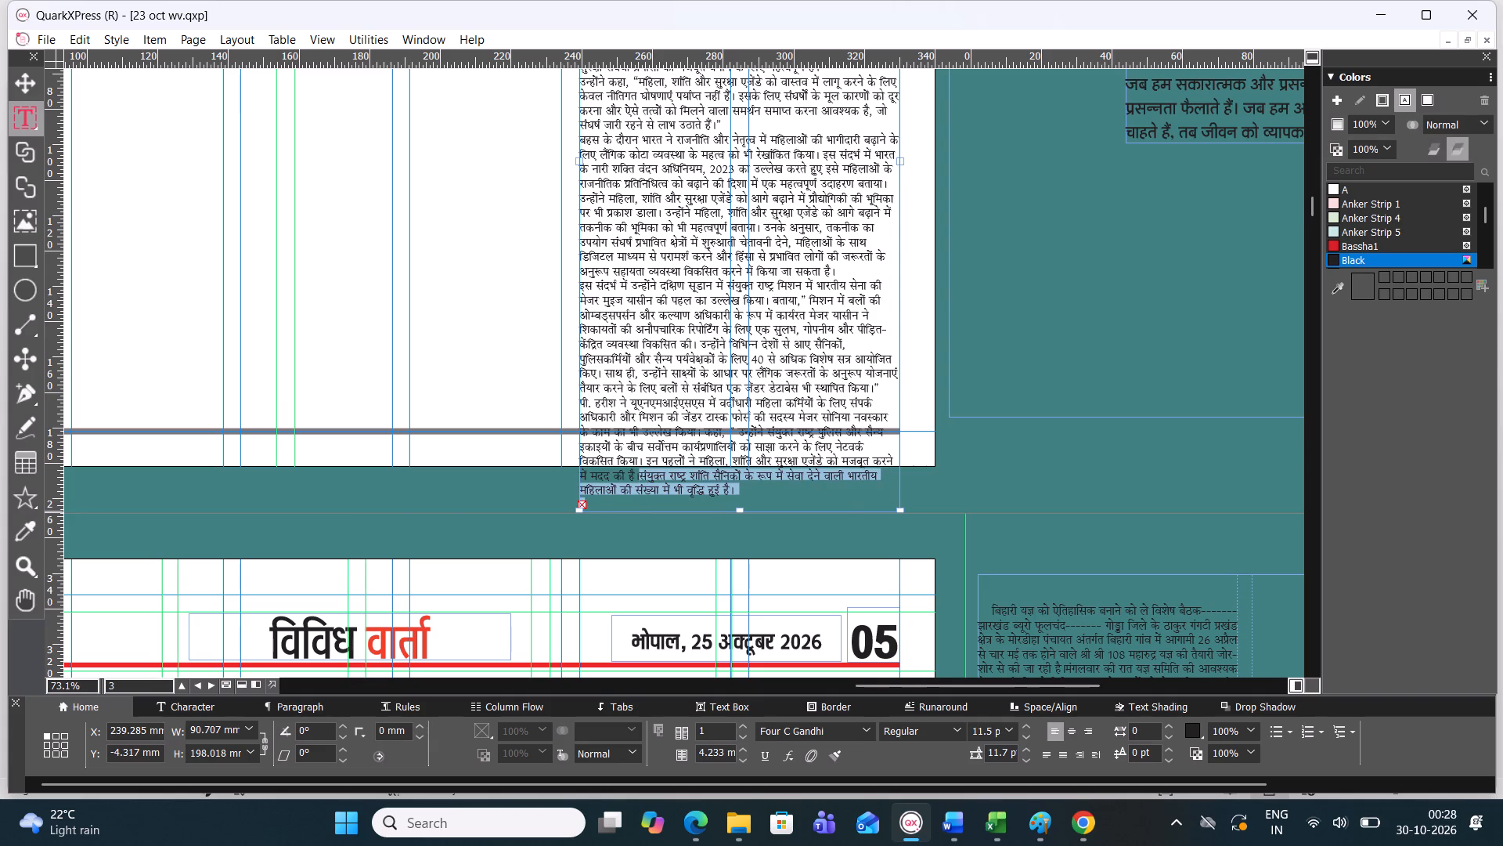
# Delete the next surplus paragraph, on women's representation in India's armed forces, through "द्वार खोले गए हैं".
pyautogui.moveTo(643, 471); pyautogui.dragTo(1014, 591)
pyautogui.press('BackSpace')
pyautogui.press('BackSpace')
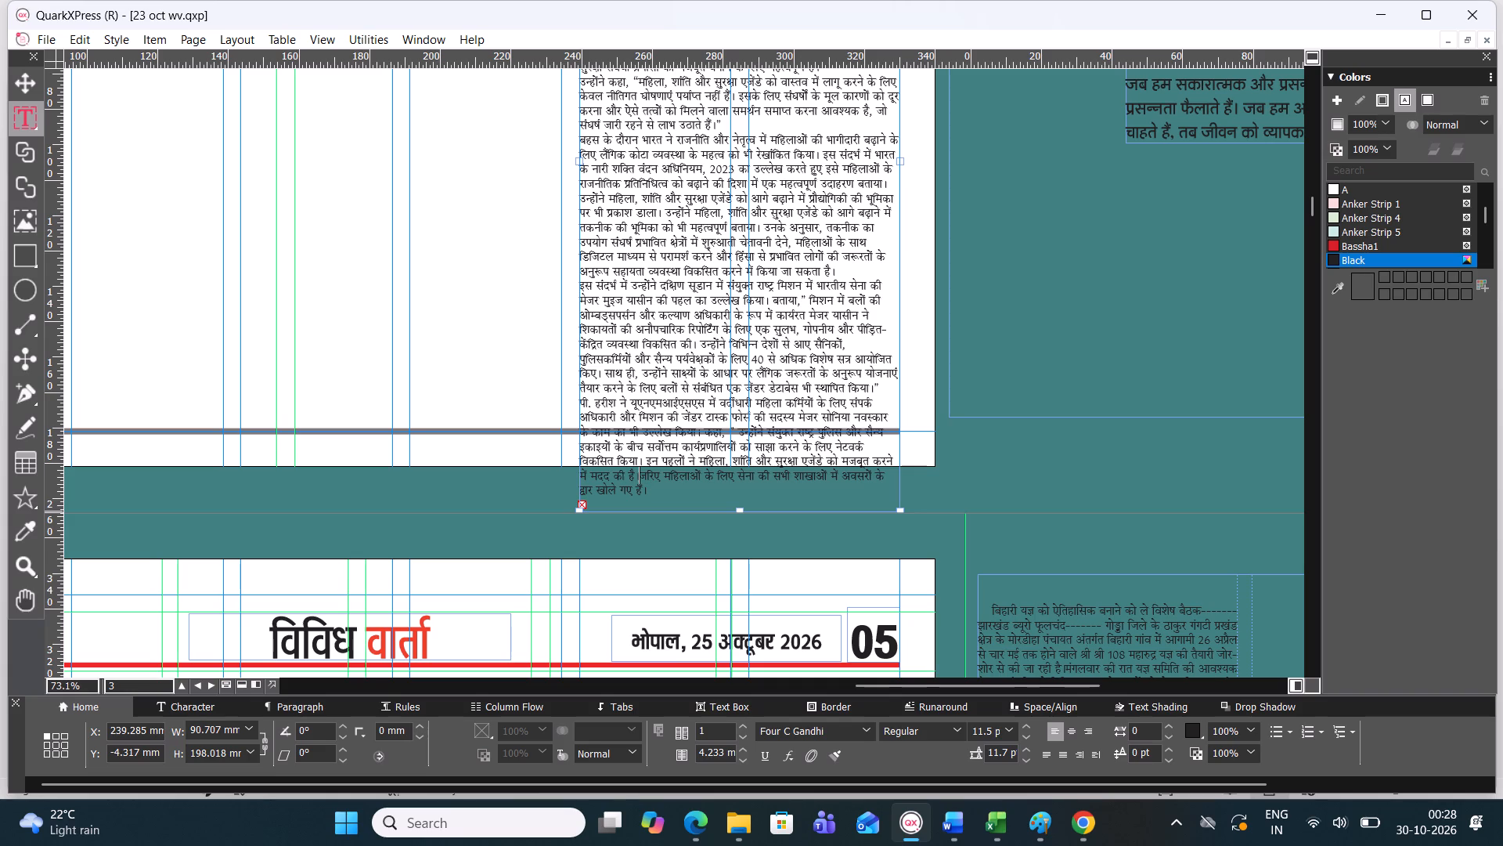
pyautogui.moveTo(645, 472); pyautogui.dragTo(957, 551)
pyautogui.press('BackSpace')
pyautogui.press('BackSpace')
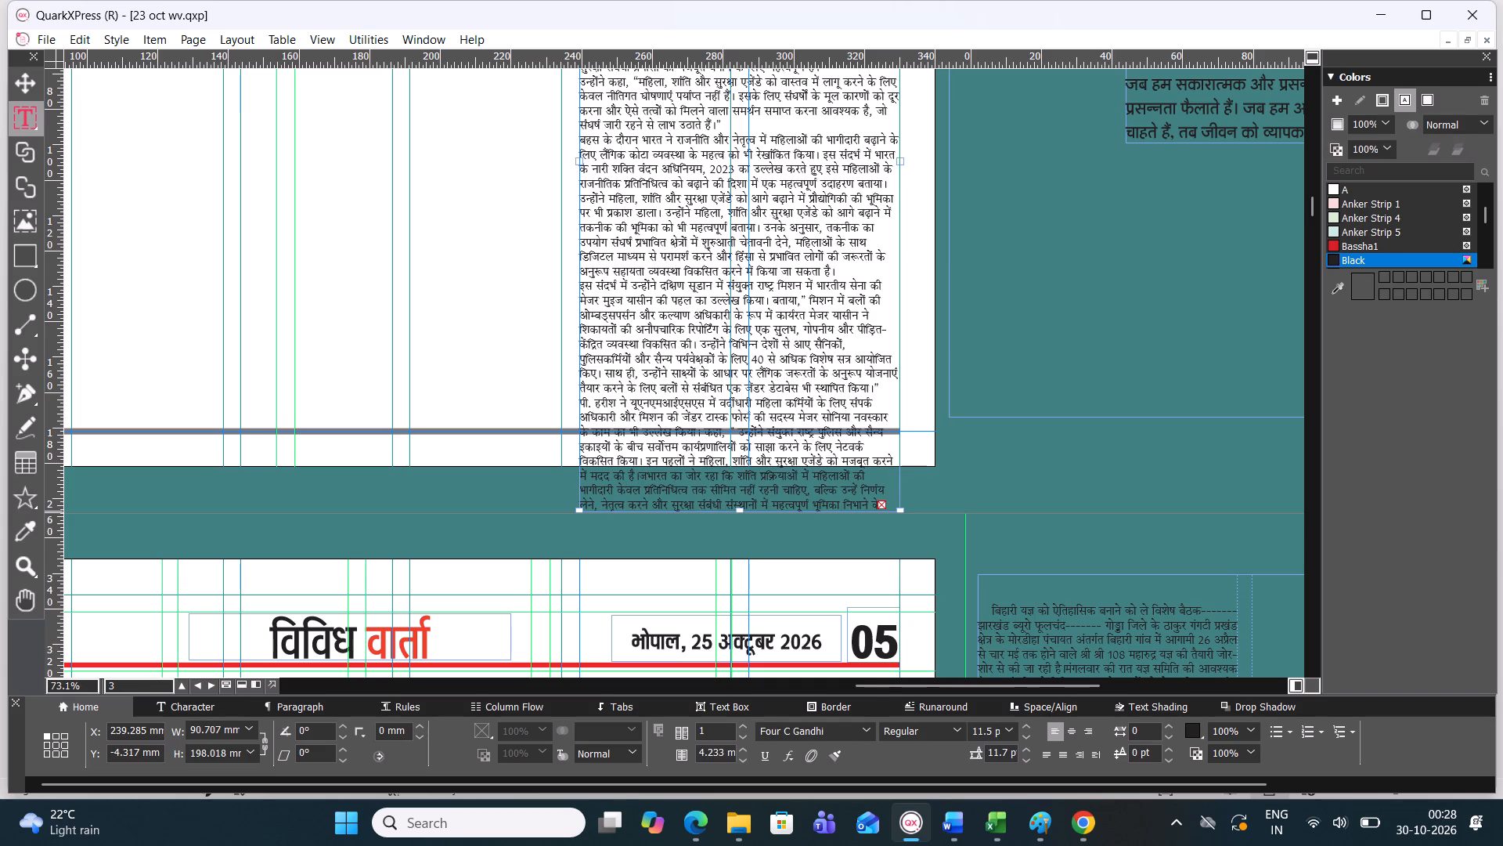
# Delete the surplus closing text from "भारत का जोर रहा" through "समान अवसर भी मिलने चाहिए", ending the story at "मदद की है".
pyautogui.moveTo(643, 472); pyautogui.dragTo(820, 551)
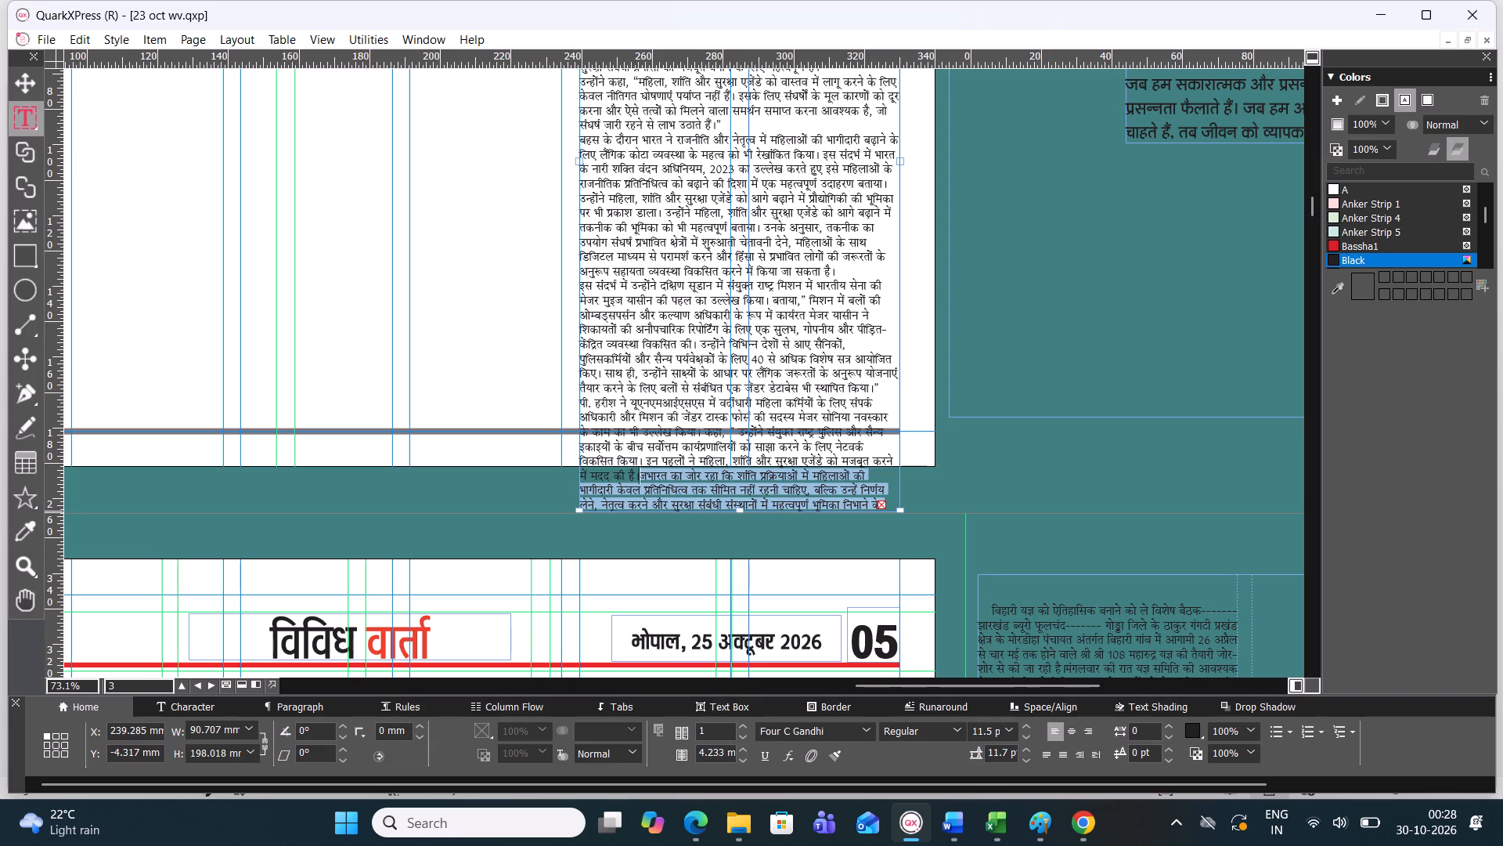
pyautogui.press('BackSpace')
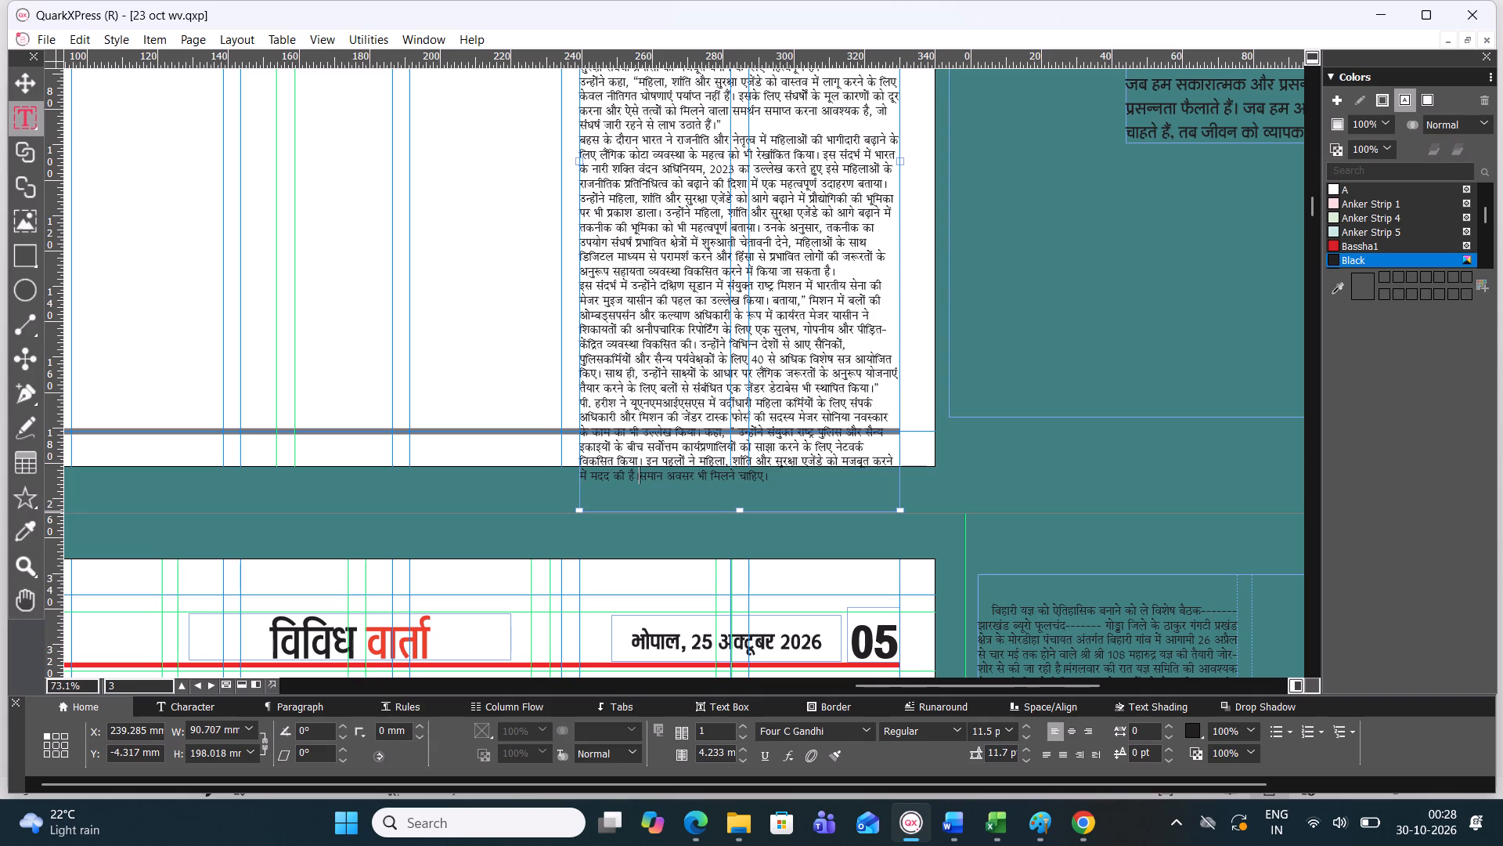
pyautogui.click(643, 468)
pyautogui.moveTo(640, 475); pyautogui.dragTo(643, 476)
pyautogui.moveTo(643, 476); pyautogui.dragTo(752, 497)
pyautogui.press('BackSpace')
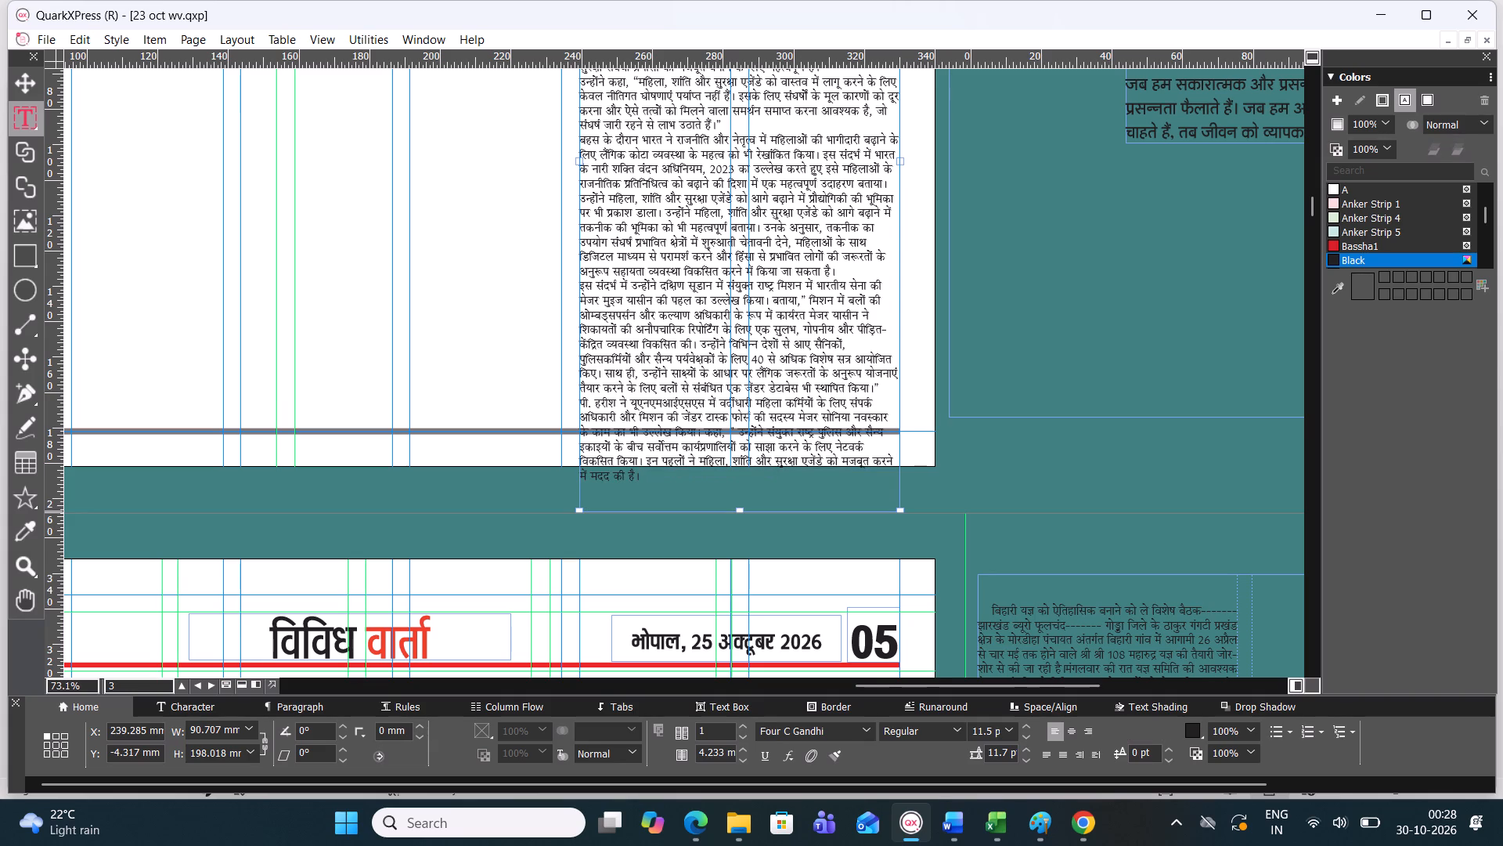
# Shorten the body text box from its bottom edge to about 172.3 mm high, ending just above the page's bottom rule.
pyautogui.moveTo(742, 508); pyautogui.dragTo(741, 490)
pyautogui.moveTo(741, 490); pyautogui.dragTo(739, 418)
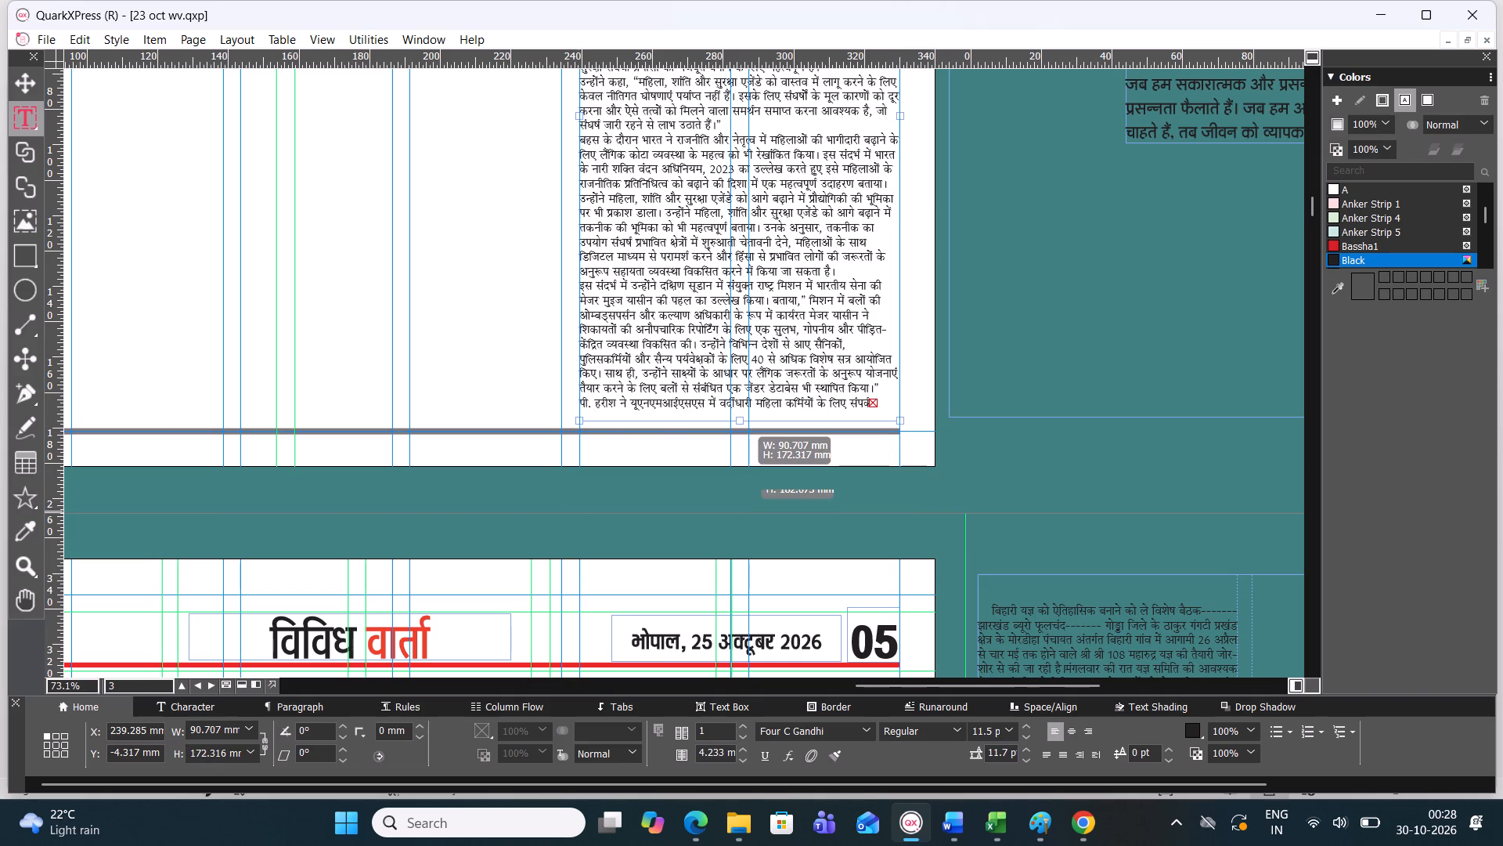
# Set all the body text under the red headline to 11 pt.
pyautogui.scroll(1, 744, 380)
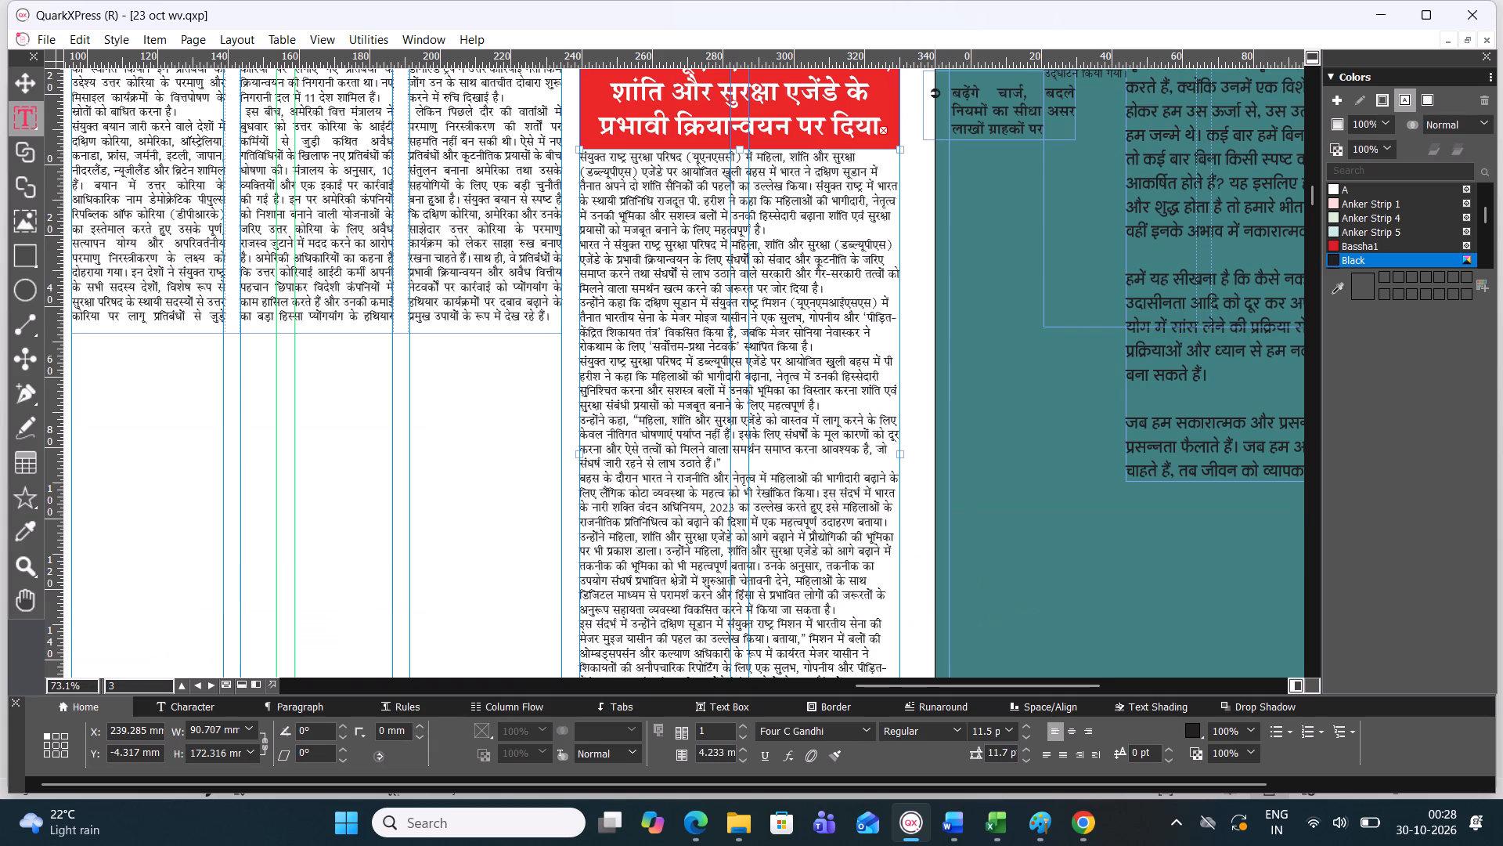
pyautogui.tripleClick(744, 380)
pyautogui.click(744, 379)
pyautogui.click(744, 379)
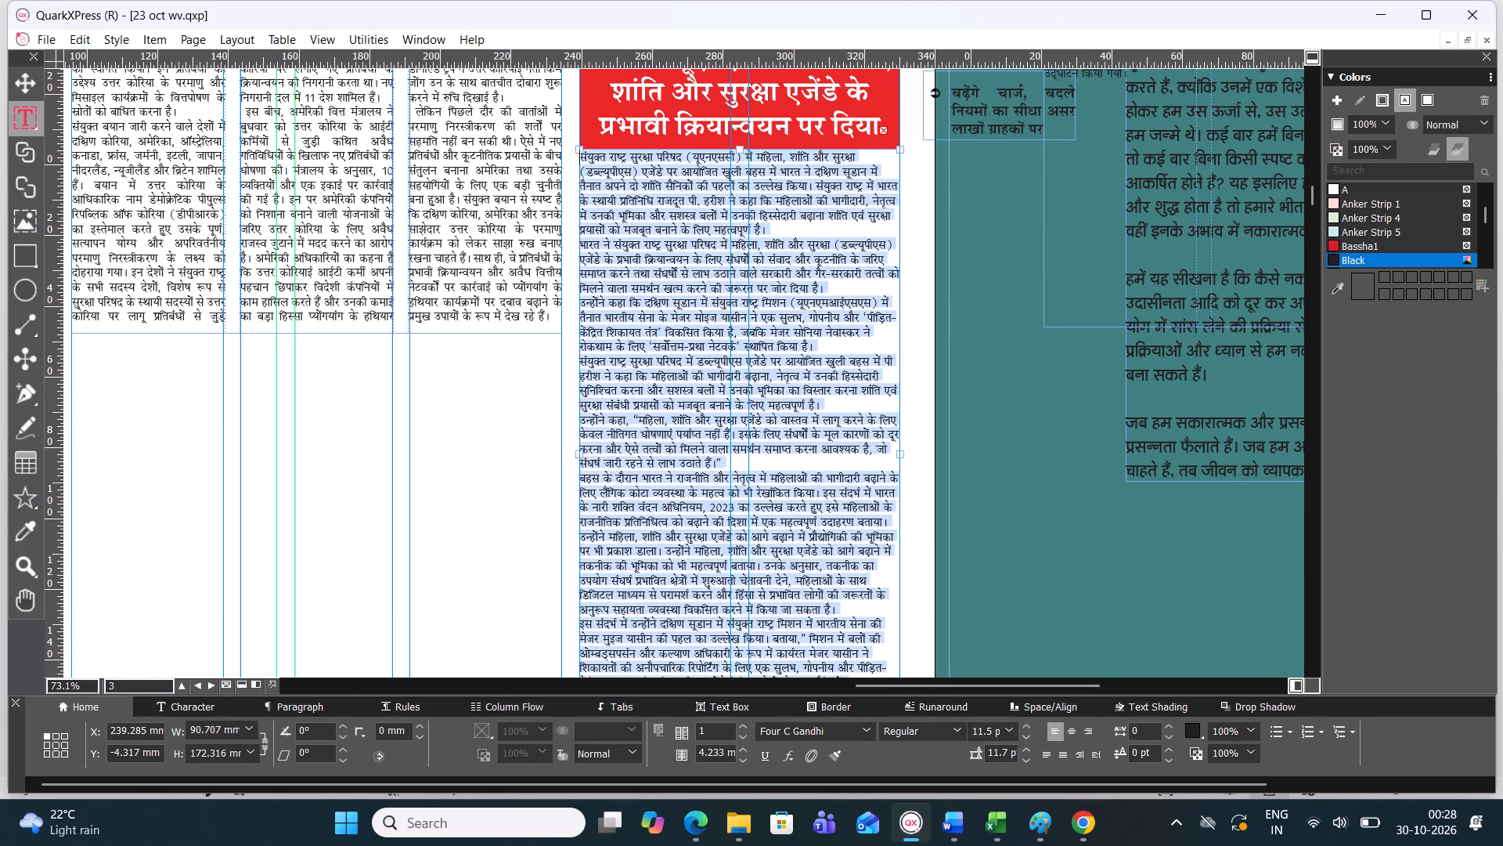
pyautogui.moveTo(999, 729); pyautogui.dragTo(806, 733)
pyautogui.press('1')
pyautogui.press('1')
pyautogui.press('Return')
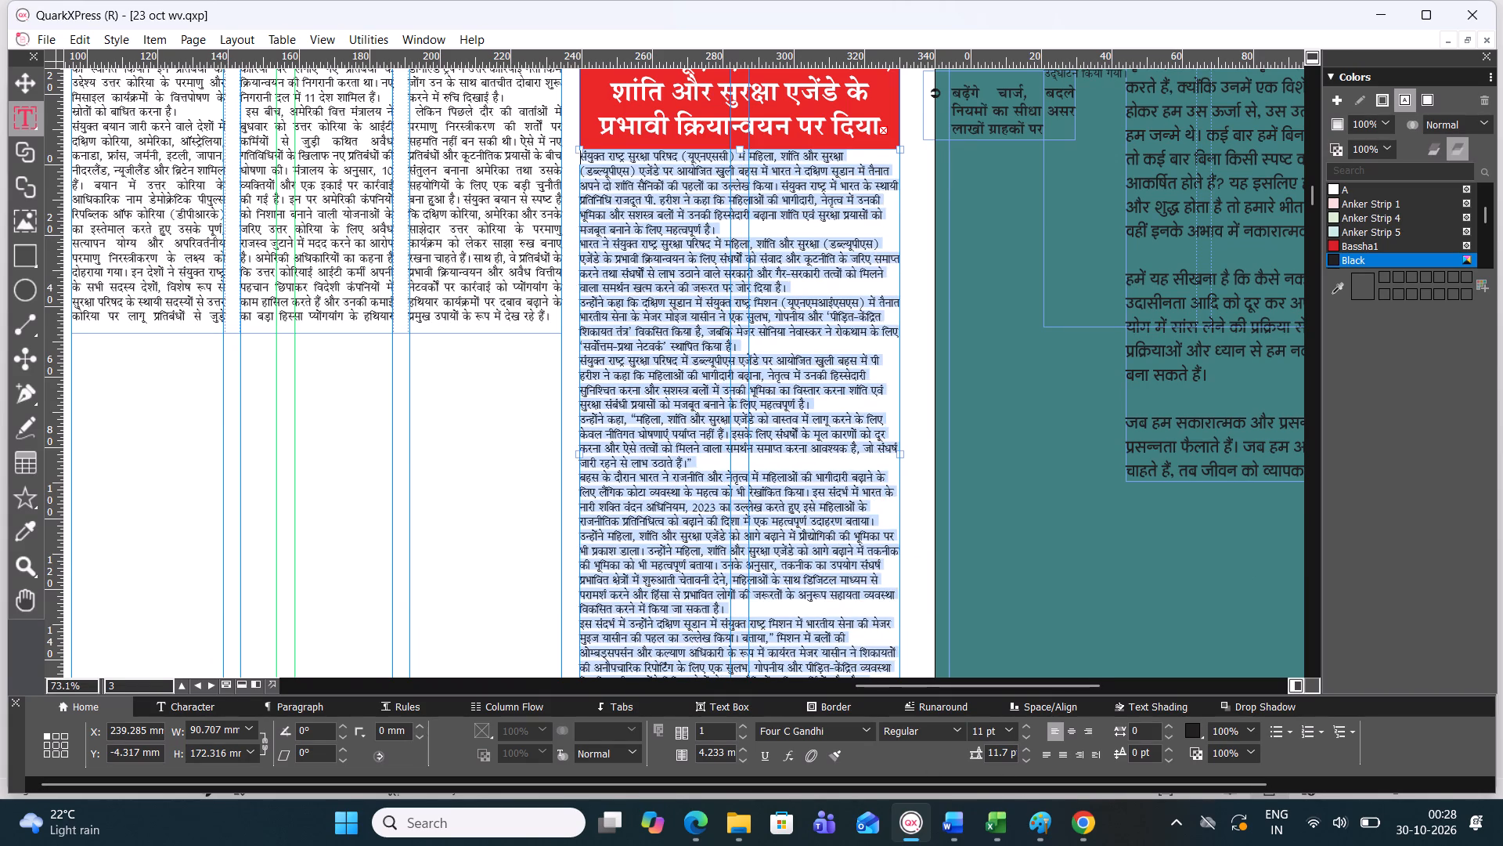
# Run the paragraphs starting "इस संदर्भ में उन्होंने" and "बहस के दौरान भारत" on after their preceding paragraphs, separated by a space.
pyautogui.scroll(-1, 887, 647)
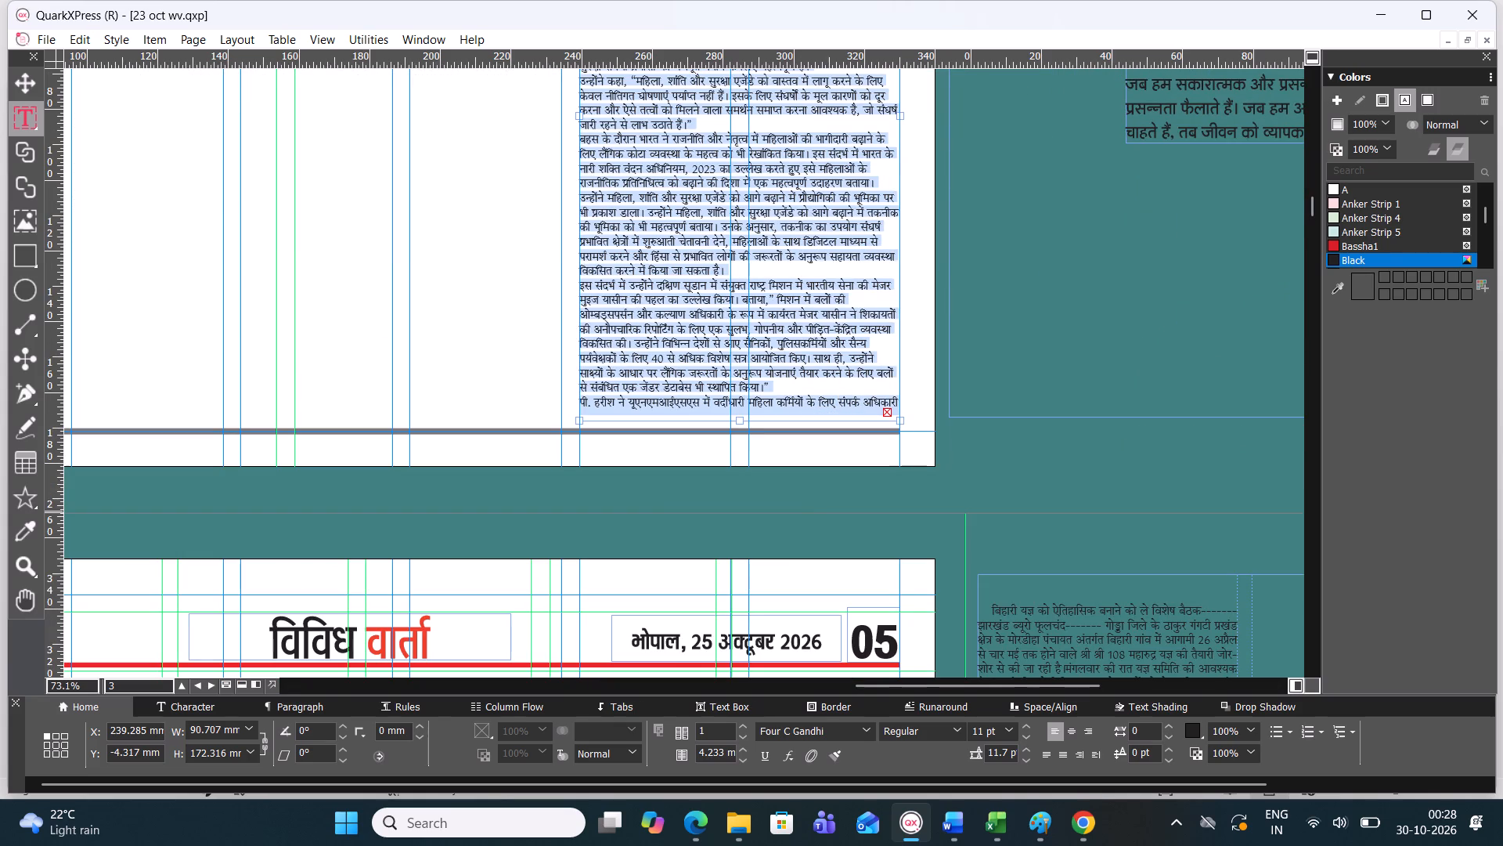
pyautogui.click(581, 282)
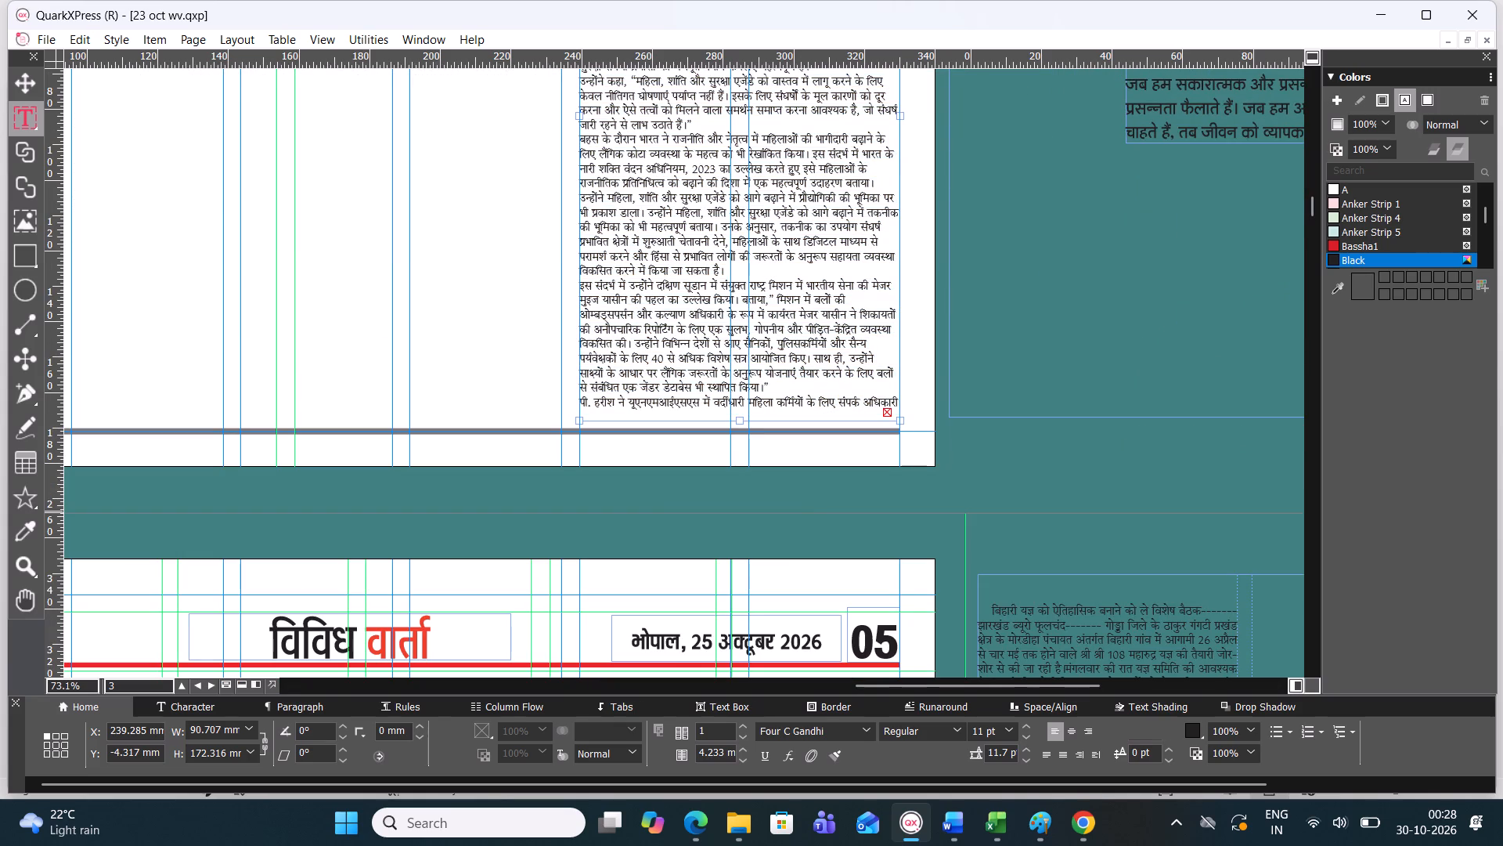
pyautogui.press('BackSpace')
pyautogui.press('space')
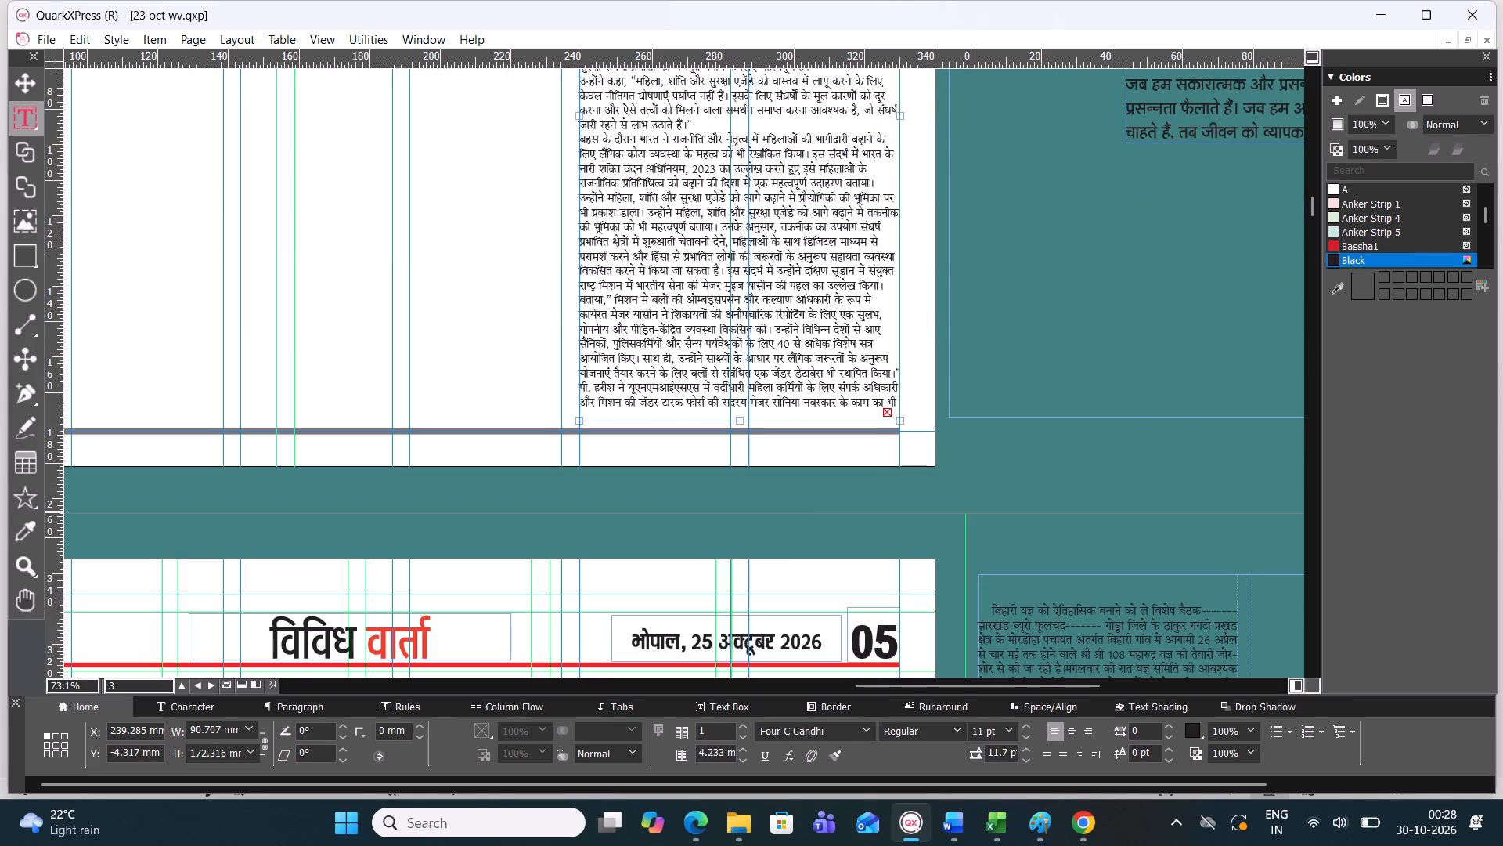
pyautogui.click(581, 135)
pyautogui.press('BackSpace')
pyautogui.press('space')
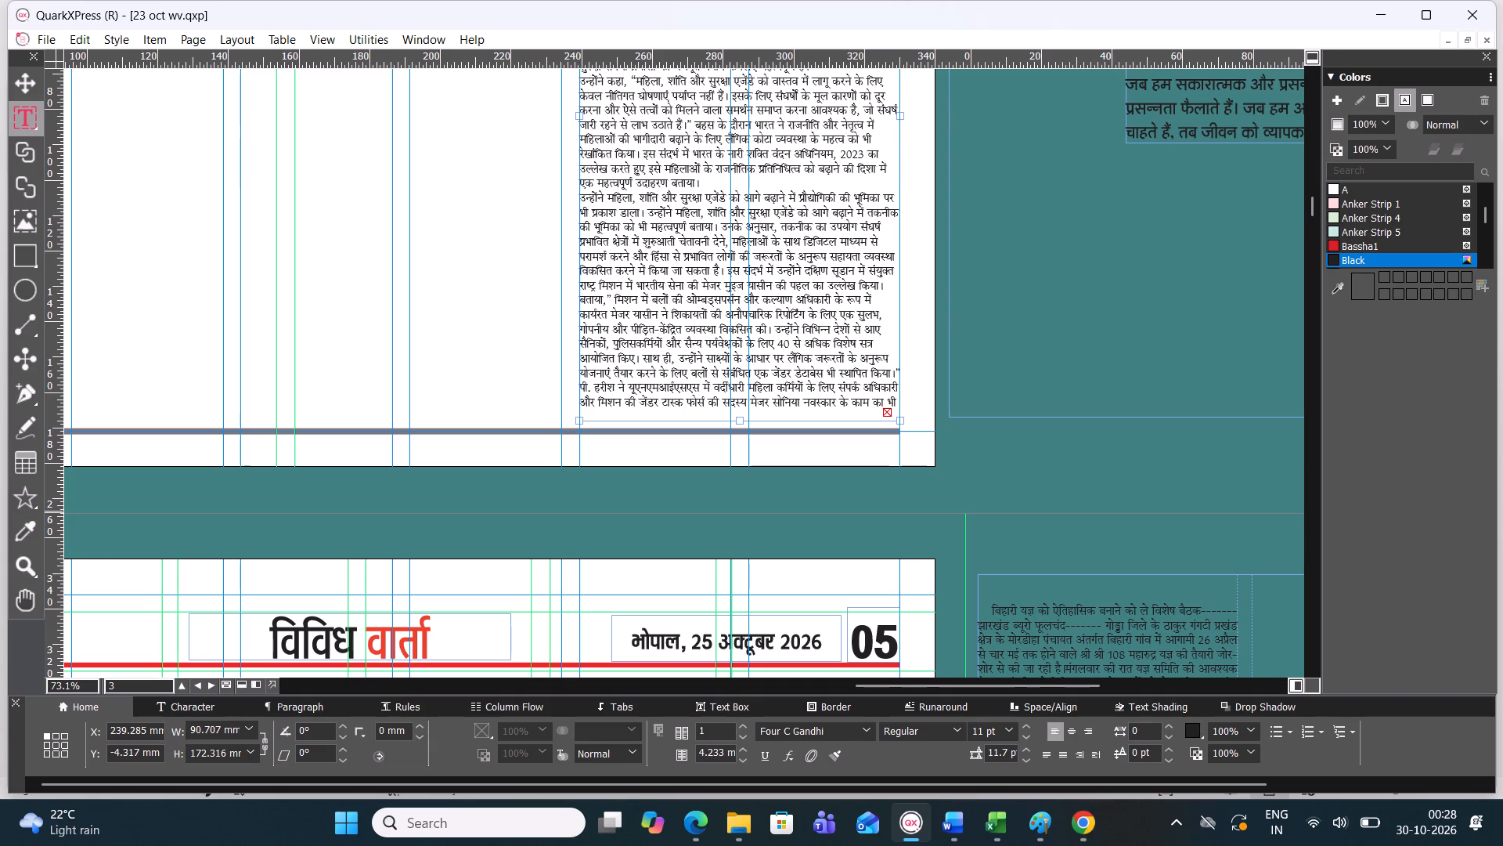
# Run the paragraphs starting "उन्होंने महिला, शांति" and "संयुक्त राष्ट्र सुरक्षा परिषद में डब्ल्यूपीएस" on after their preceding paragraphs, separated by a space.
pyautogui.scroll(1, 683, 295)
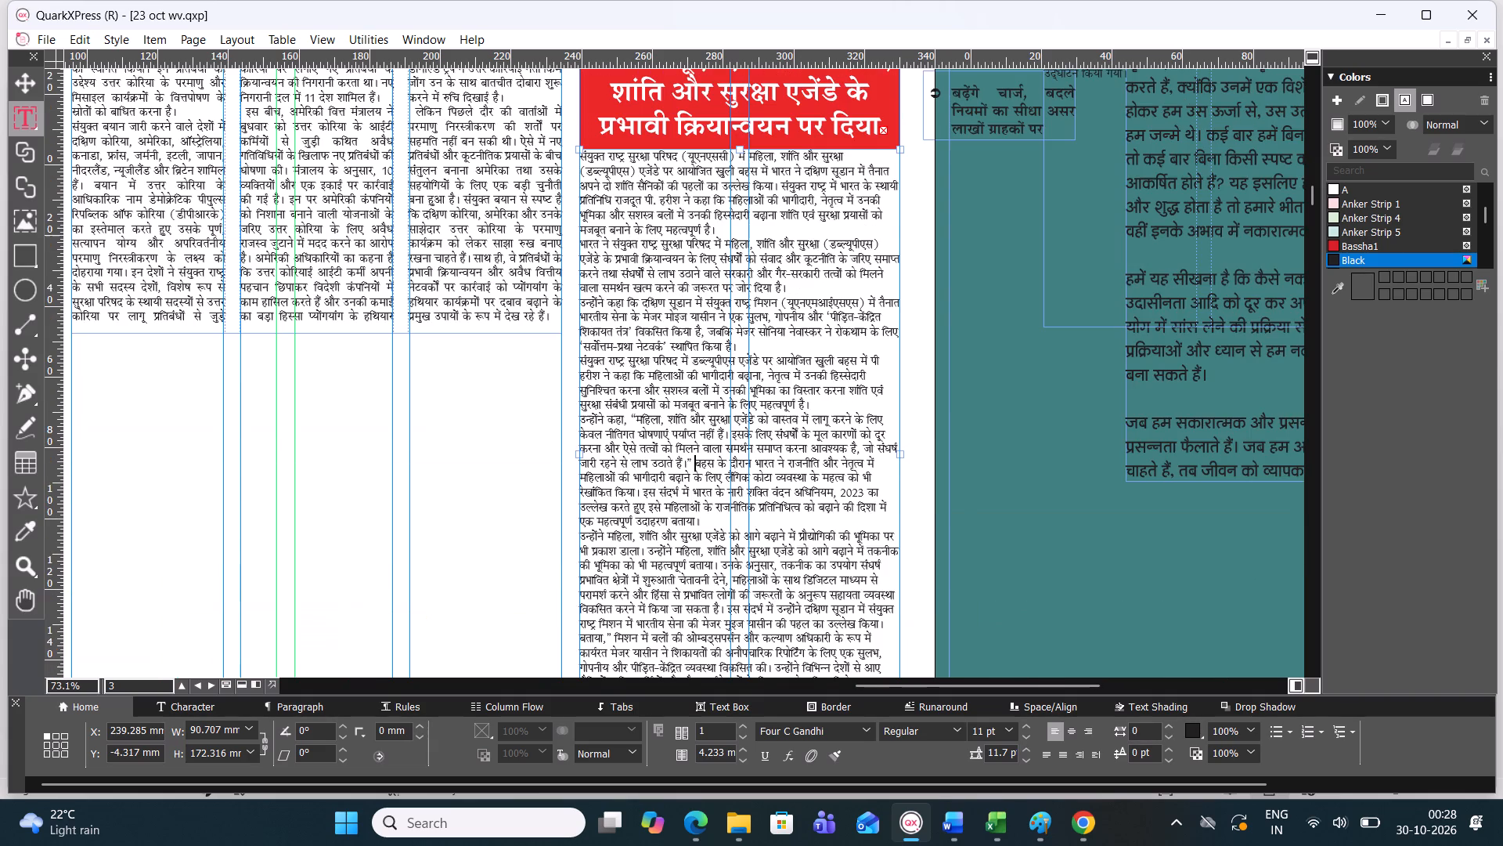
pyautogui.click(582, 531)
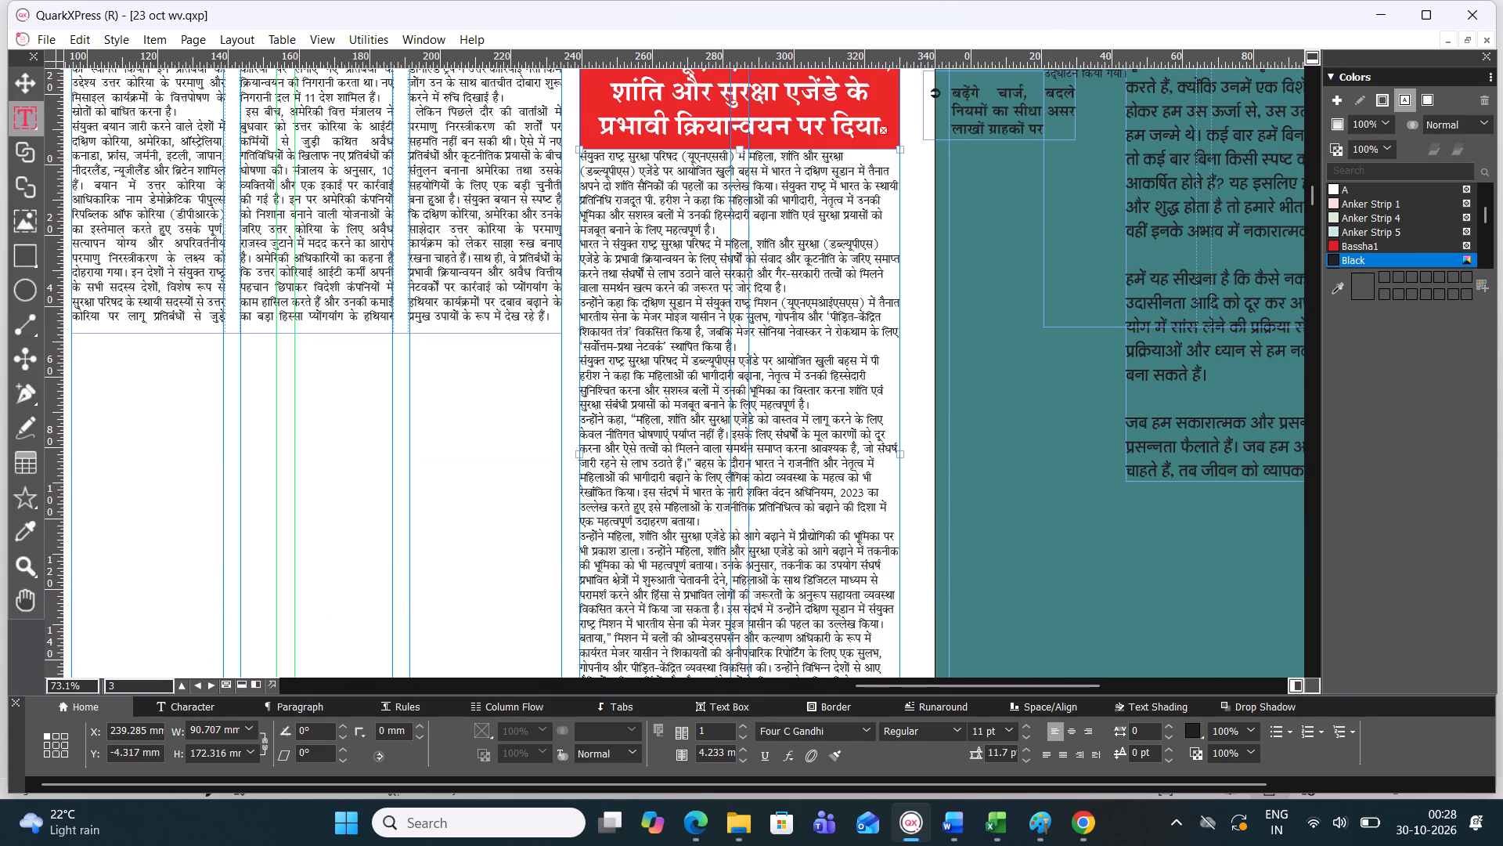
pyautogui.press('BackSpace')
pyautogui.press('space')
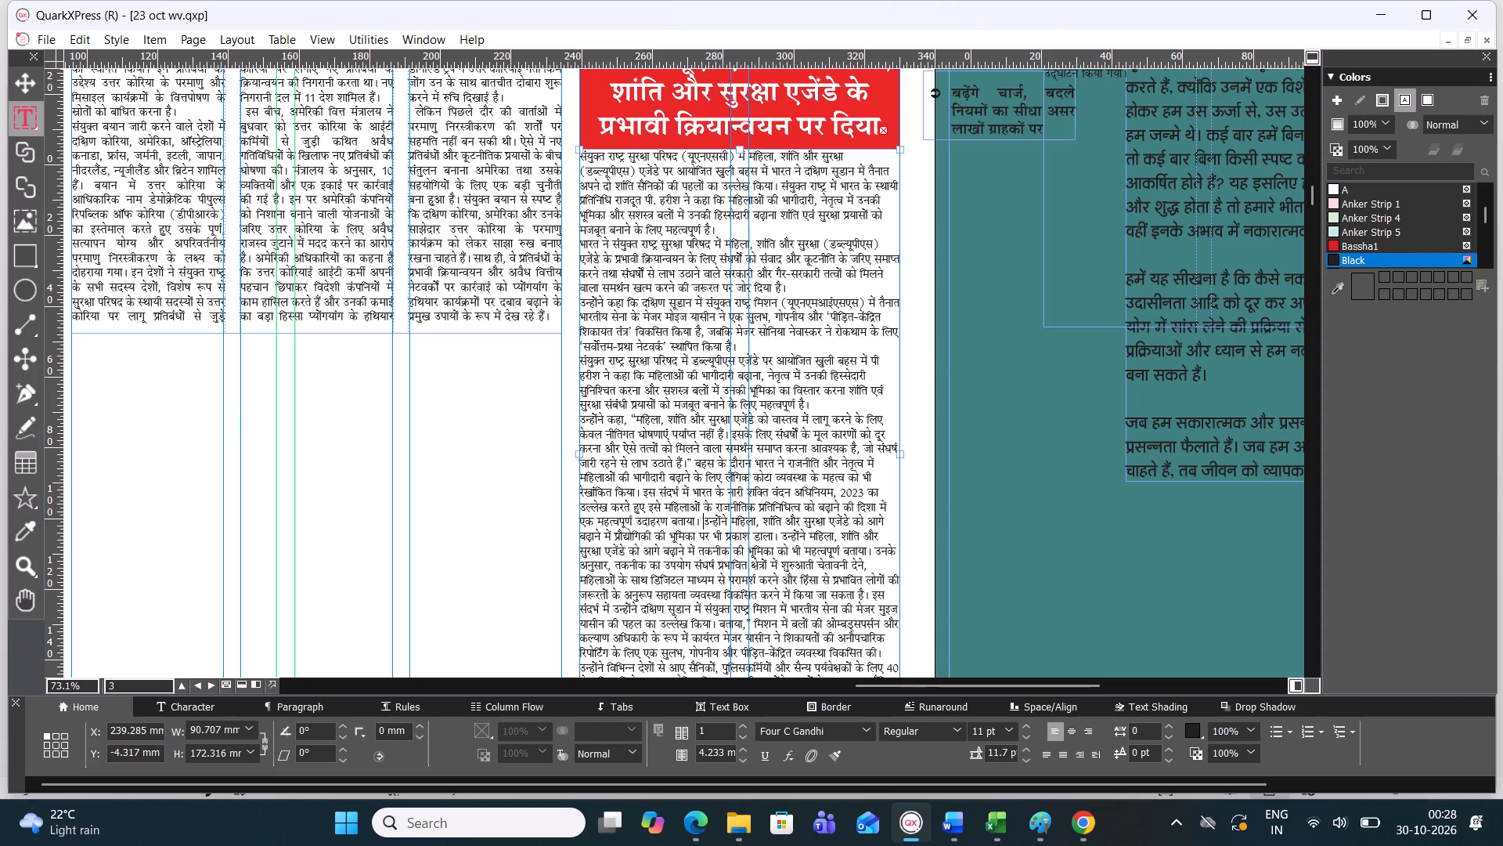
pyautogui.click(581, 356)
pyautogui.press('BackSpace')
pyautogui.press('space')
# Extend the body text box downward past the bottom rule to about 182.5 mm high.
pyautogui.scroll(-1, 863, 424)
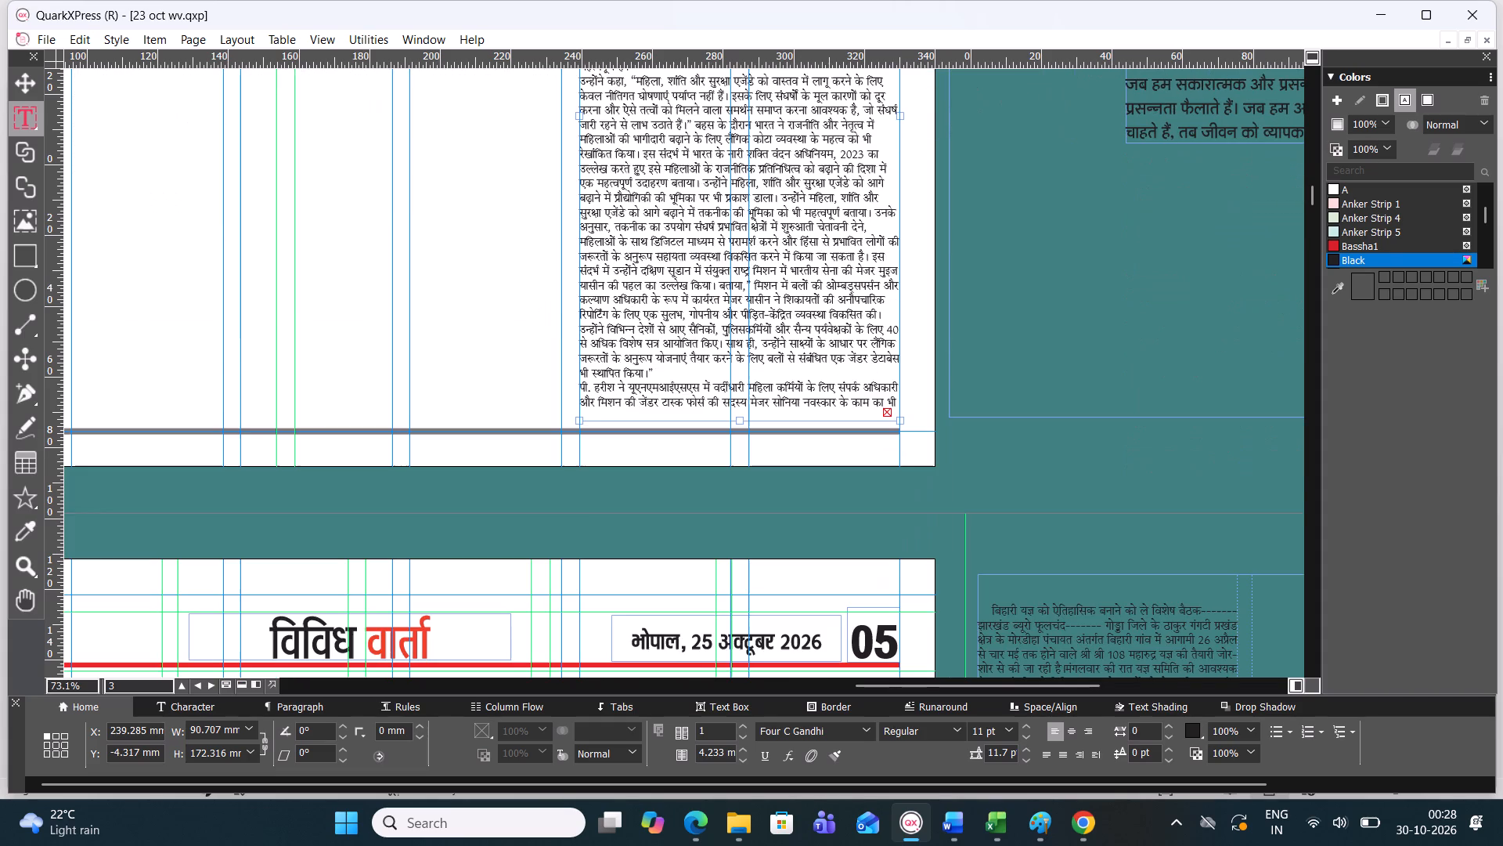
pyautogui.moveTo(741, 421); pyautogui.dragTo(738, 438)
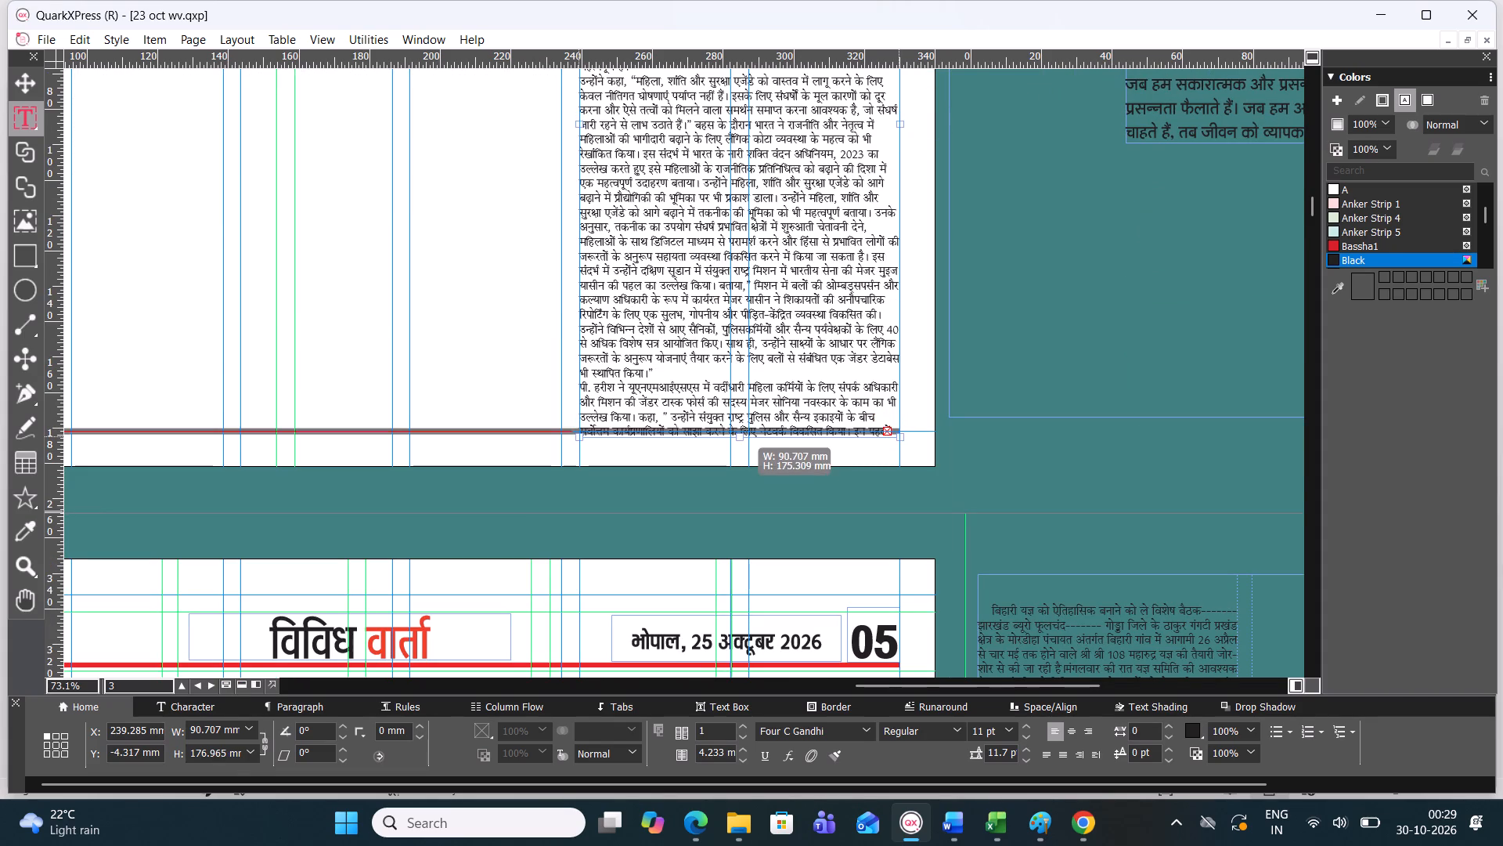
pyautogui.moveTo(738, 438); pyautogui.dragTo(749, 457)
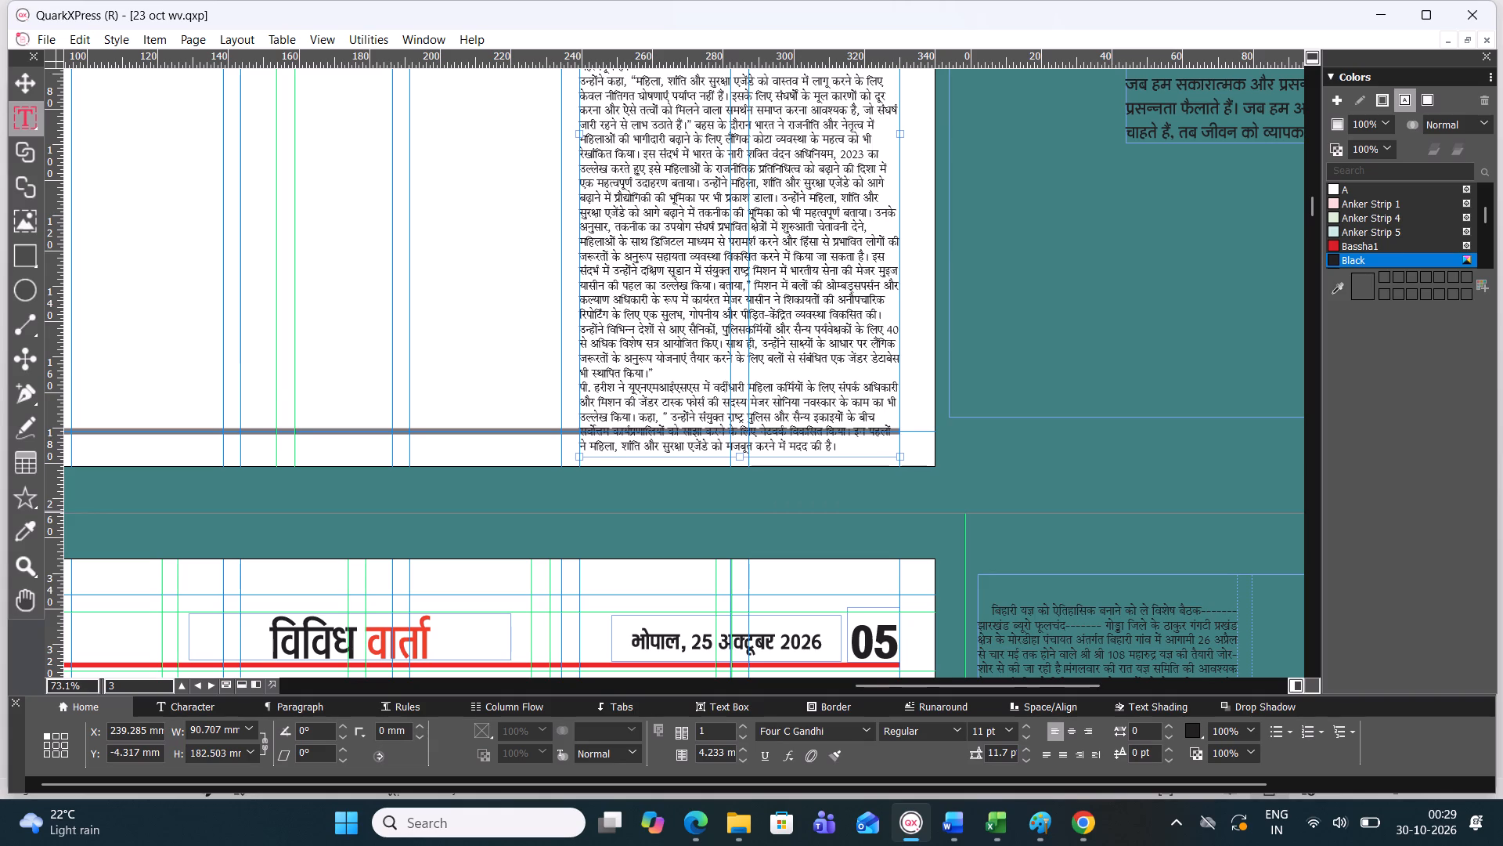
# Run the paragraphs starting "पी. हरीश ने" and "उन्होंने कहा, महिला, शांति" on after their preceding paragraphs, separated by a space.
pyautogui.click(582, 385)
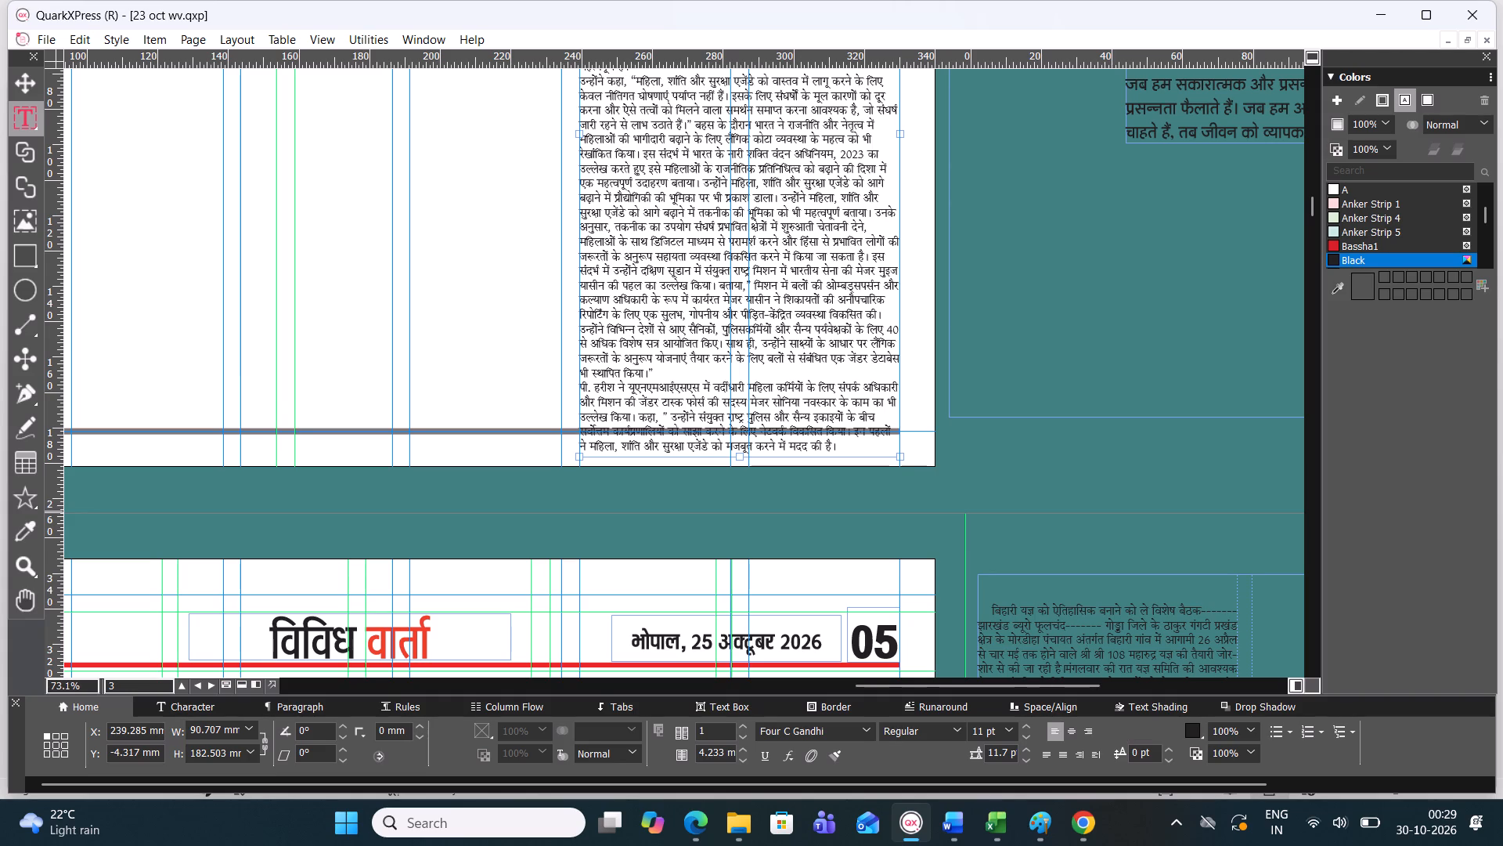
pyautogui.press('BackSpace')
pyautogui.press('space')
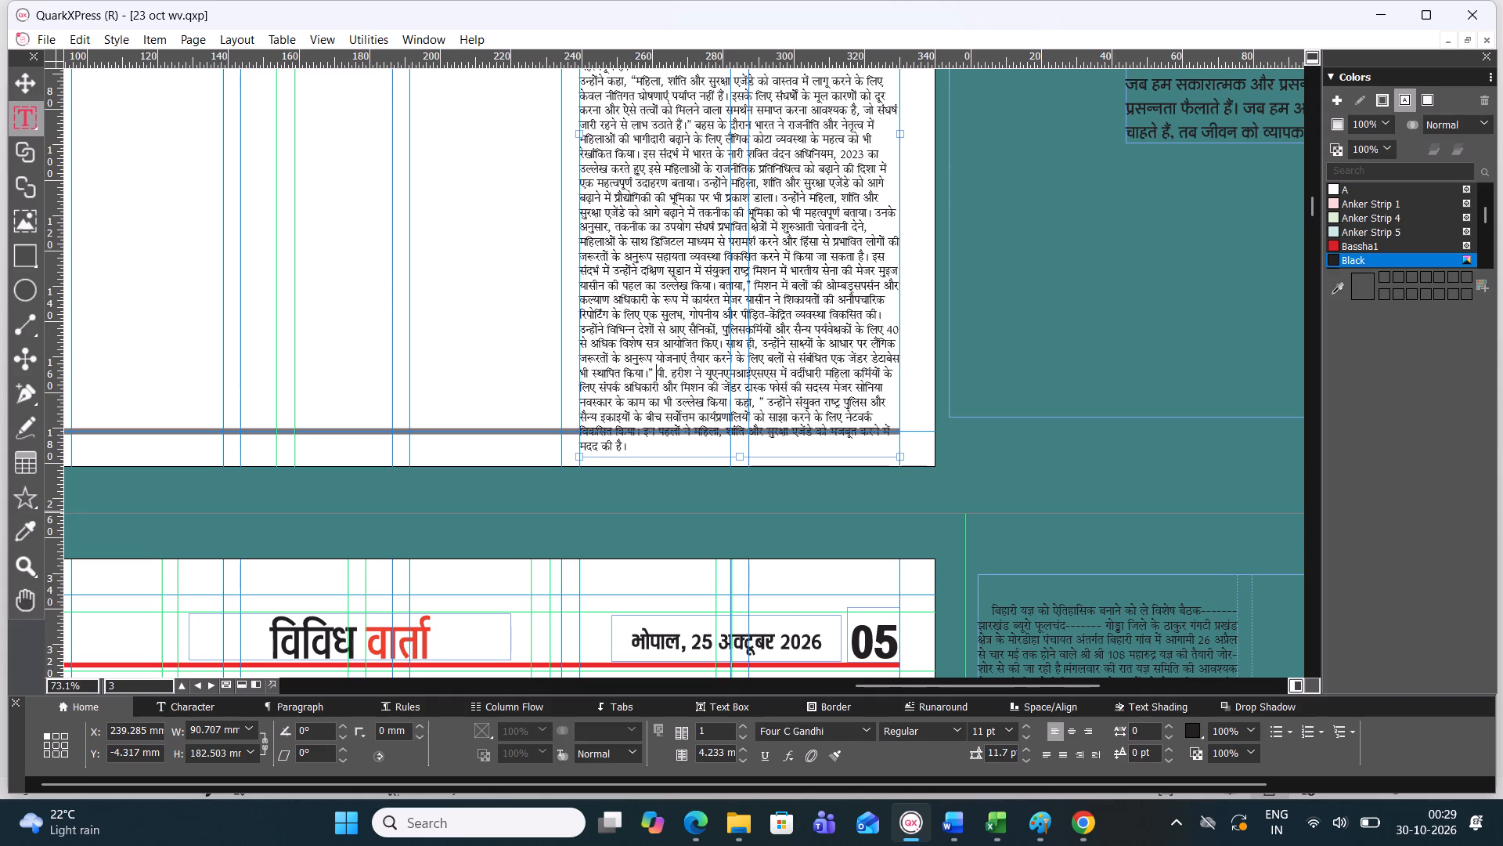
pyautogui.scroll(1, 720, 333)
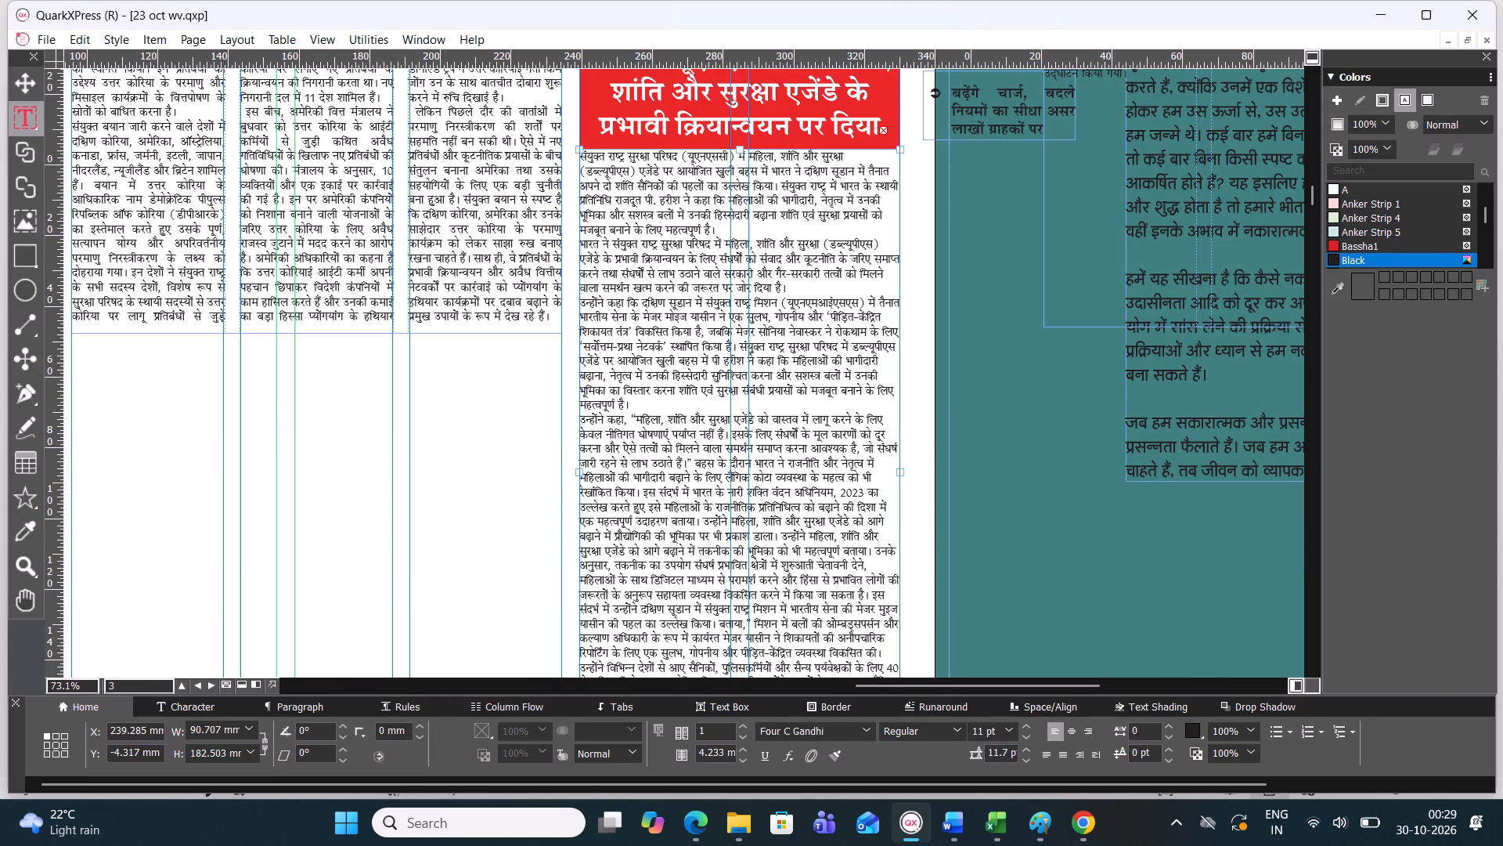
pyautogui.click(582, 416)
pyautogui.press('BackSpace')
pyautogui.press('space')
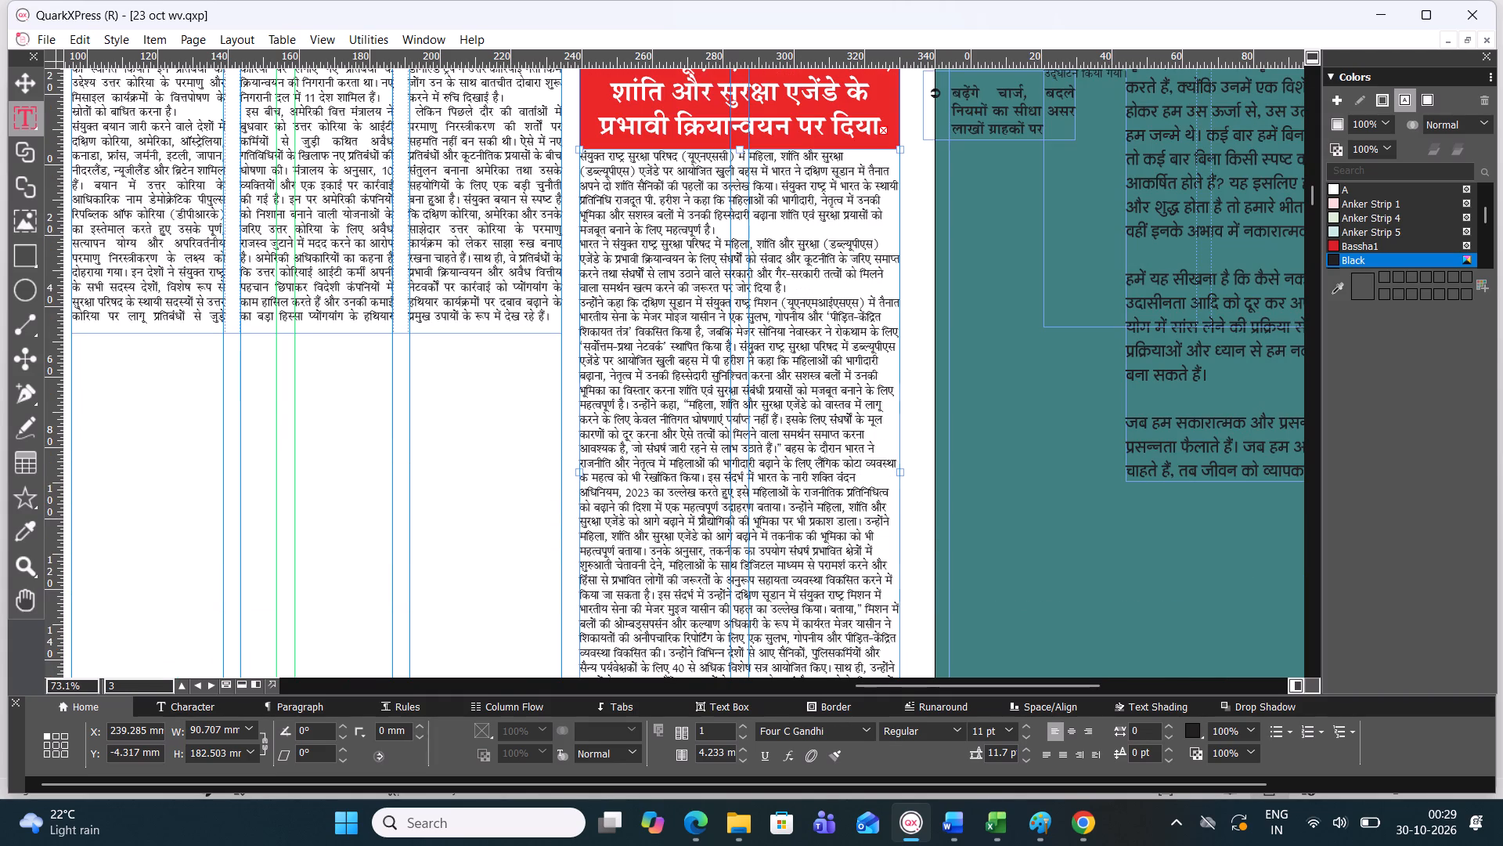
# Shorten the body text box to about 172.8 mm high so its bottom edge sits just above the page's bottom rule.
pyautogui.scroll(-2, 790, 398)
pyautogui.scroll(1, 751, 250)
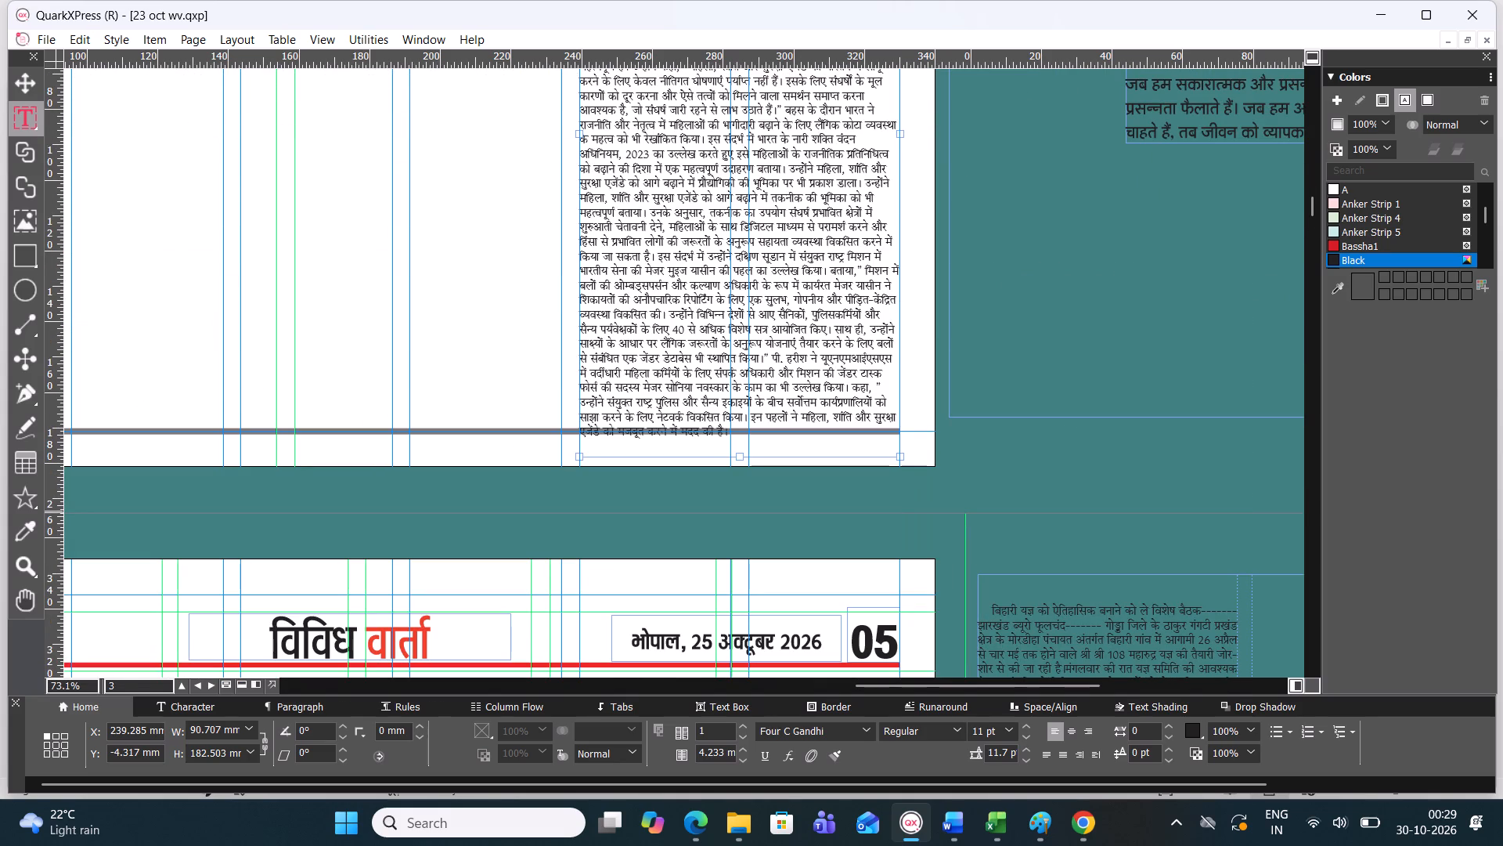
pyautogui.moveTo(742, 454); pyautogui.dragTo(736, 420)
# Reduce the red headline box to about 29.4 mm high by raising its bottom edge close under the last headline line.
pyautogui.scroll(1, 700, 359)
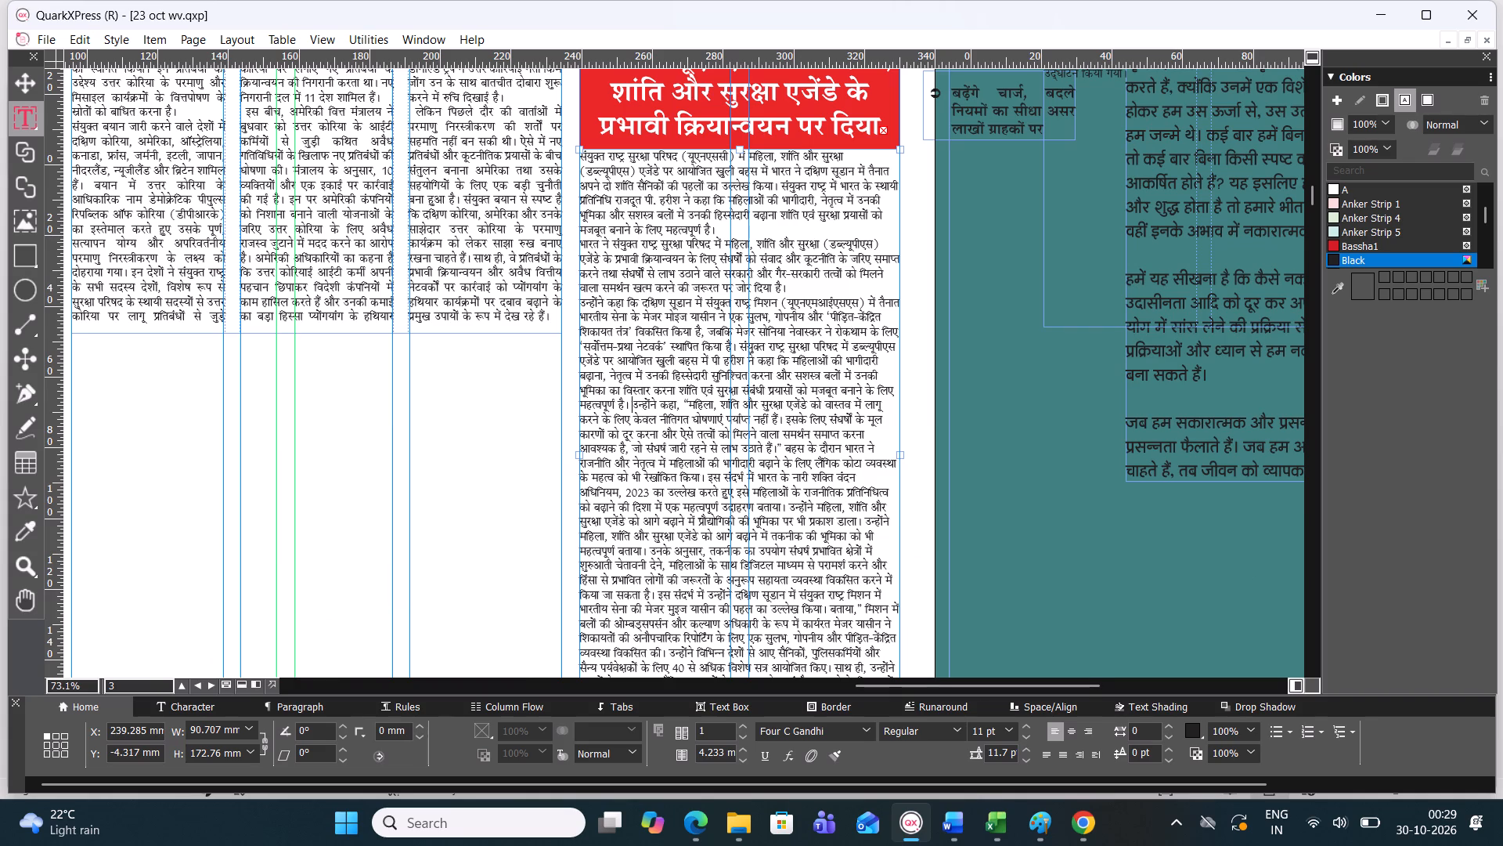
pyautogui.doubleClick(726, 118)
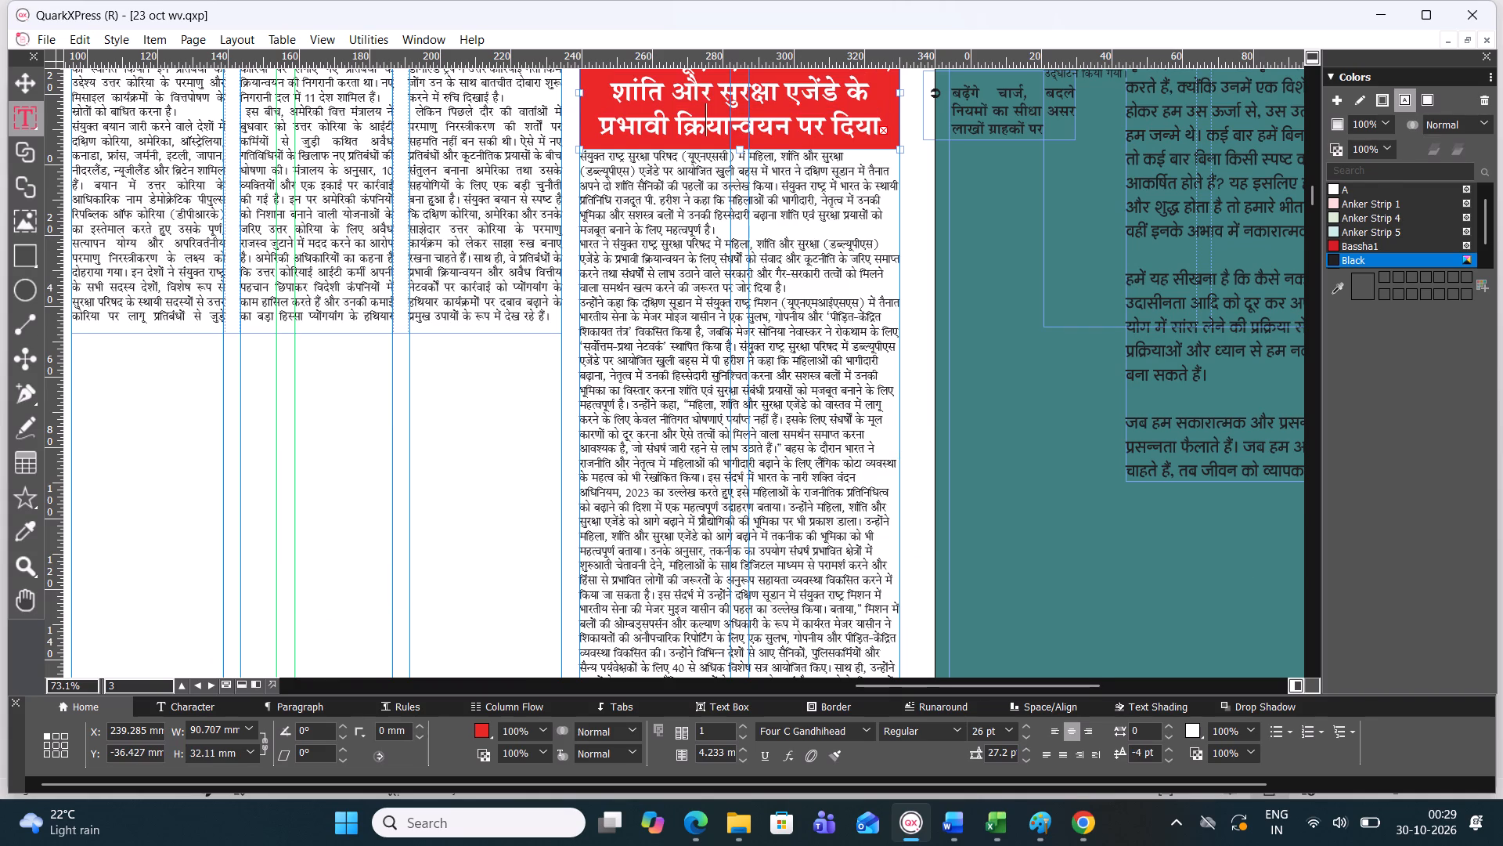
pyautogui.moveTo(737, 146); pyautogui.dragTo(737, 139)
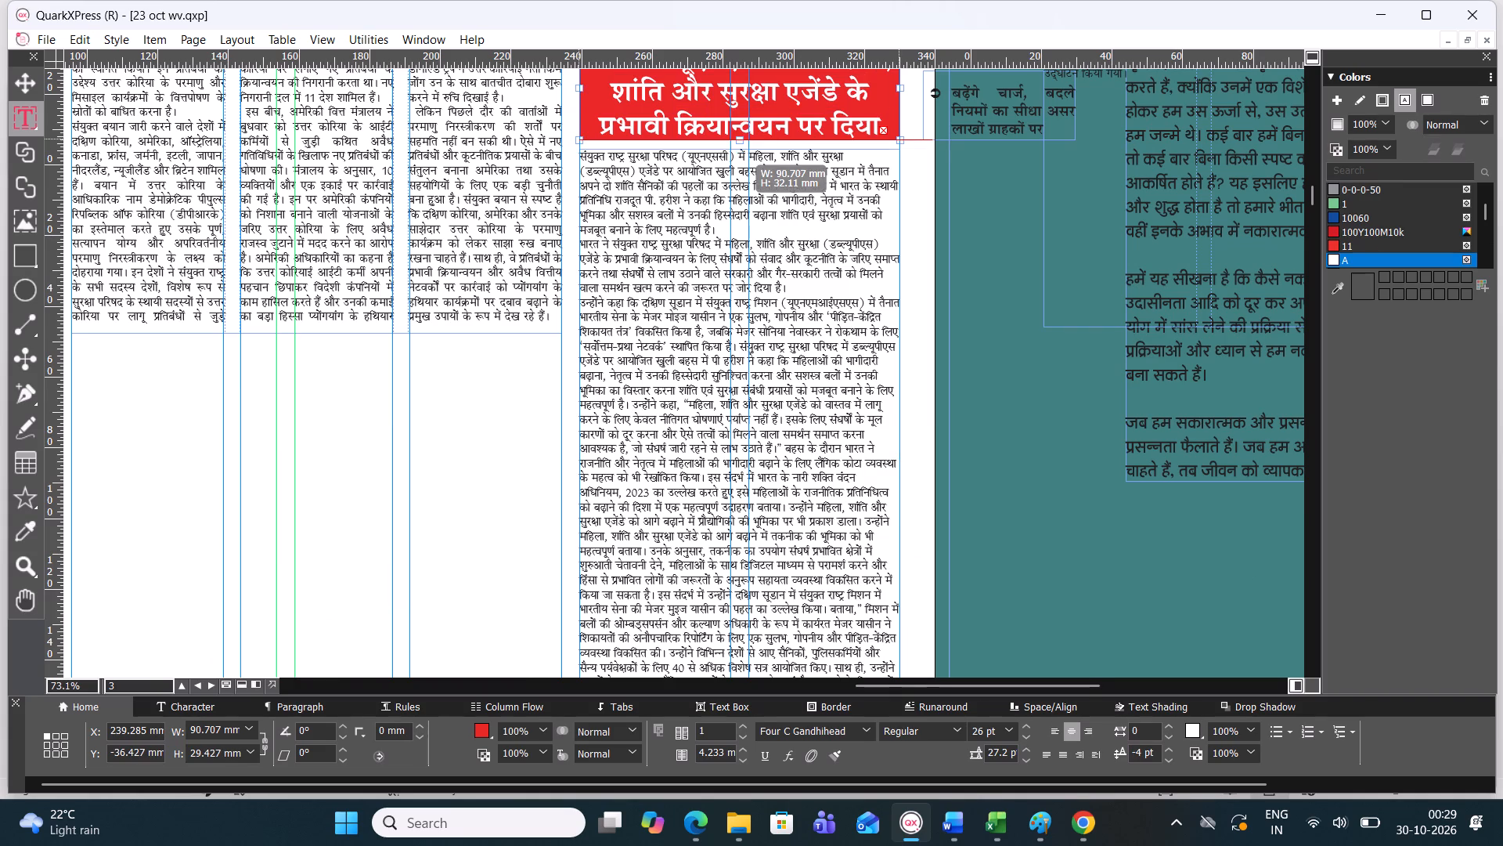
pyautogui.moveTo(737, 139); pyautogui.dragTo(737, 135)
# Raise the body text box's top edge to just under the red headline box, making it about 174 mm high.
pyautogui.click(726, 188)
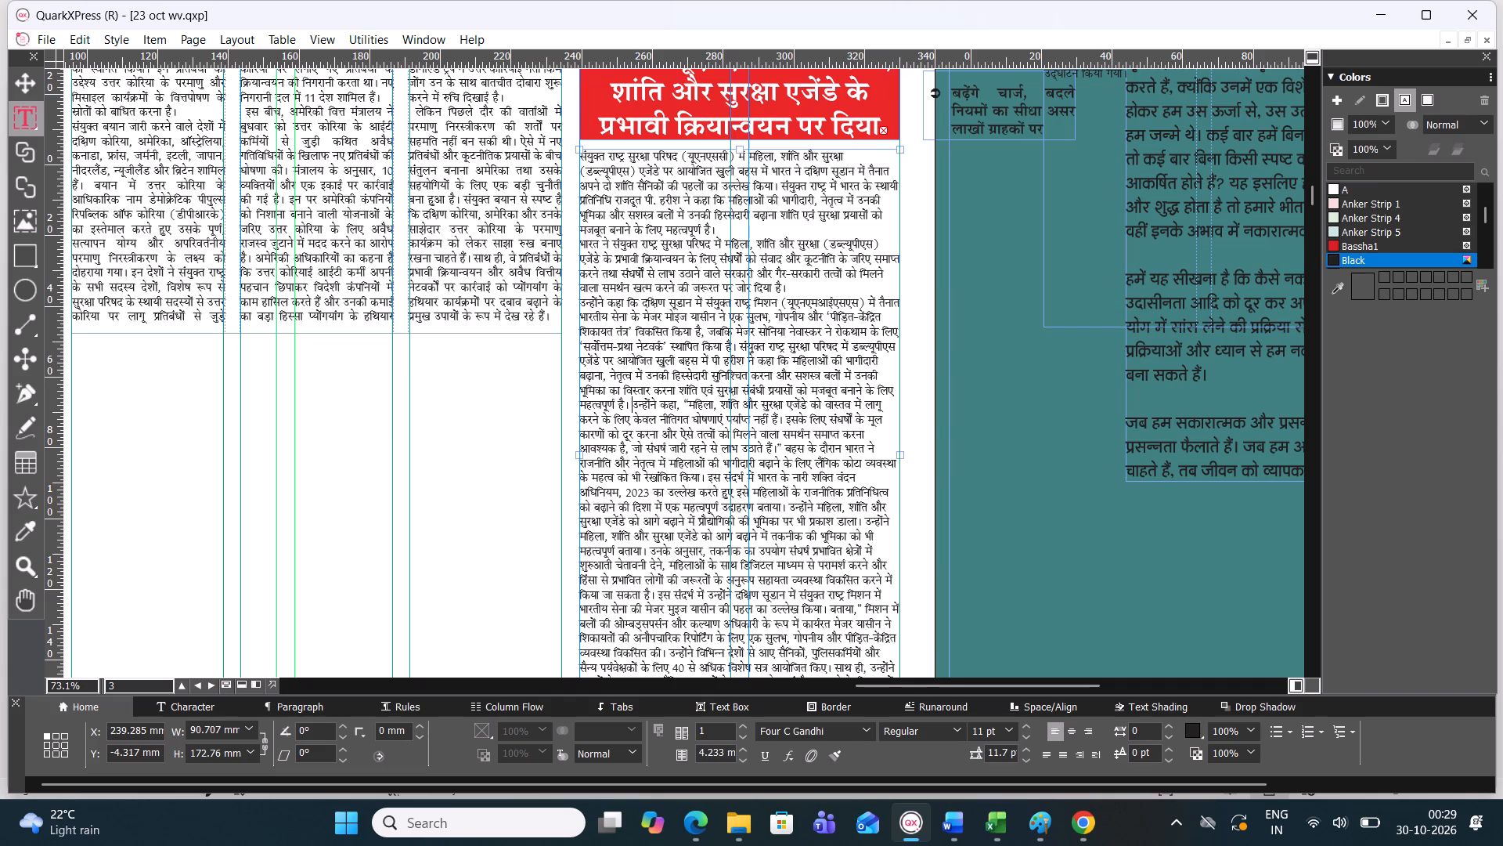
pyautogui.moveTo(740, 149); pyautogui.dragTo(741, 143)
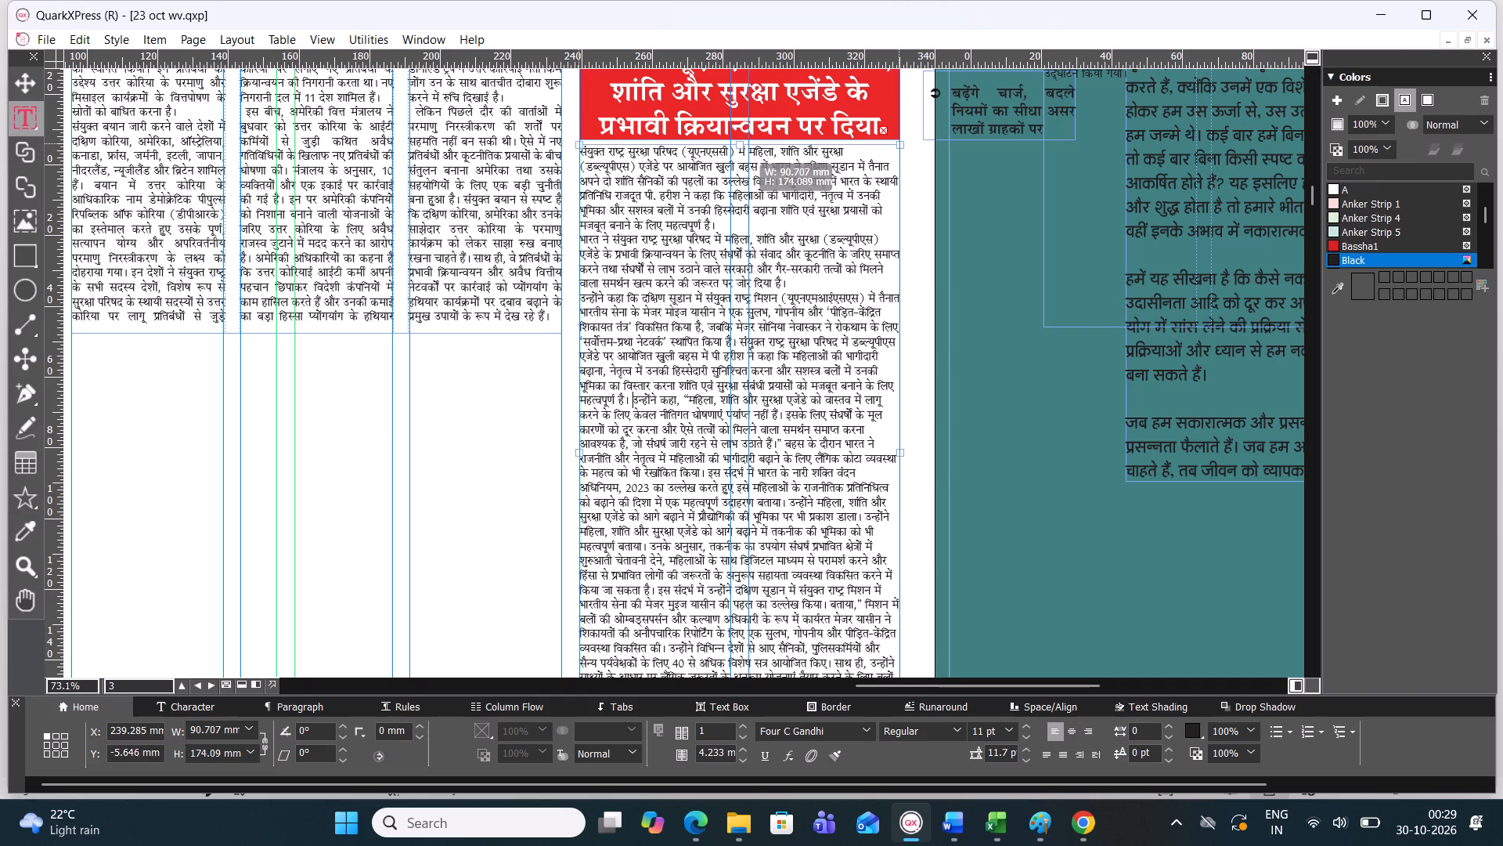
pyautogui.moveTo(741, 143); pyautogui.dragTo(741, 142)
# Shorten the three-column story box above the red headline to about 111 mm high by raising its bottom edge.
pyautogui.doubleClick(726, 106)
pyautogui.scroll(1, 726, 104)
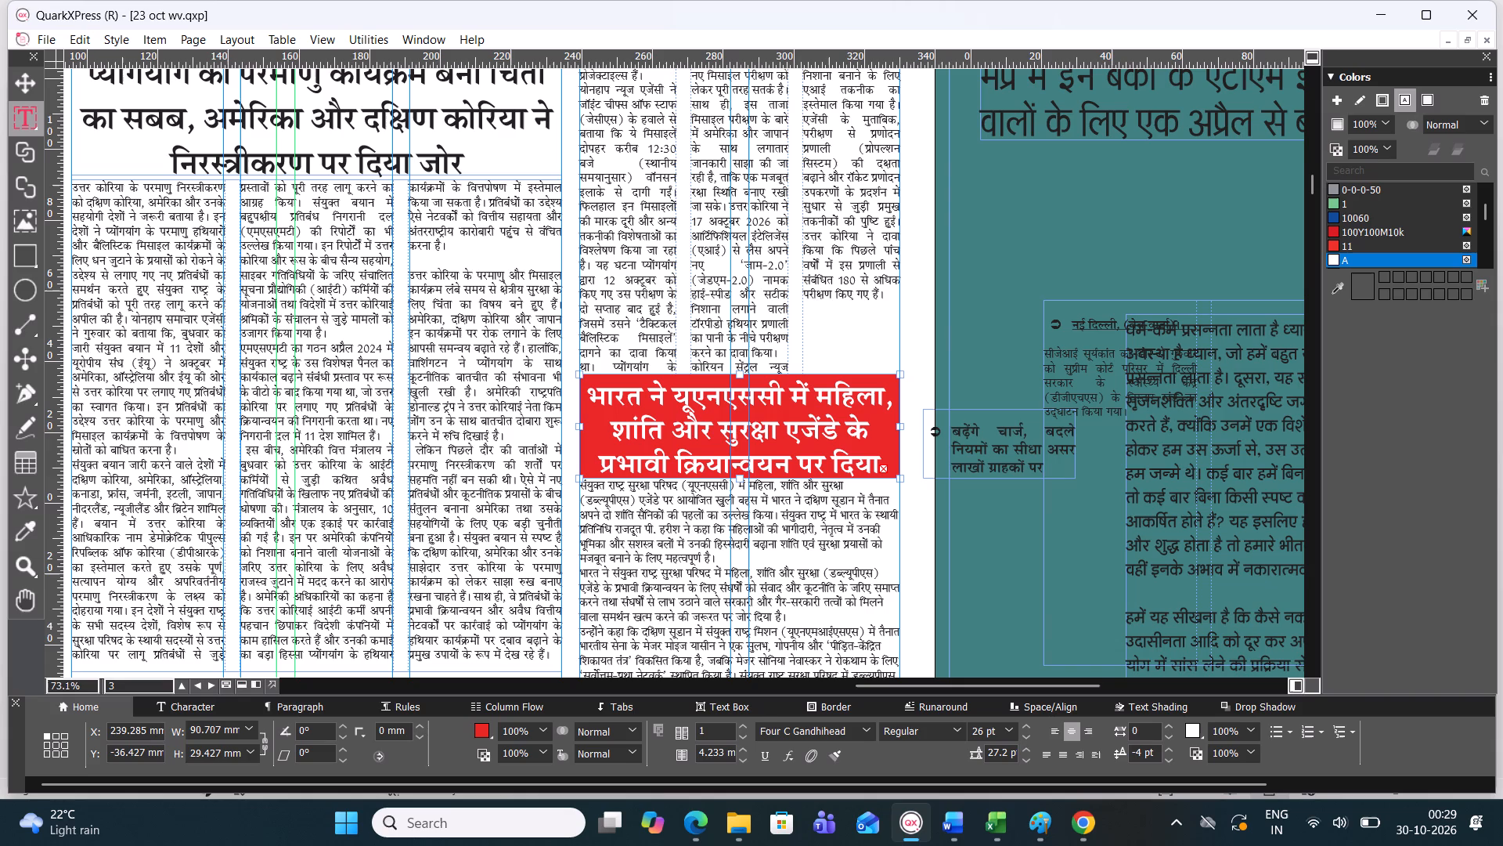
pyautogui.press('space')
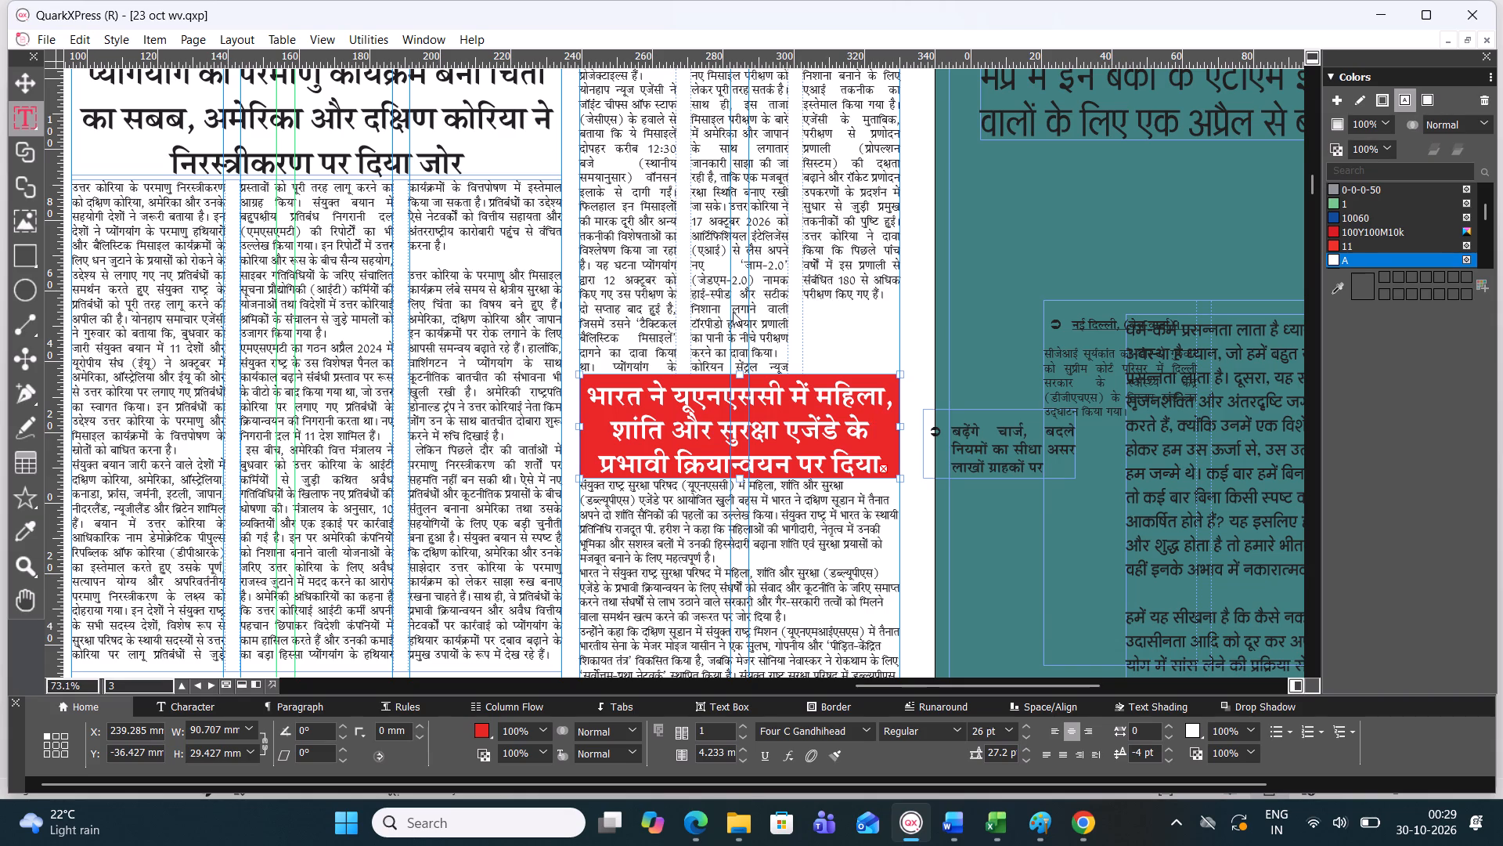
pyautogui.doubleClick(733, 312)
pyautogui.tripleClick(735, 312)
pyautogui.click(736, 311)
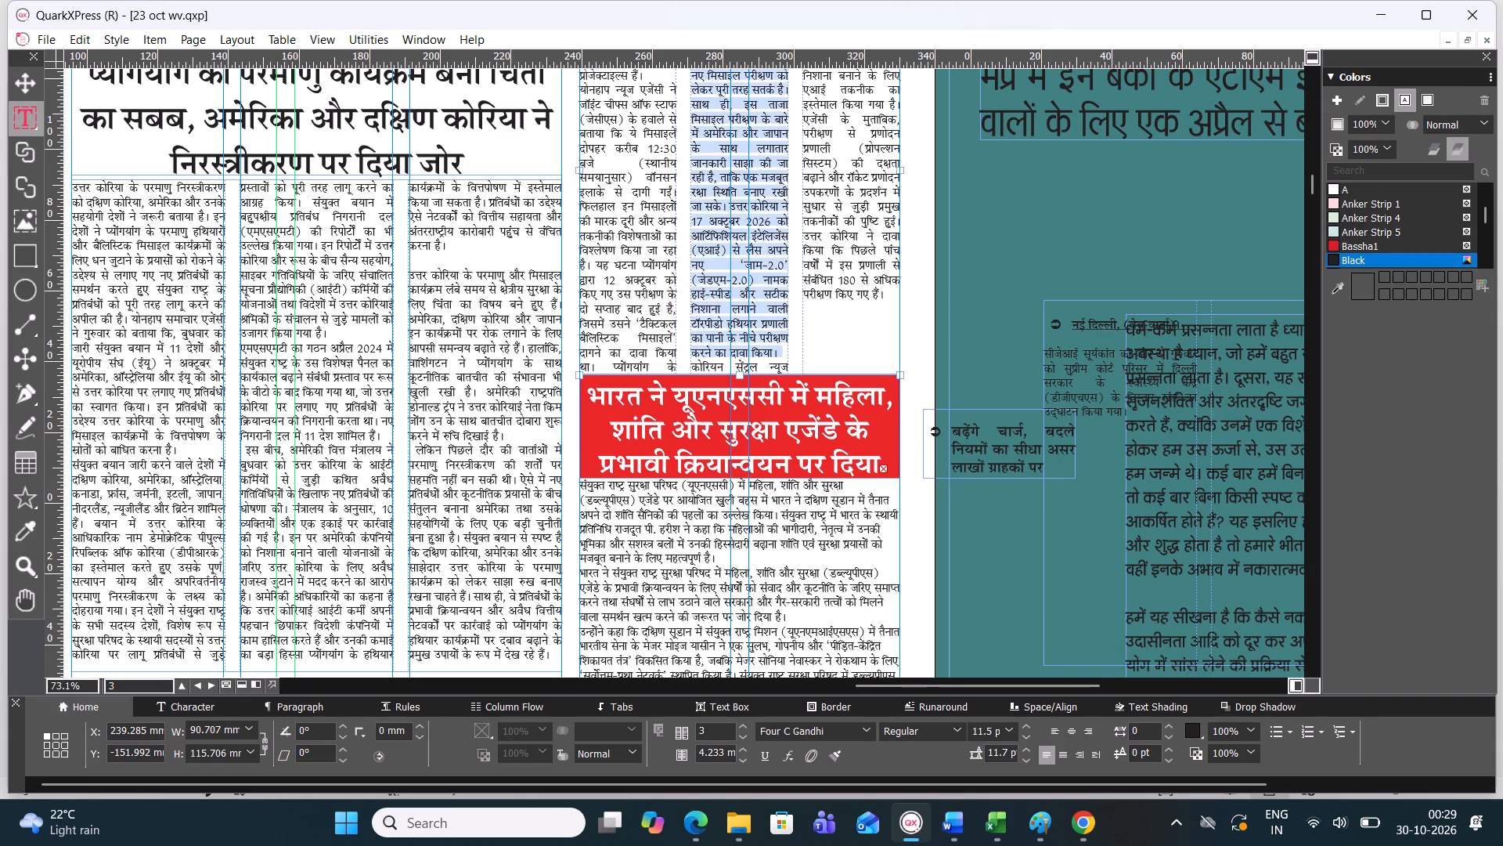
pyautogui.doubleClick(737, 311)
pyautogui.click(737, 311)
pyautogui.click(25, 89)
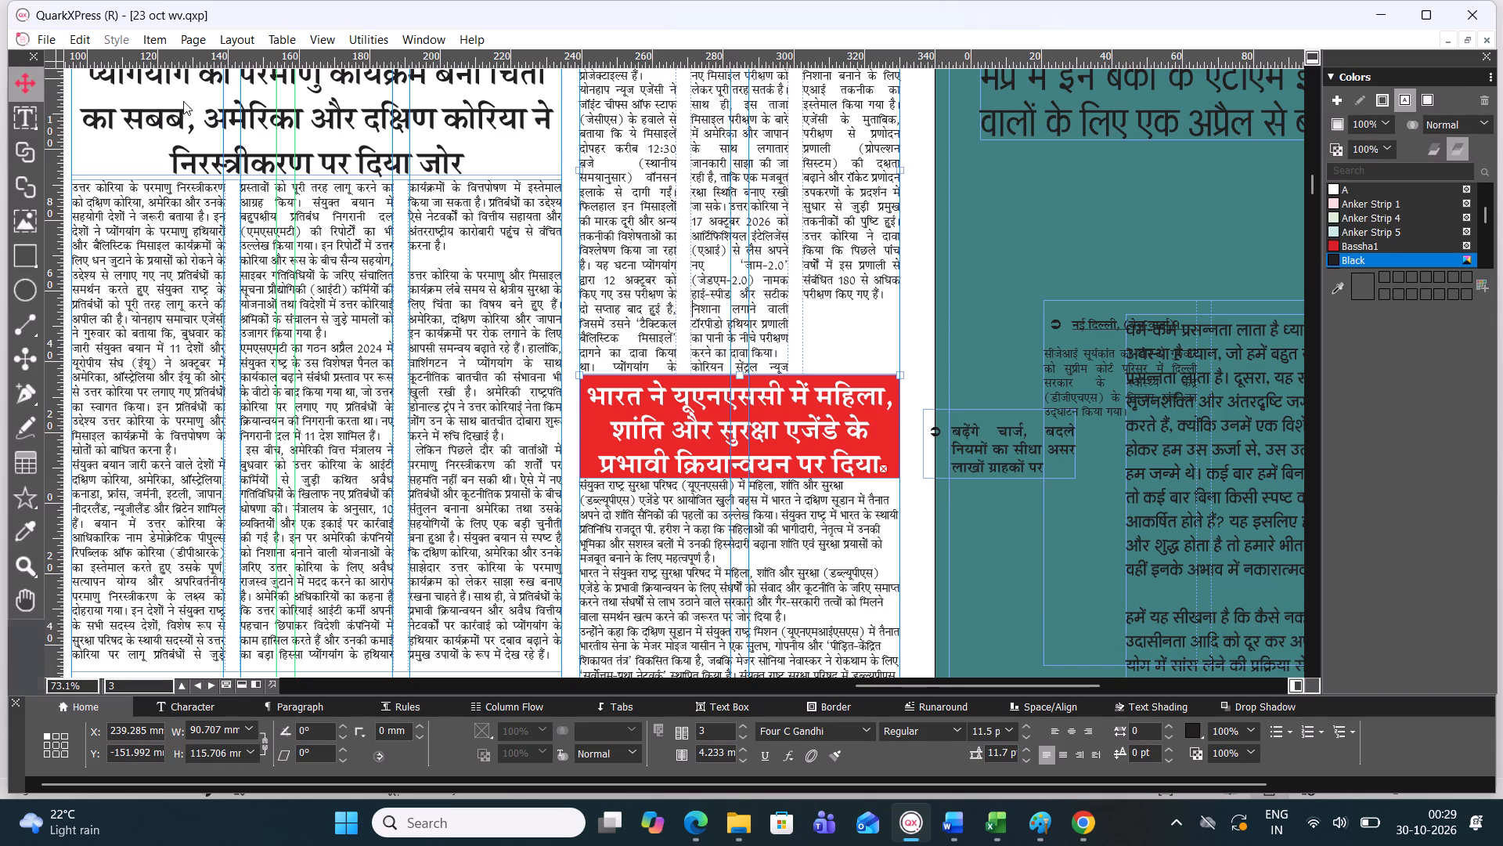
pyautogui.click(824, 262)
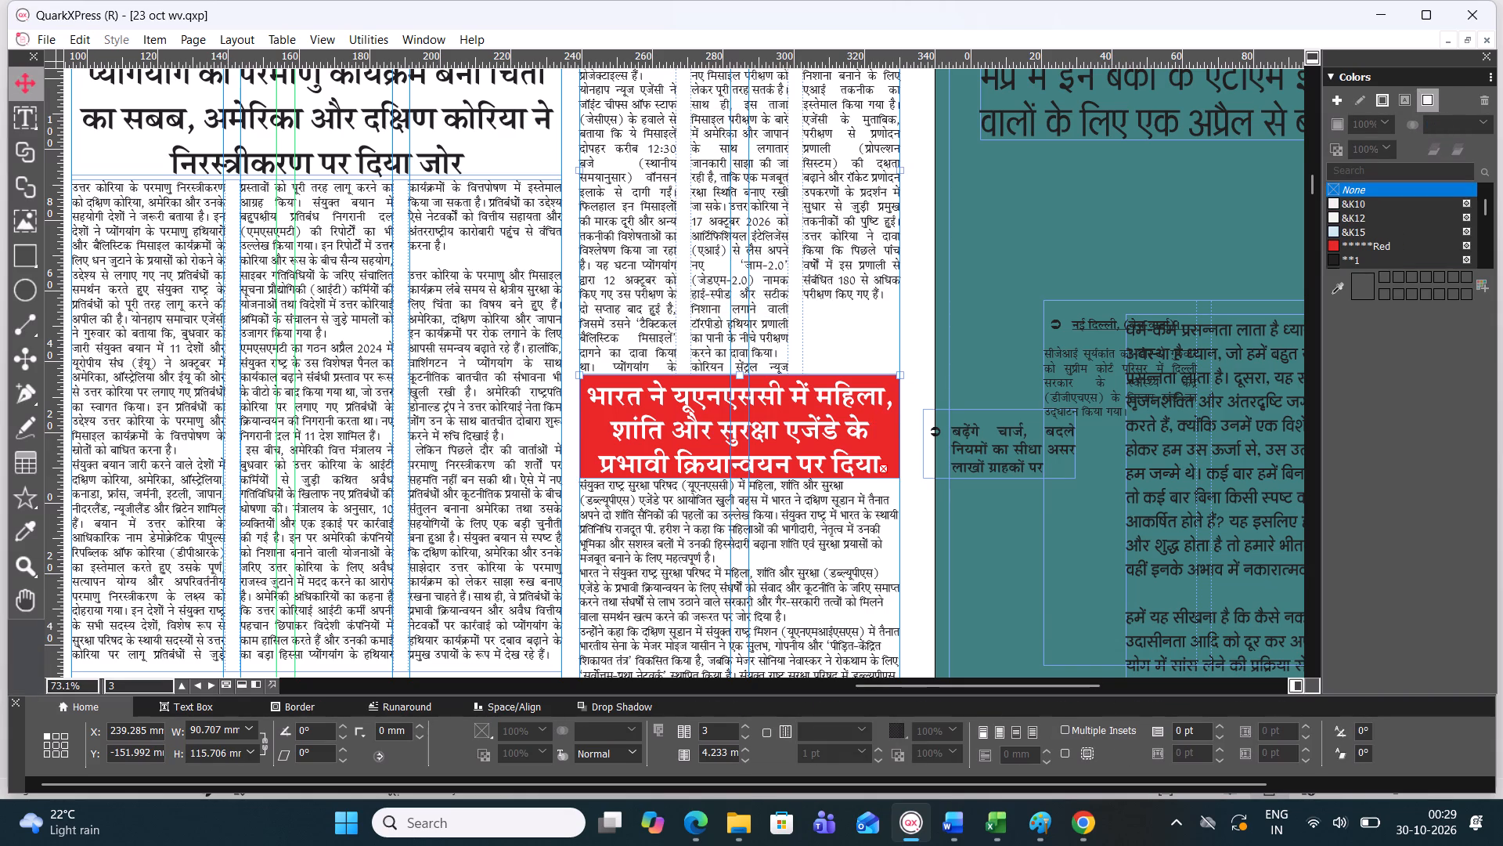
pyautogui.moveTo(739, 378); pyautogui.dragTo(739, 349)
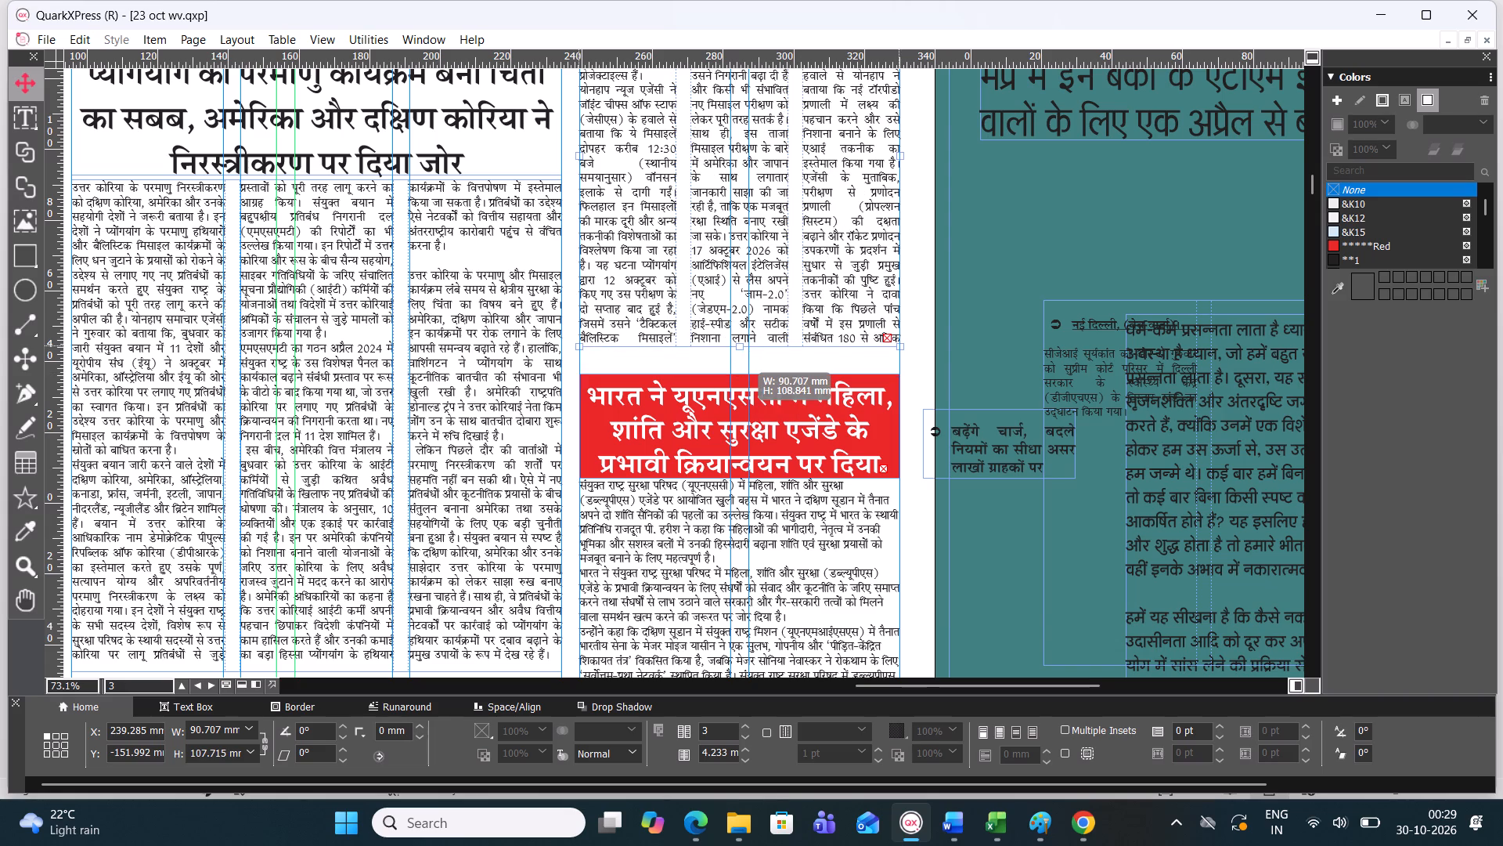
pyautogui.moveTo(739, 349); pyautogui.dragTo(739, 353)
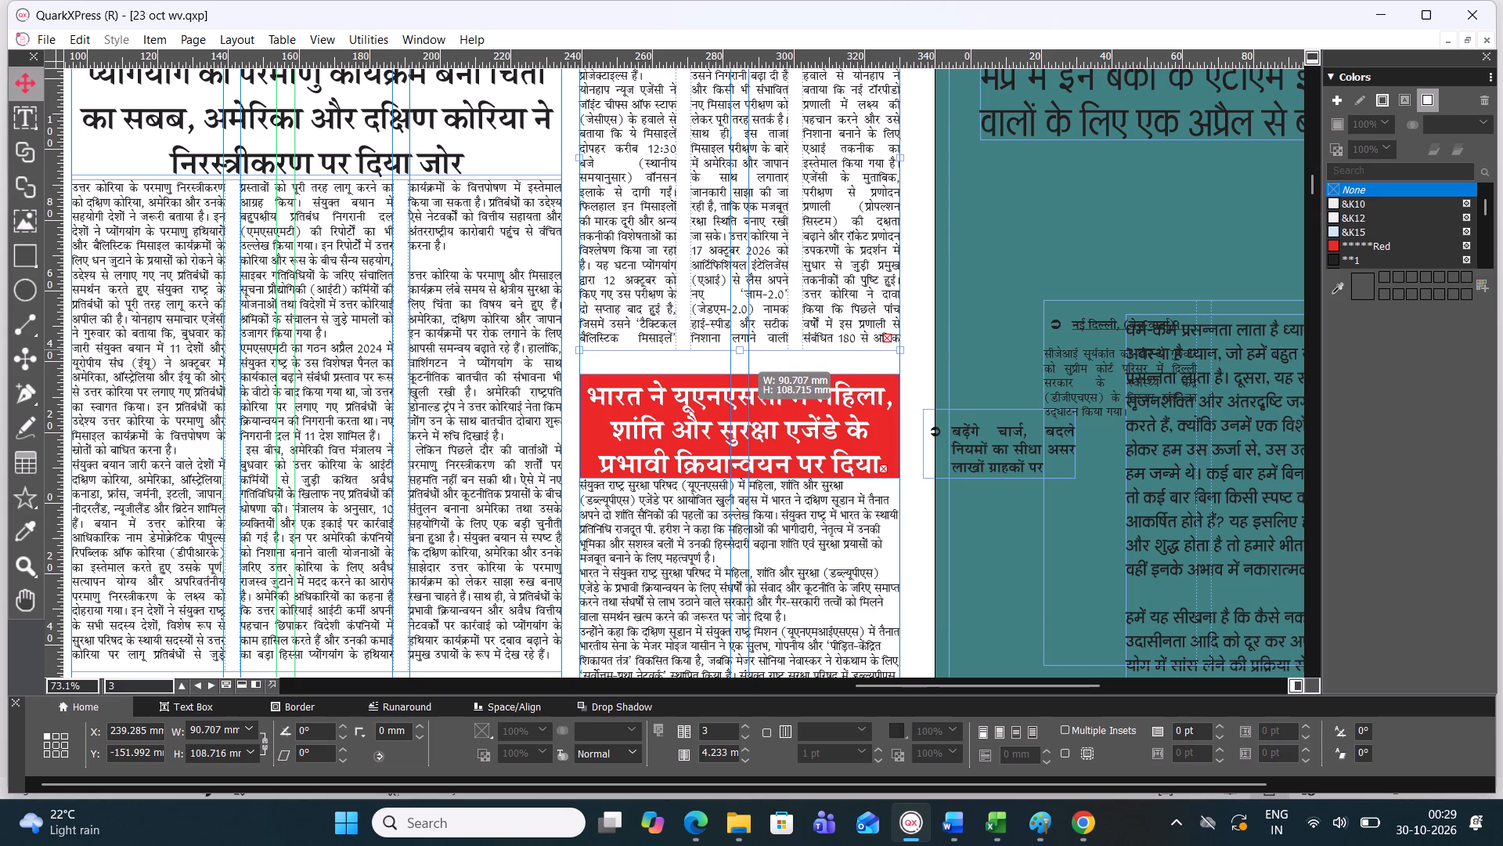
pyautogui.moveTo(739, 353); pyautogui.dragTo(740, 364)
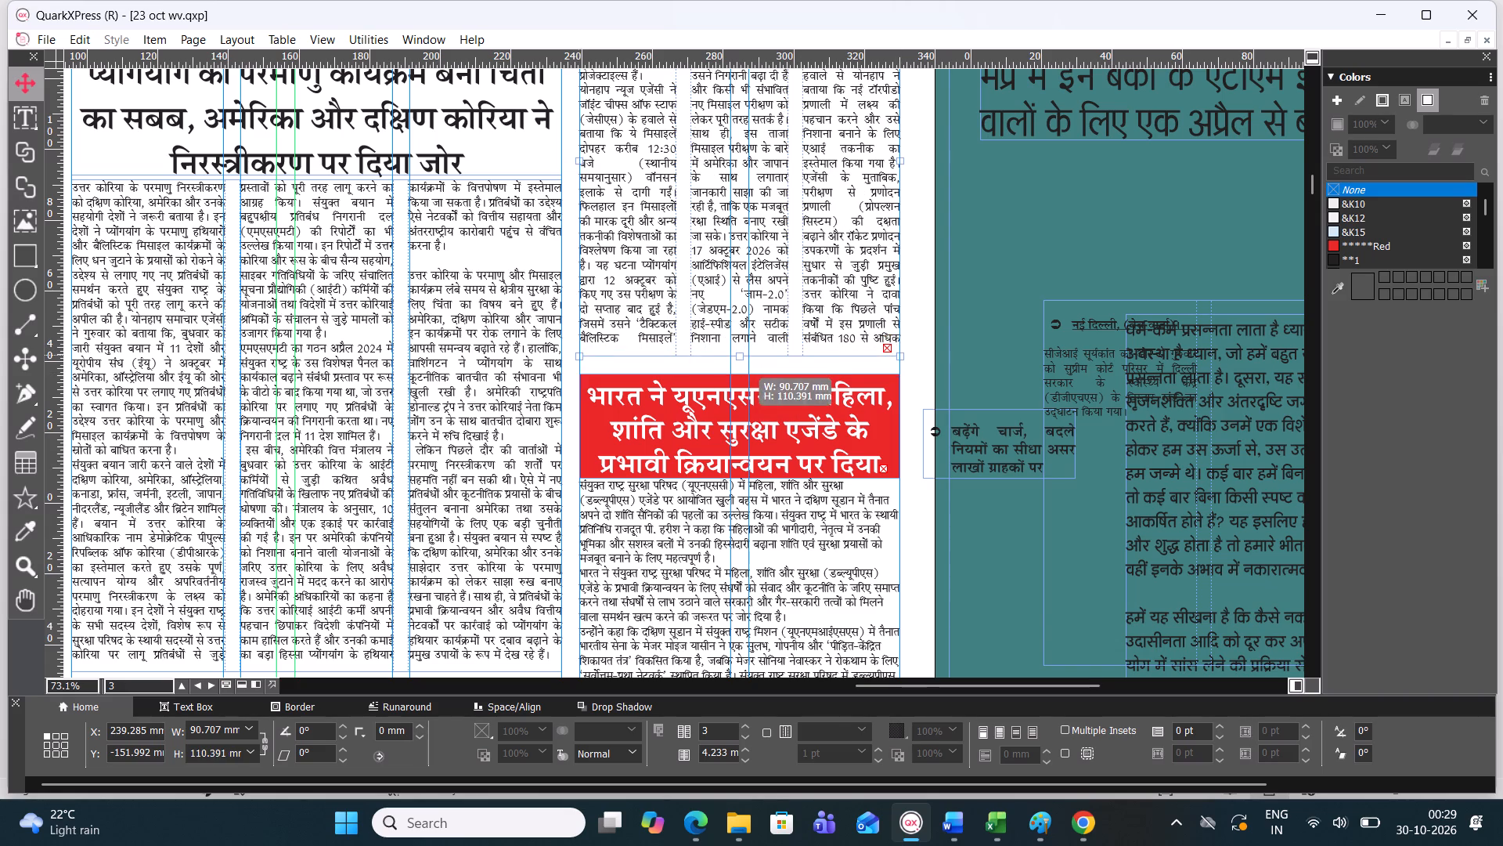
pyautogui.moveTo(740, 364); pyautogui.dragTo(741, 361)
# Move the red headline box up close under the shortened three-column story, to a Y position of about -40 mm.
pyautogui.click(755, 433)
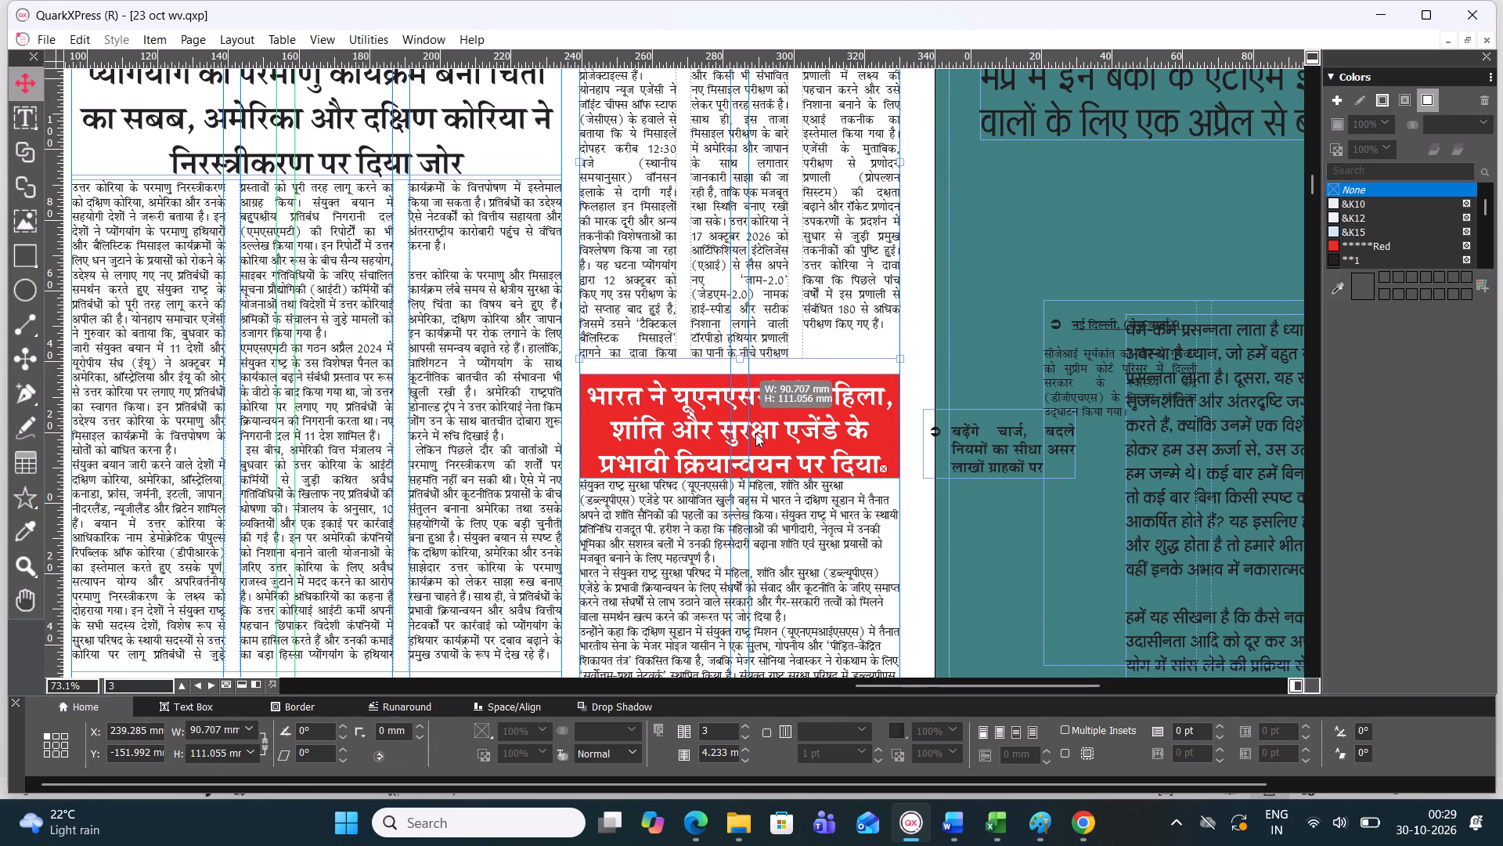
pyautogui.press('Up')
pyautogui.press('Up')
pyautogui.press('Up')
pyautogui.press('Up')
pyautogui.press('Up')
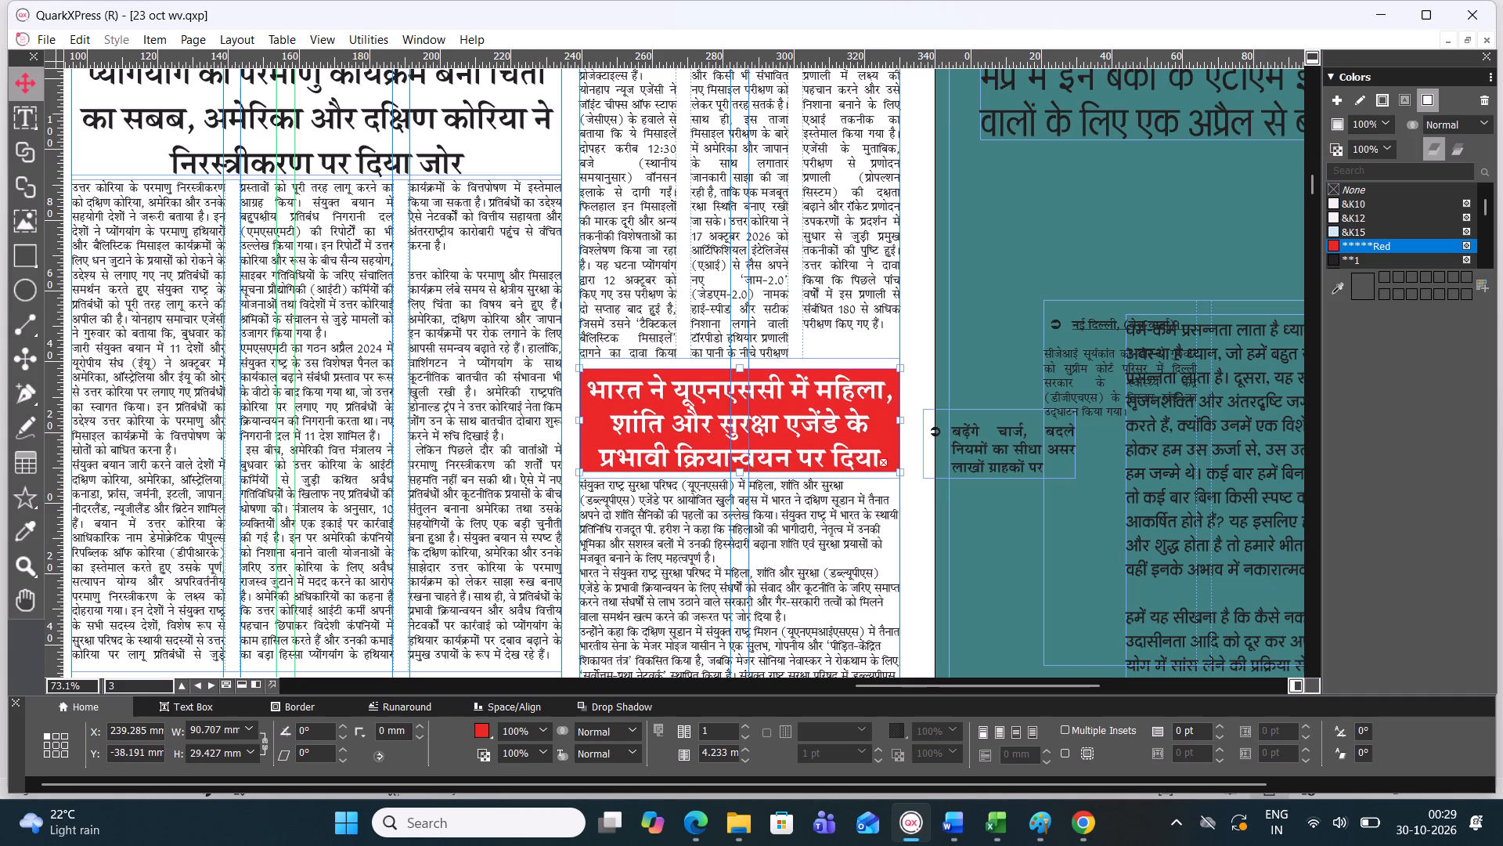
pyautogui.press('Up')
pyautogui.press('Up')
pyautogui.press('Up')
pyautogui.press('Up')
pyautogui.press('Up')
pyautogui.press('Up')
pyautogui.press('Up')
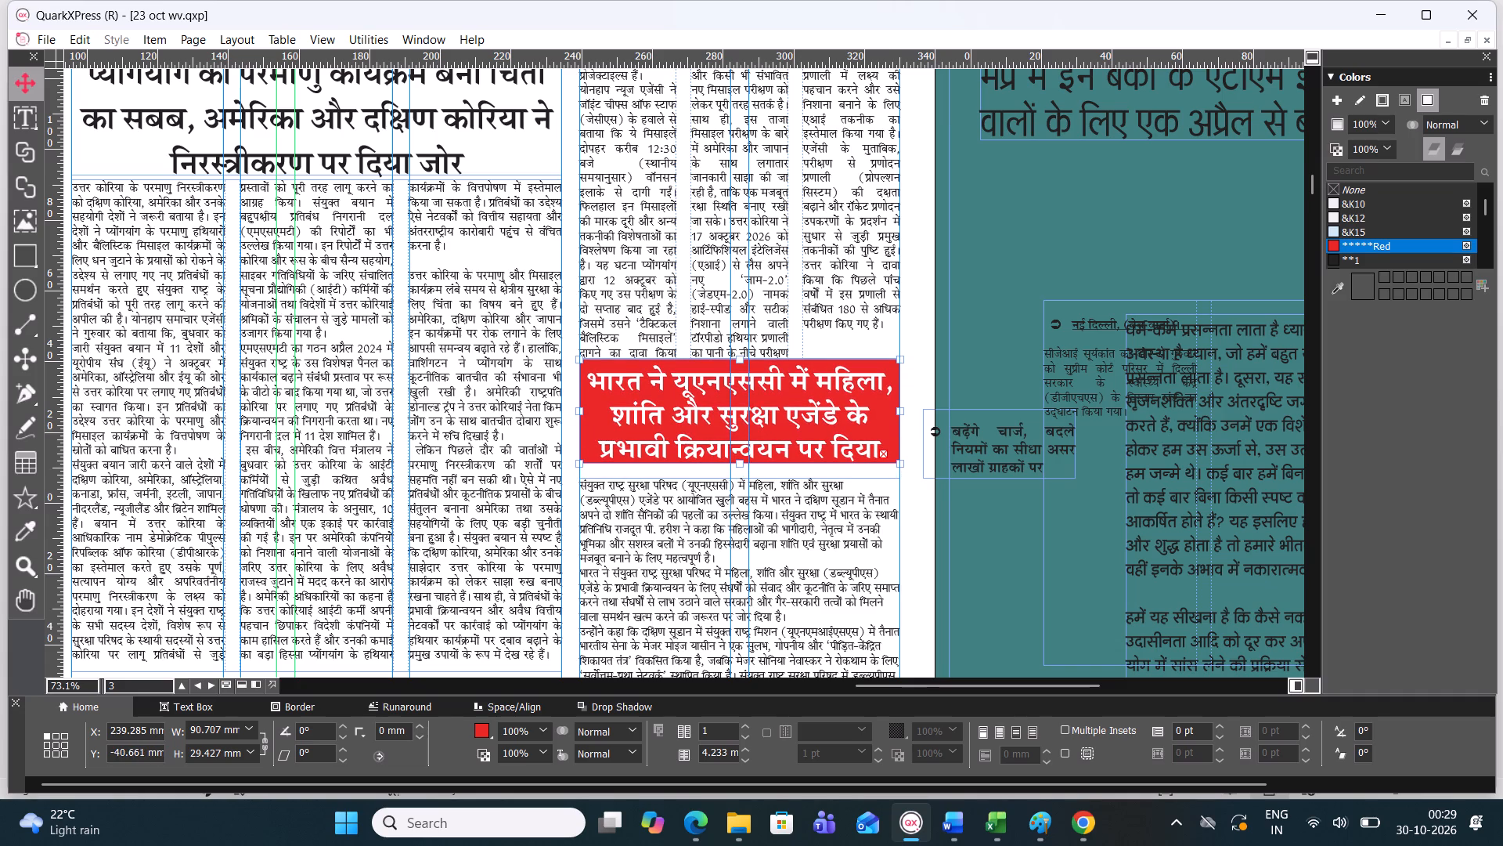
pyautogui.press('Down')
pyautogui.press('Down')
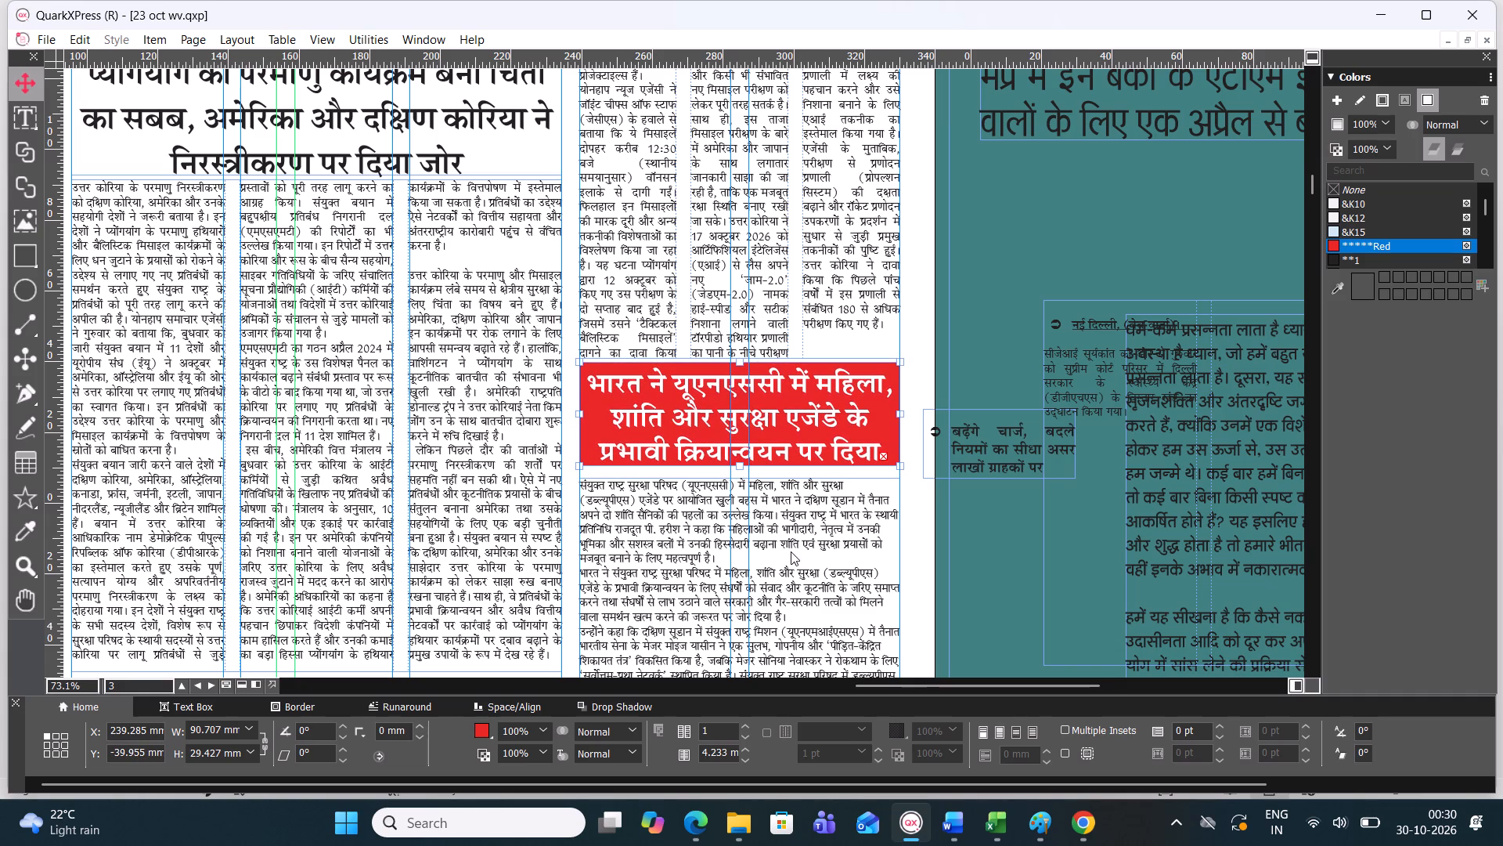
# Move the India UNSC body text box up close under the red headline, to a Y position of about -9.5 mm.
pyautogui.click(791, 551)
pyautogui.press('Up')
pyautogui.press('Up')
pyautogui.press('Up')
pyautogui.press('Up')
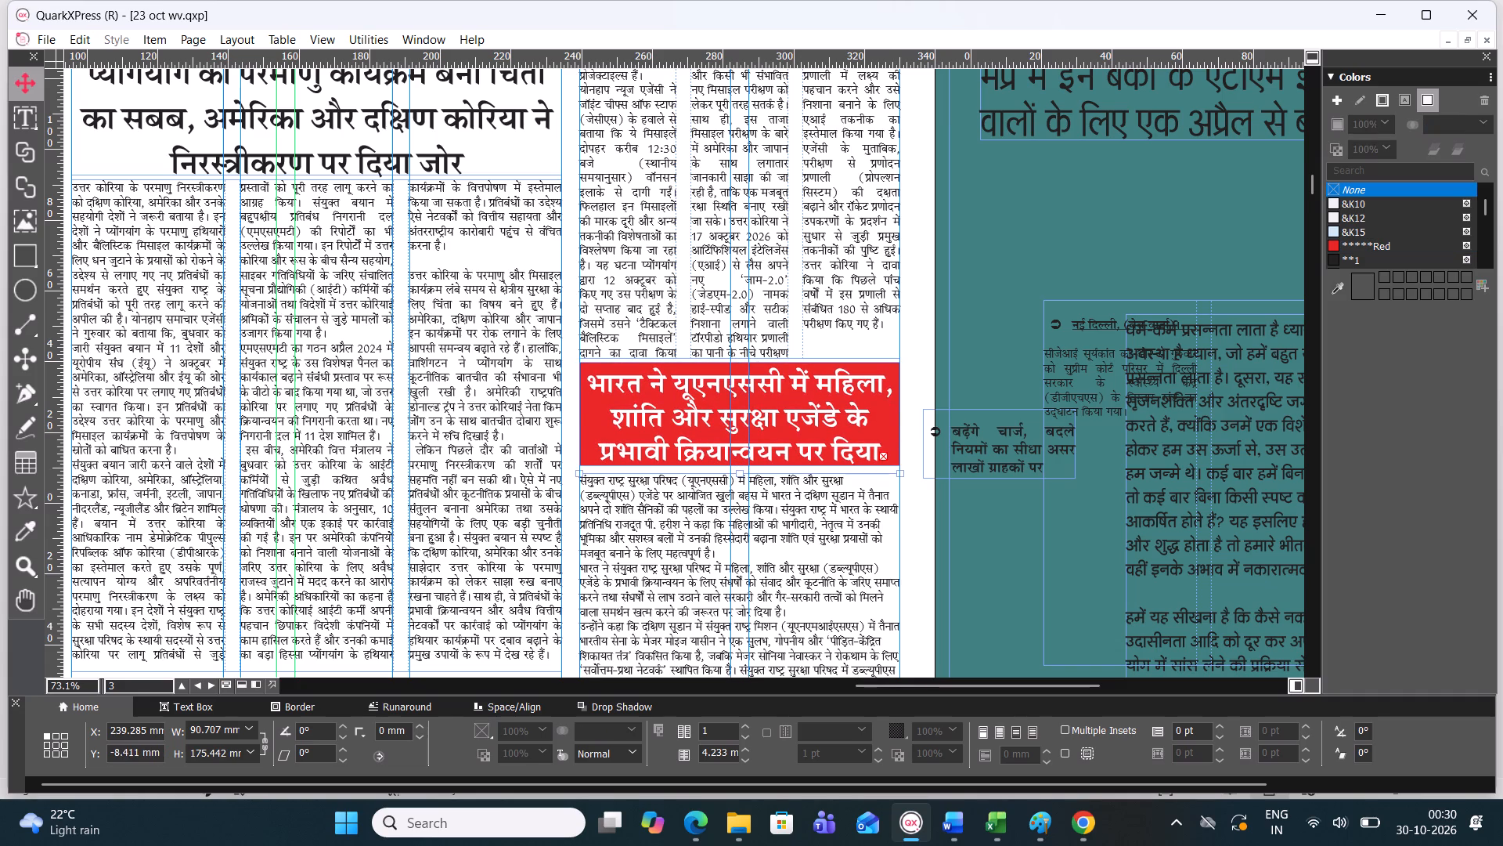
pyautogui.press('Up')
pyautogui.press('Up')
pyautogui.press('Up')
# Lower the body text box's bottom edge towards the page's bottom rule, making the box about 177 mm high.
pyautogui.scroll(-2, 730, 483)
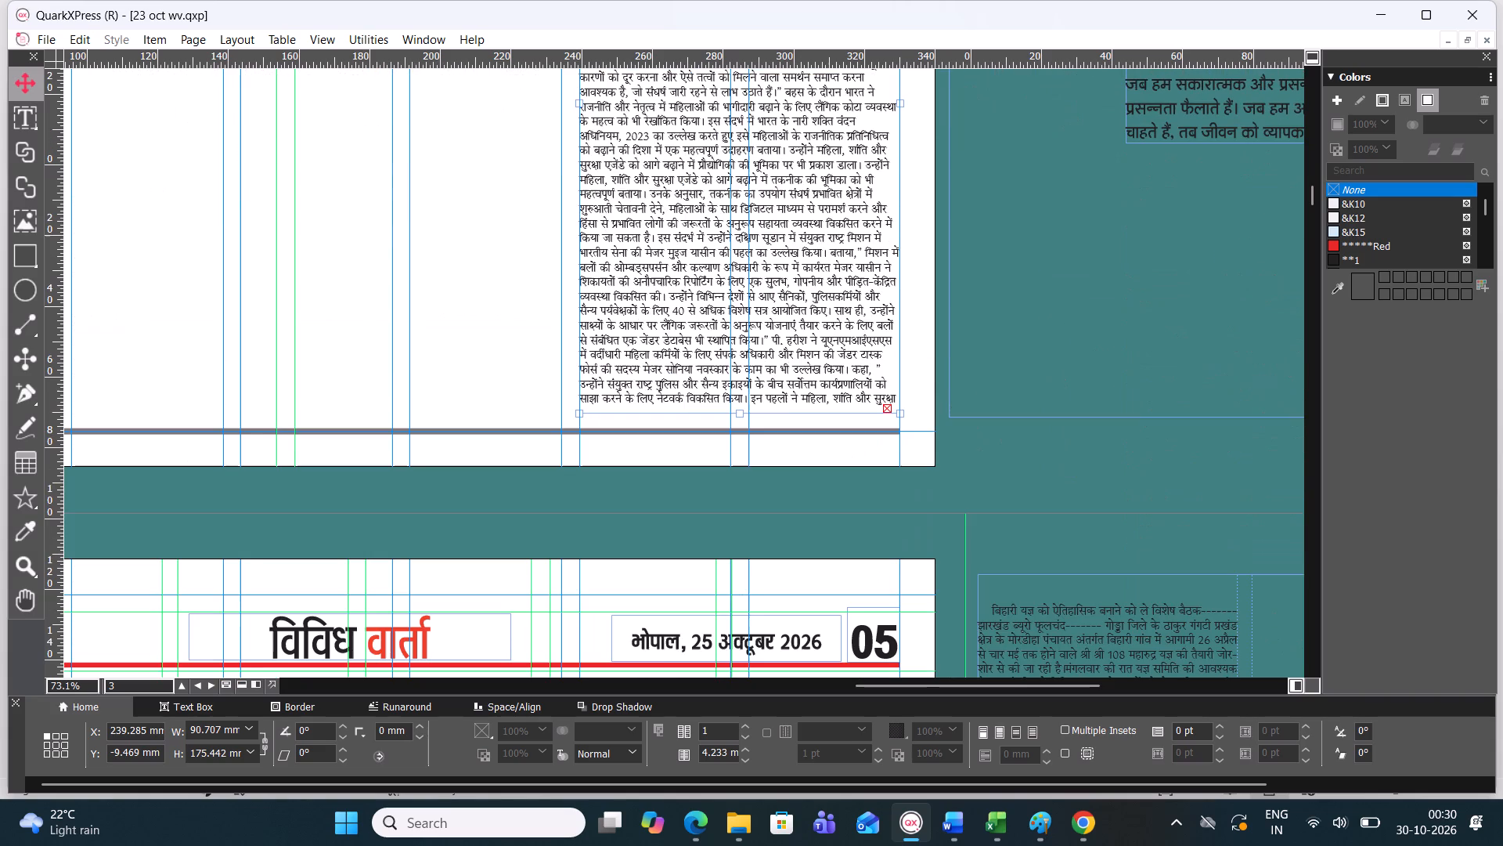
pyautogui.click(742, 416)
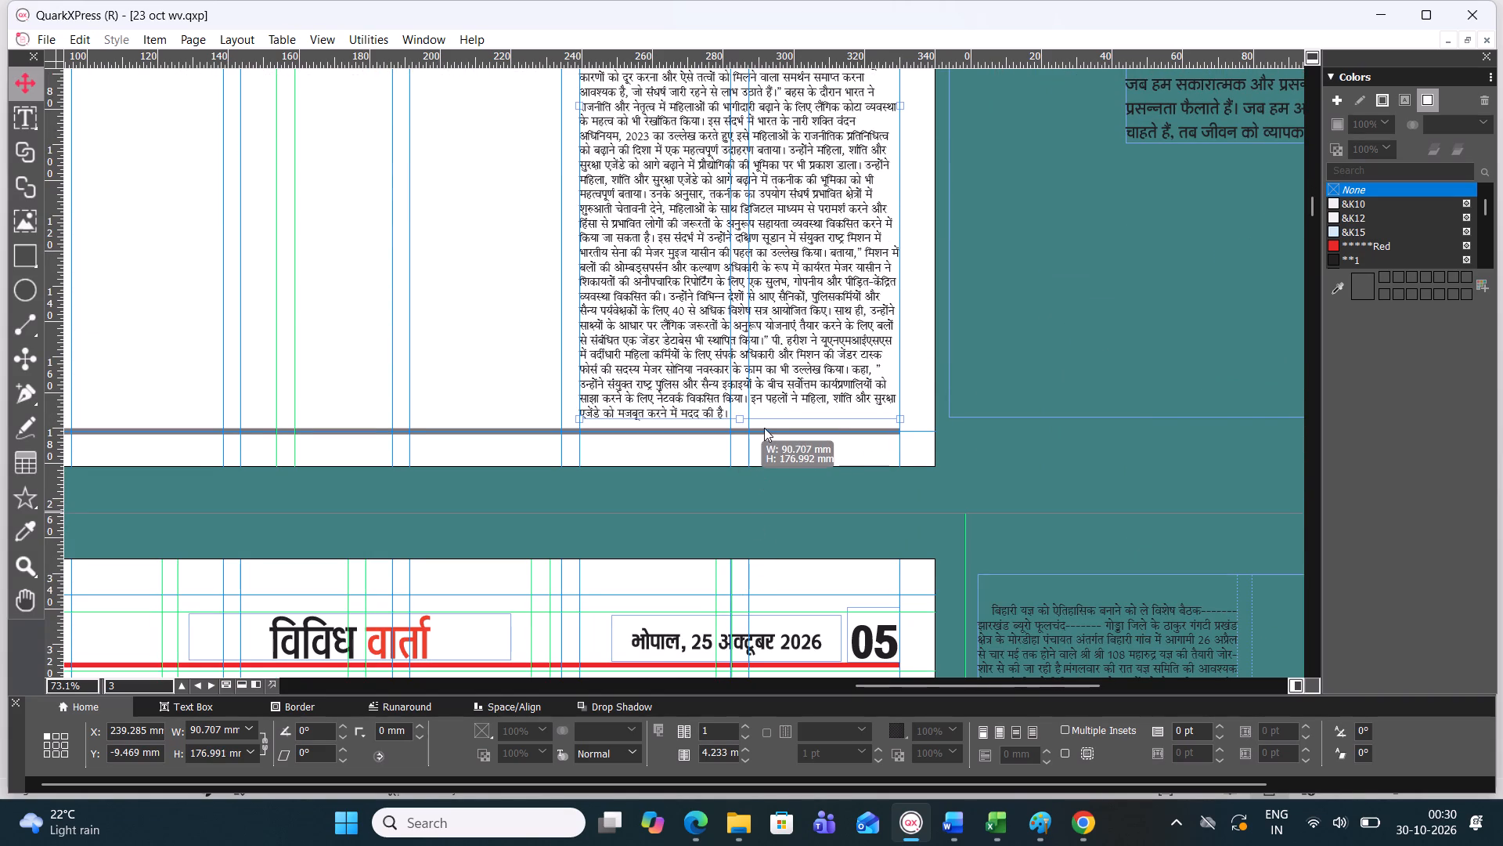
# Justify all the text of the India UNSC story, with the last line of each paragraph aligned left.
pyautogui.tripleClick(747, 362)
pyautogui.tripleClick(747, 362)
pyautogui.click(747, 362)
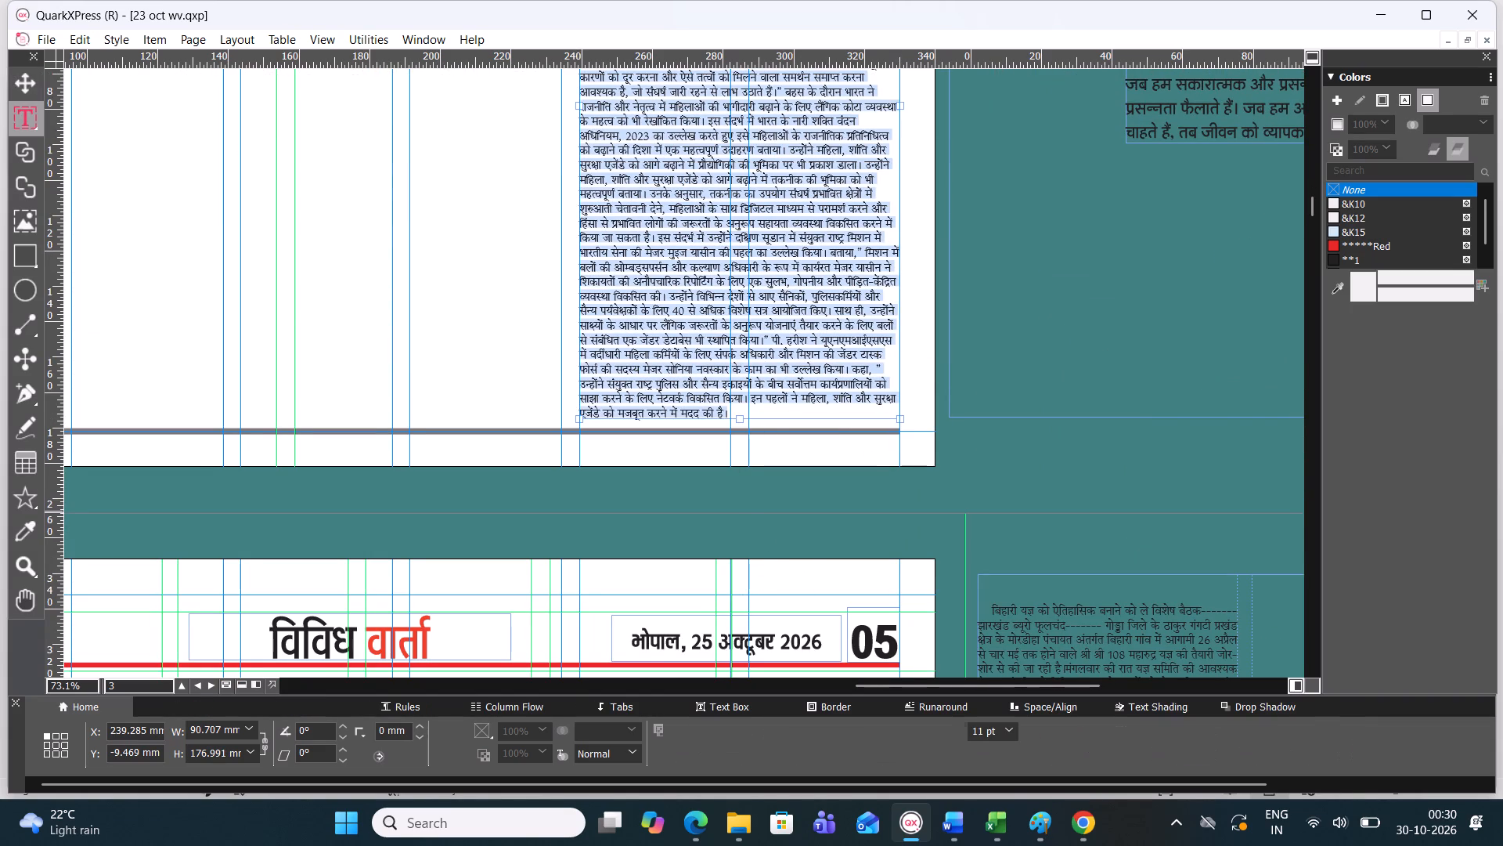
pyautogui.click(1044, 754)
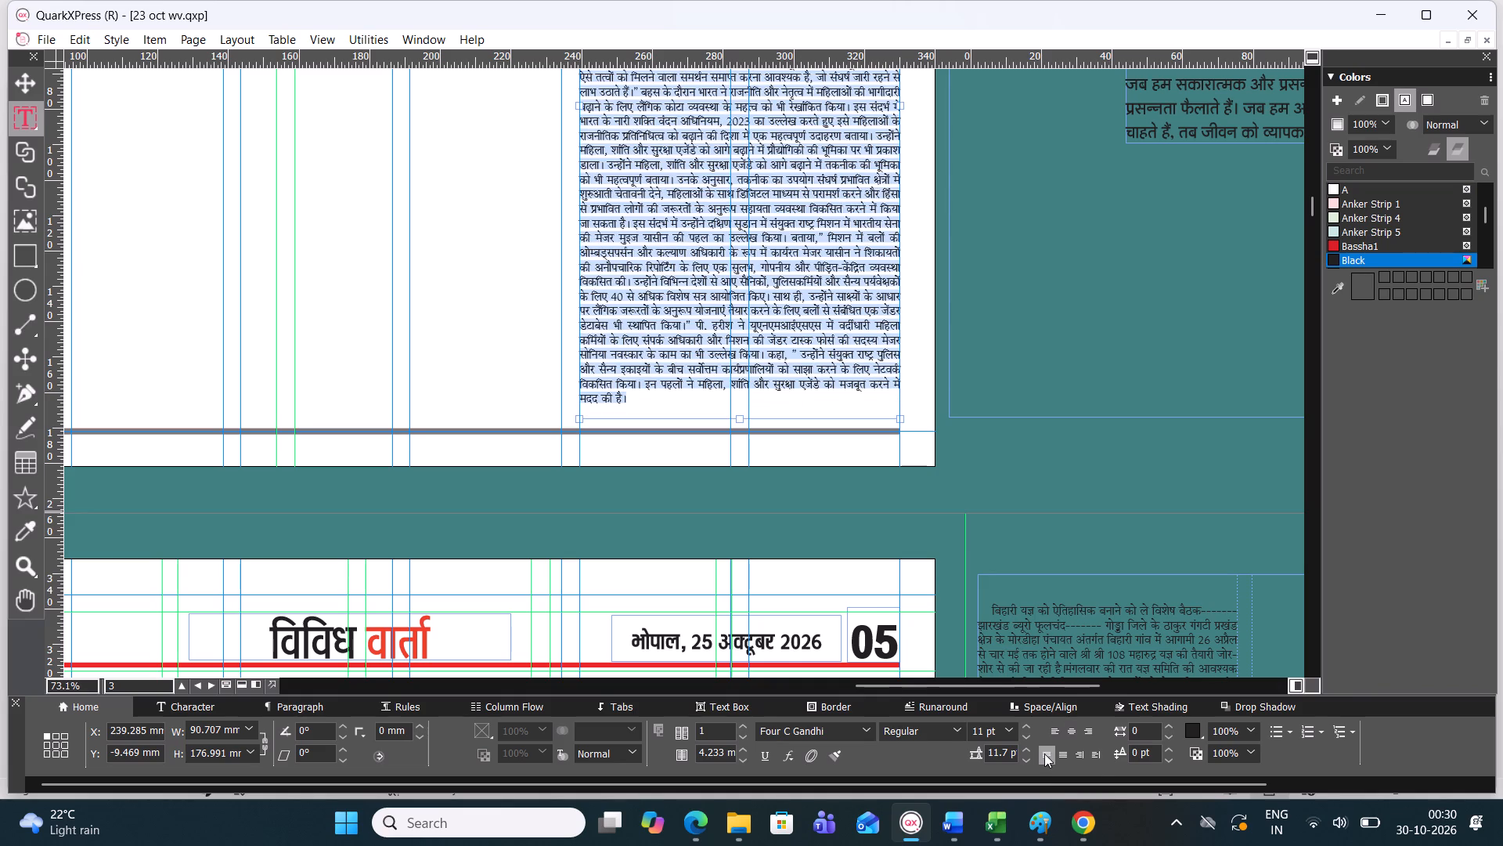
pyautogui.click(767, 577)
# Look over the newspaper's spreads, including pages 2 and 3, to check the layout of the pages.
pyautogui.scroll(1, 744, 486)
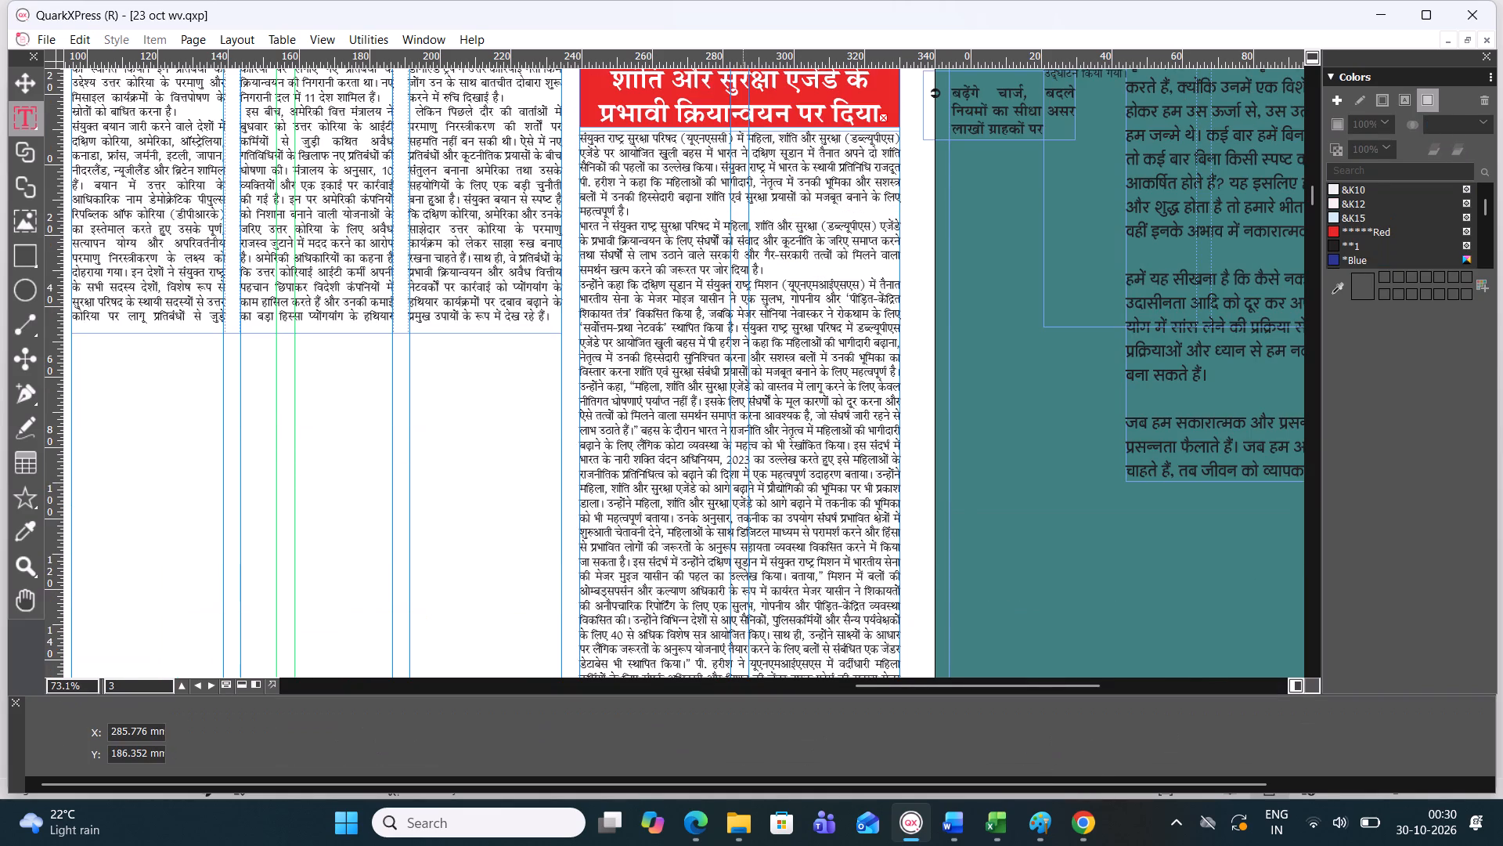
pyautogui.click(408, 412)
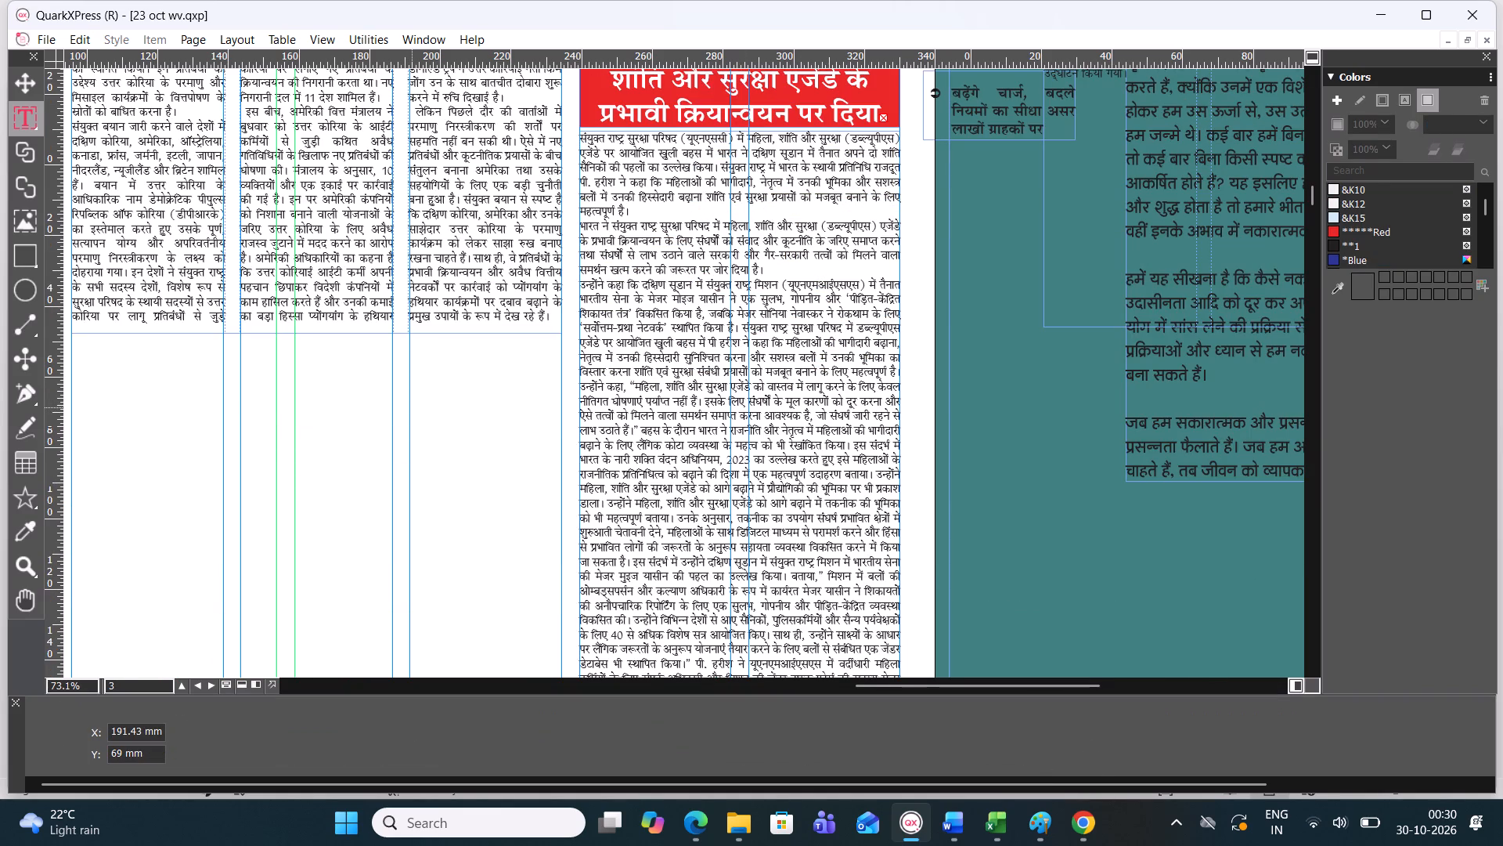
pyautogui.keyDown('ctrl'); pyautogui.scroll(-2, 413, 407); pyautogui.keyUp('ctrl')
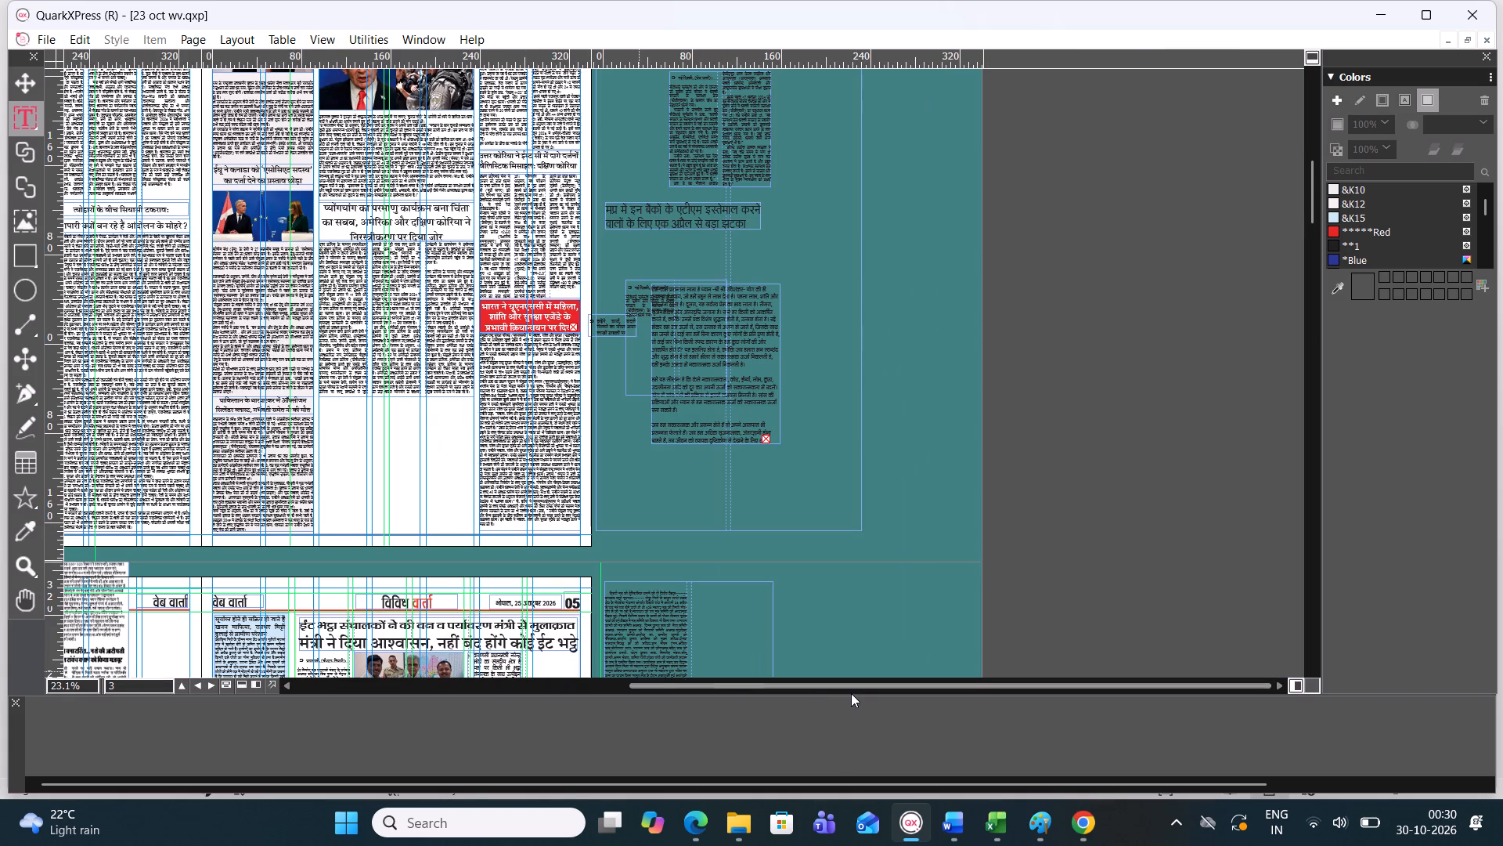
pyautogui.moveTo(850, 689); pyautogui.dragTo(709, 680)
pyautogui.keyDown('ctrl'); pyautogui.scroll(-1, 784, 559); pyautogui.keyUp('ctrl')
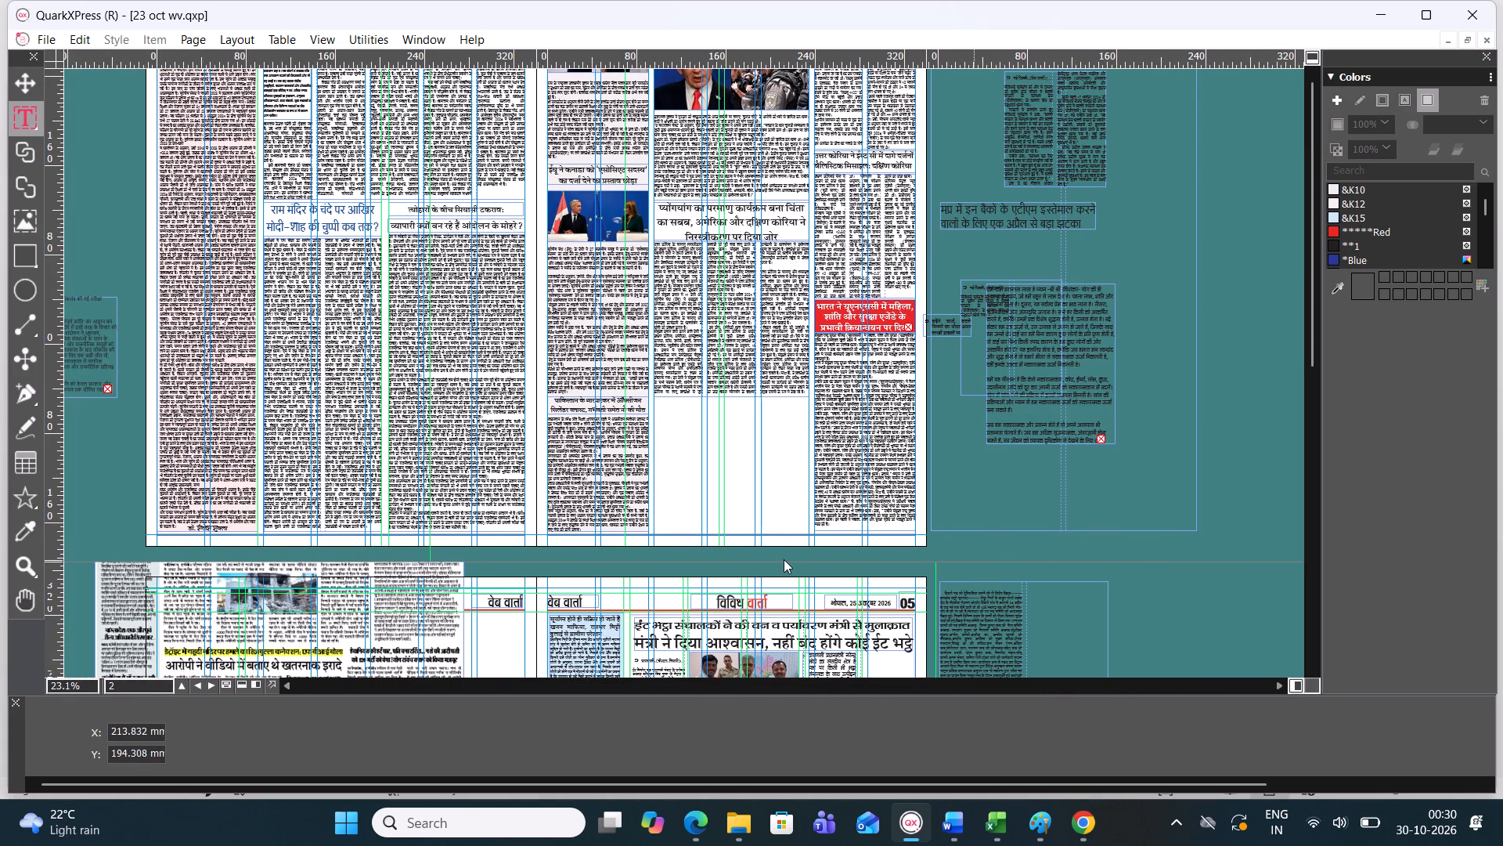
pyautogui.keyDown('ctrl'); pyautogui.scroll(1, 784, 559); pyautogui.keyUp('ctrl')
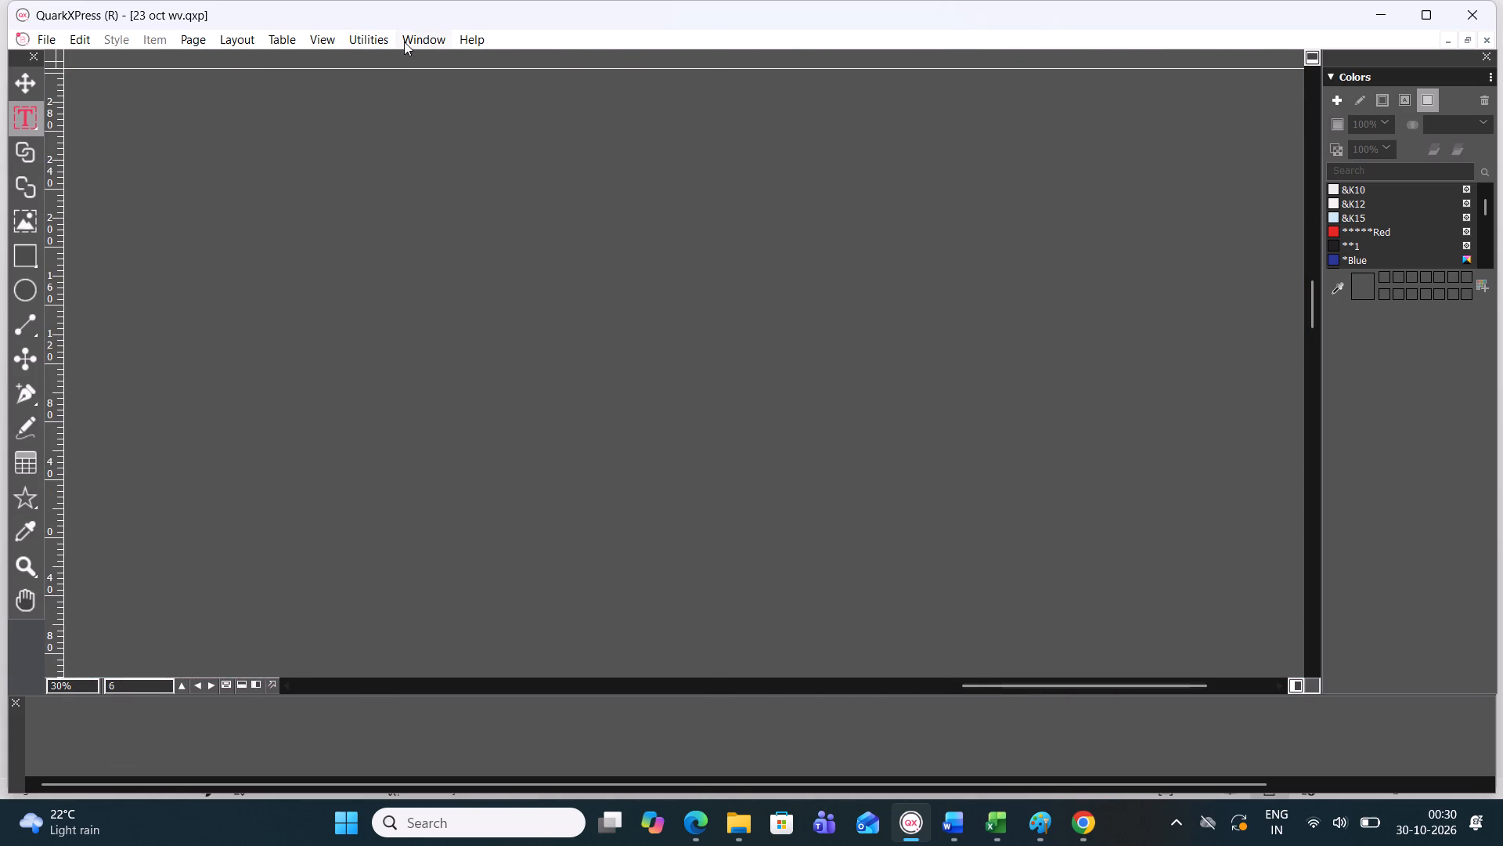
pyautogui.click(420, 35)
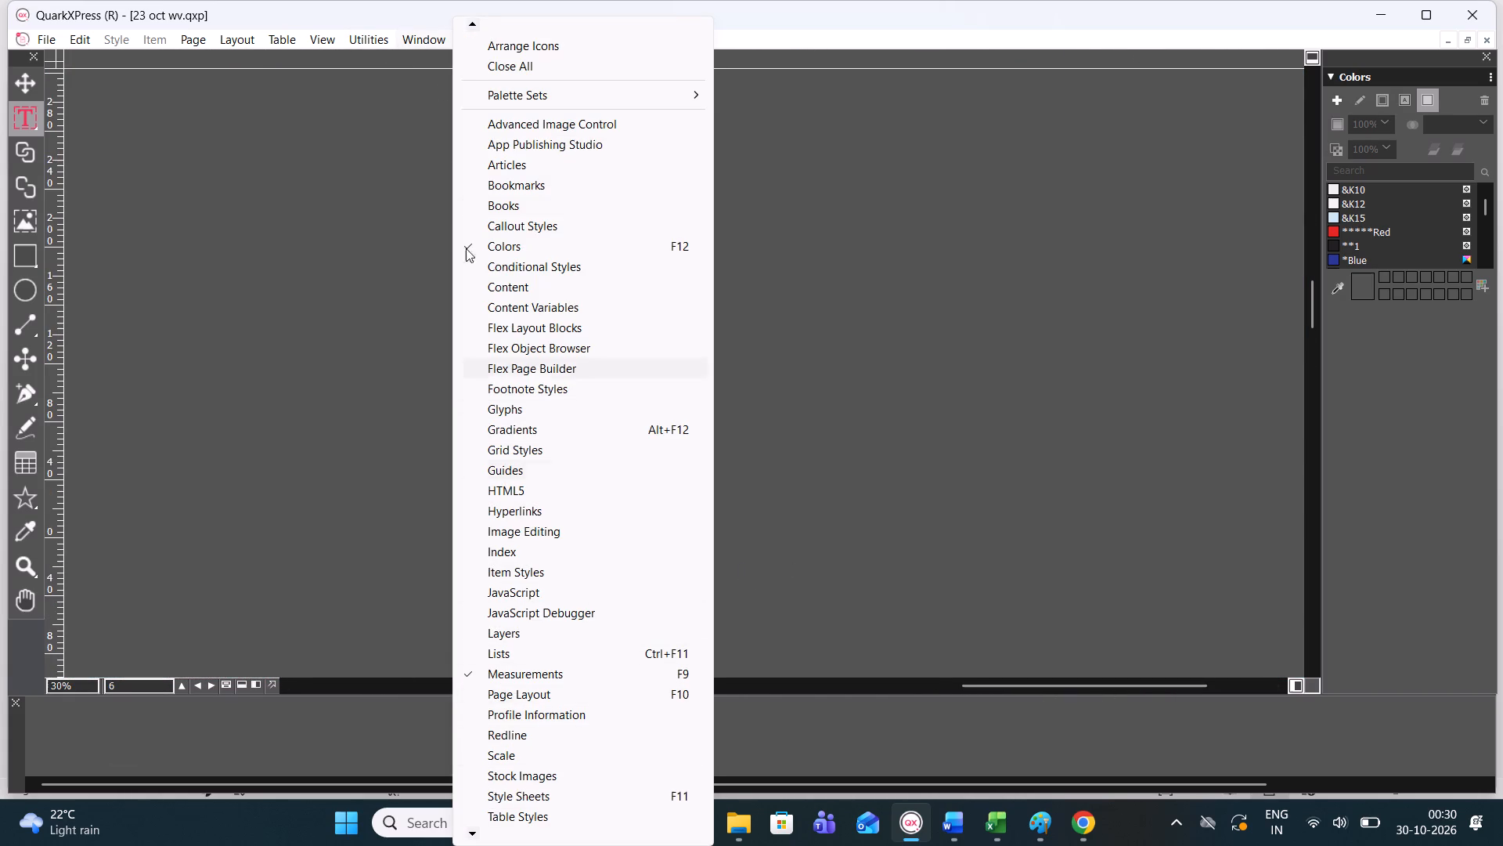
pyautogui.click(359, 68)
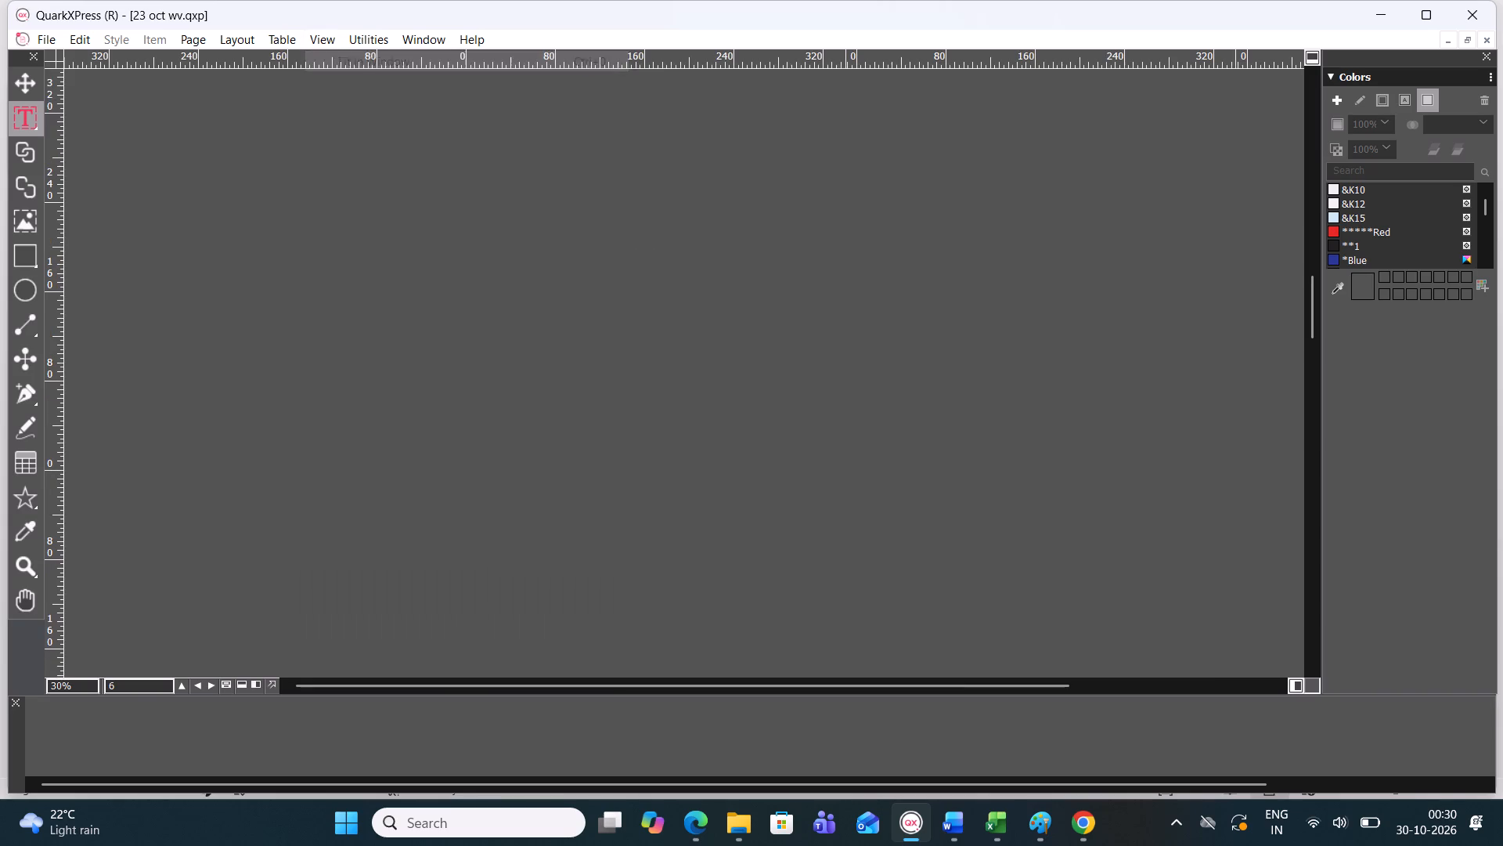
pyautogui.scroll(-4, 670, 352)
pyautogui.scroll(1, 672, 352)
pyautogui.scroll(-1, 672, 352)
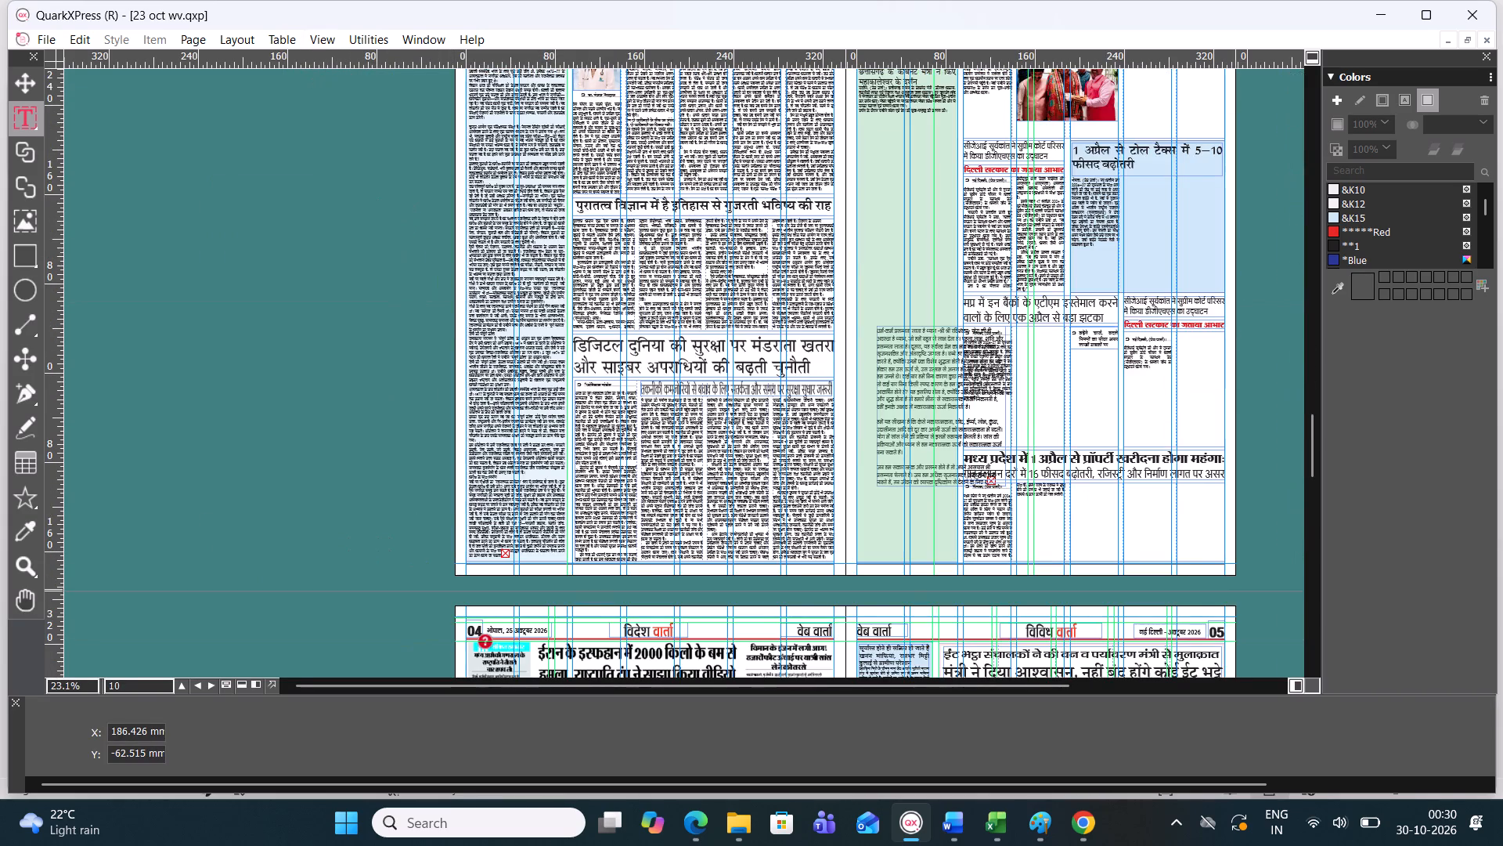
pyautogui.scroll(-4, 675, 349)
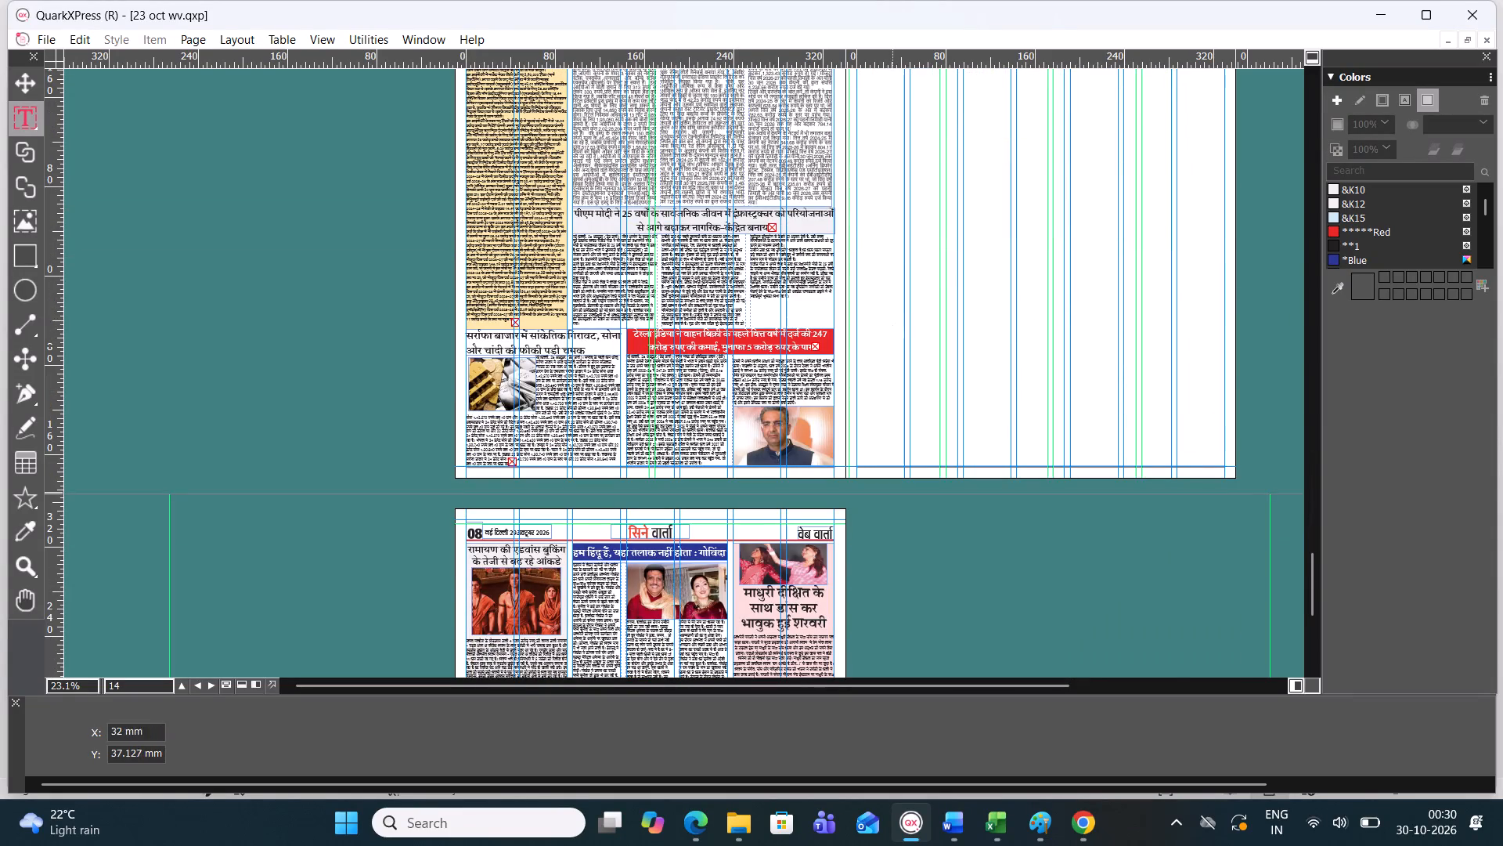
pyautogui.scroll(2, 898, 317)
pyautogui.scroll(1, 1076, 345)
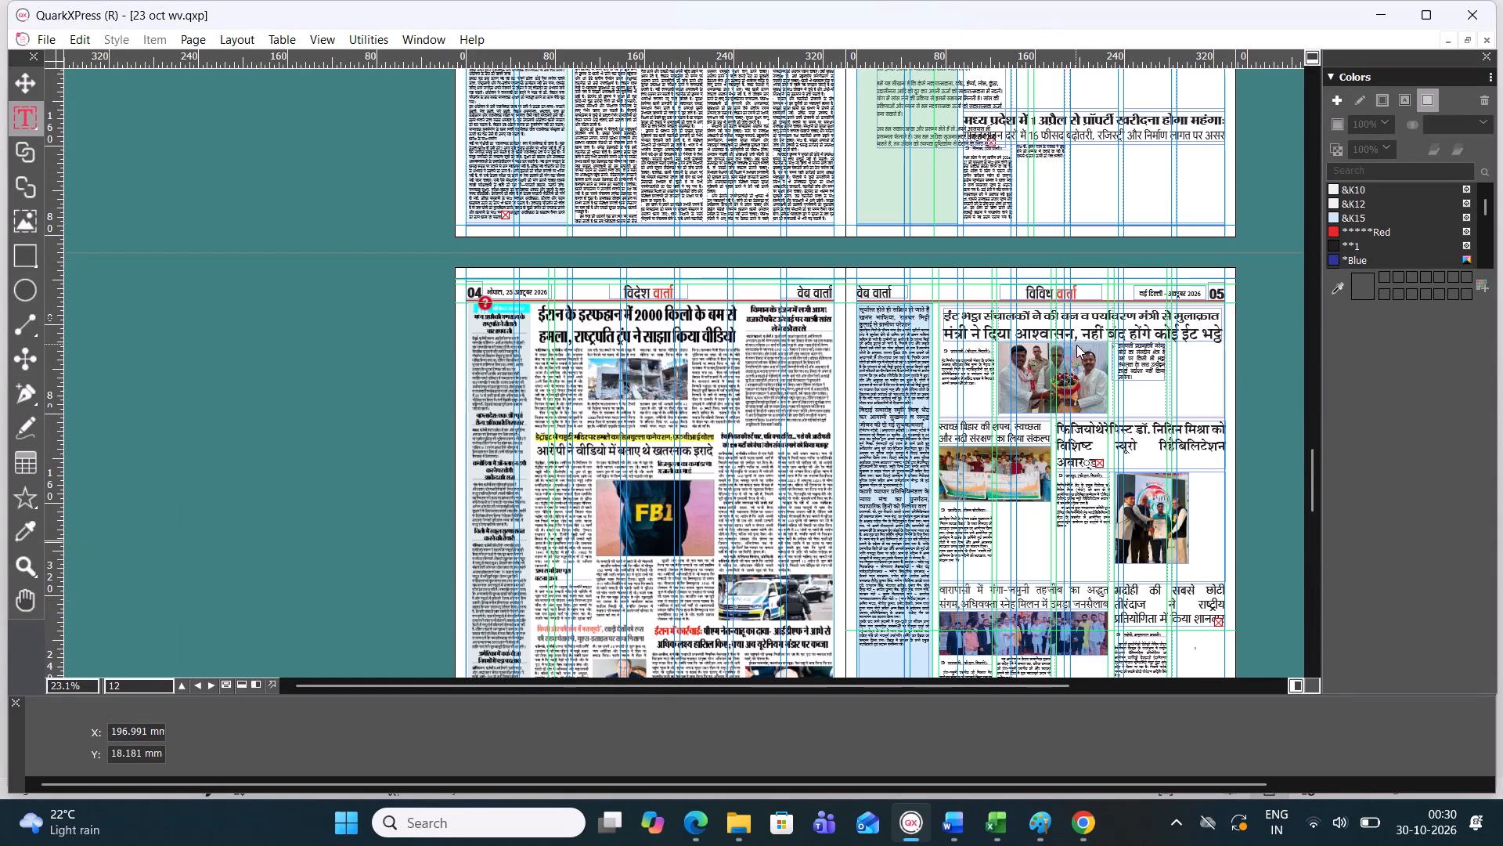
pyautogui.scroll(2, 1077, 345)
pyautogui.scroll(-1, 1079, 342)
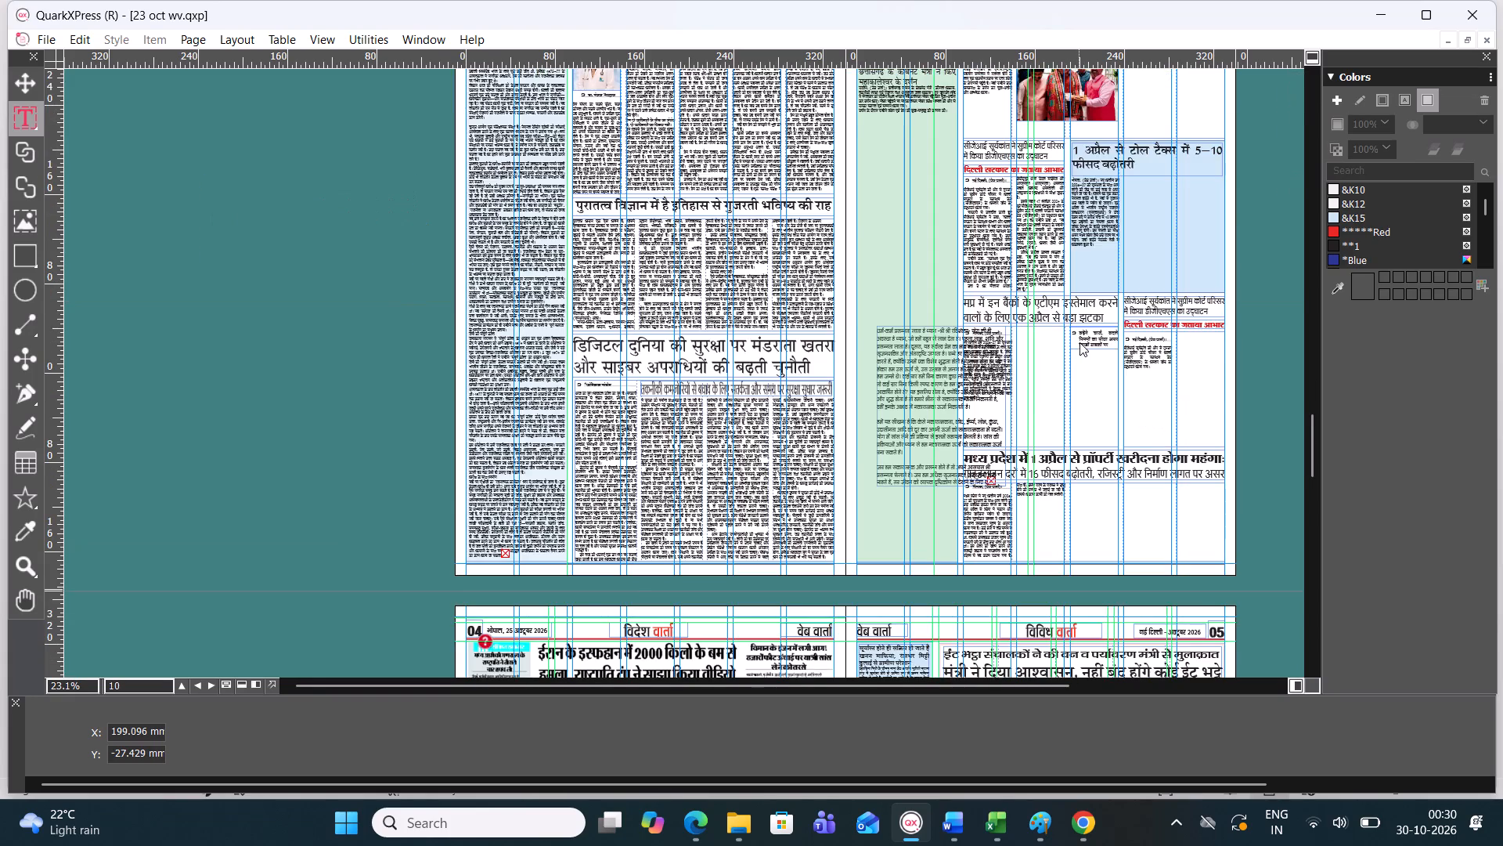
pyautogui.scroll(1, 1079, 342)
pyautogui.scroll(-2, 1079, 342)
pyautogui.scroll(4, 1083, 338)
pyautogui.scroll(-1, 1083, 338)
pyautogui.scroll(2, 1083, 338)
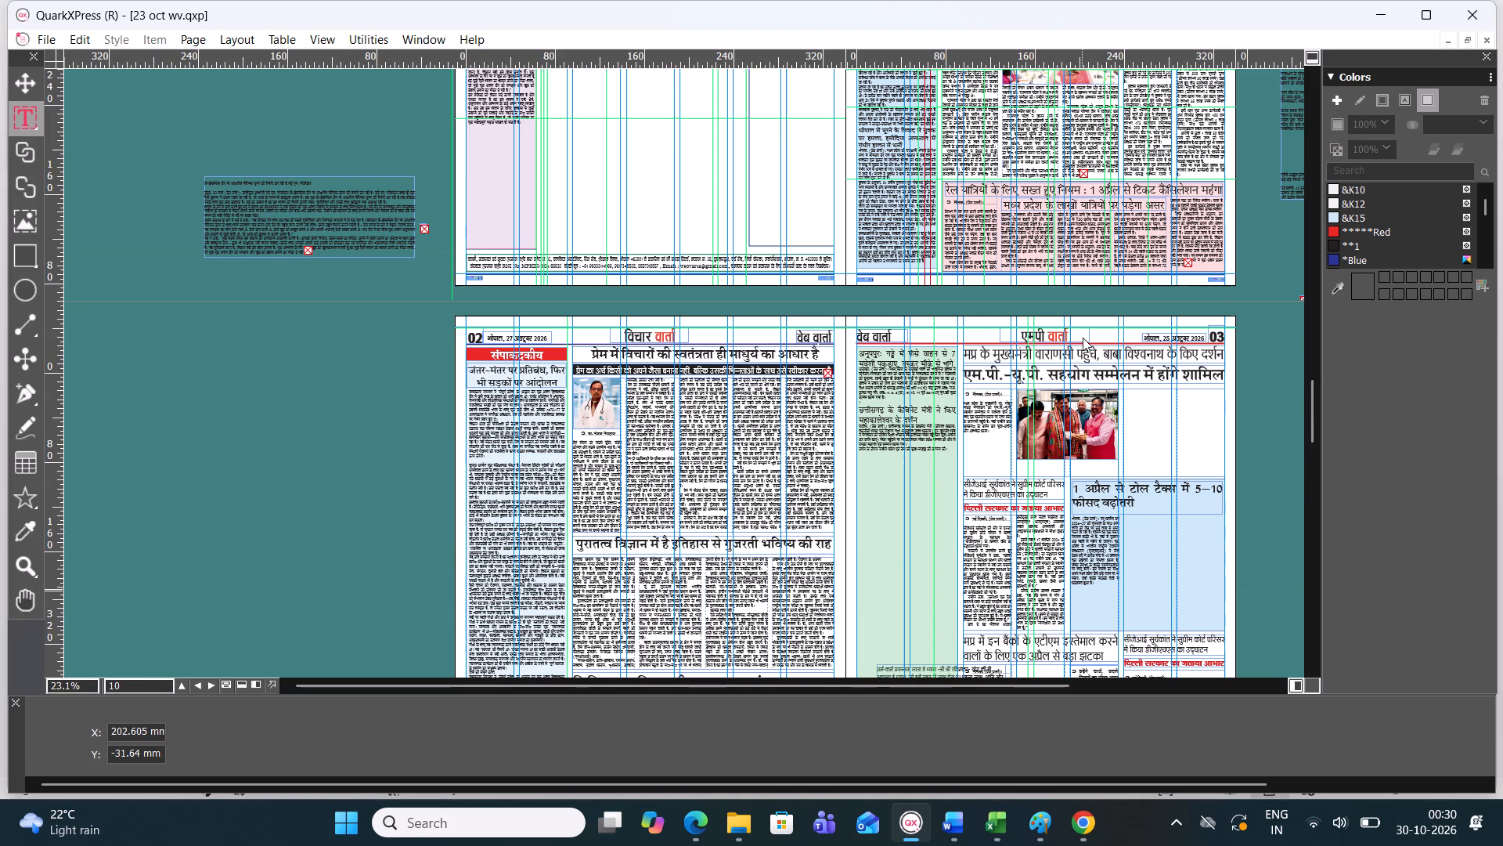
pyautogui.scroll(2, 1083, 338)
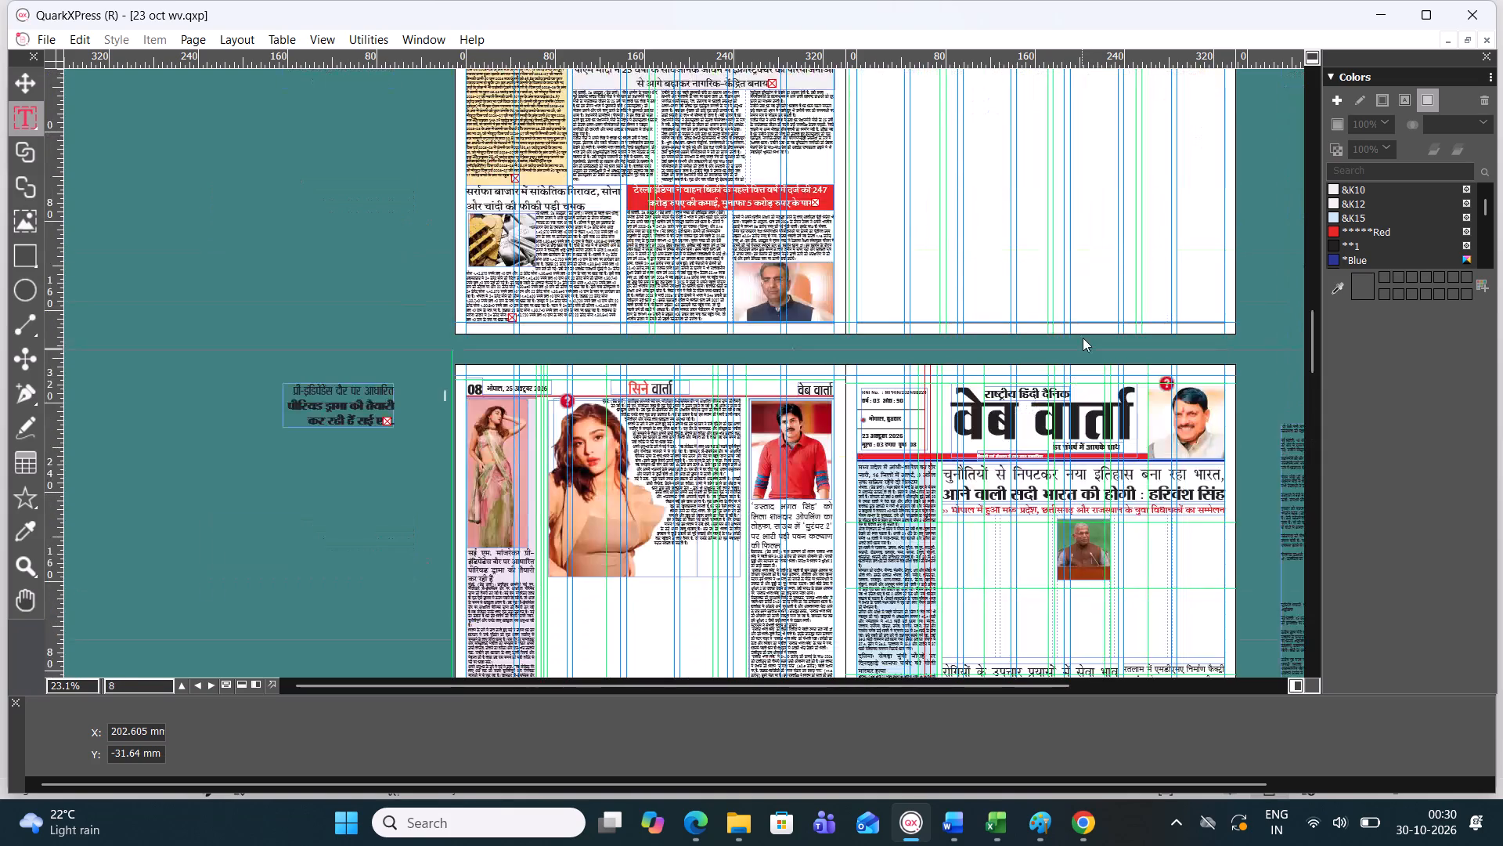
pyautogui.scroll(1, 1083, 338)
pyautogui.scroll(-2, 1083, 338)
pyautogui.scroll(3, 1083, 338)
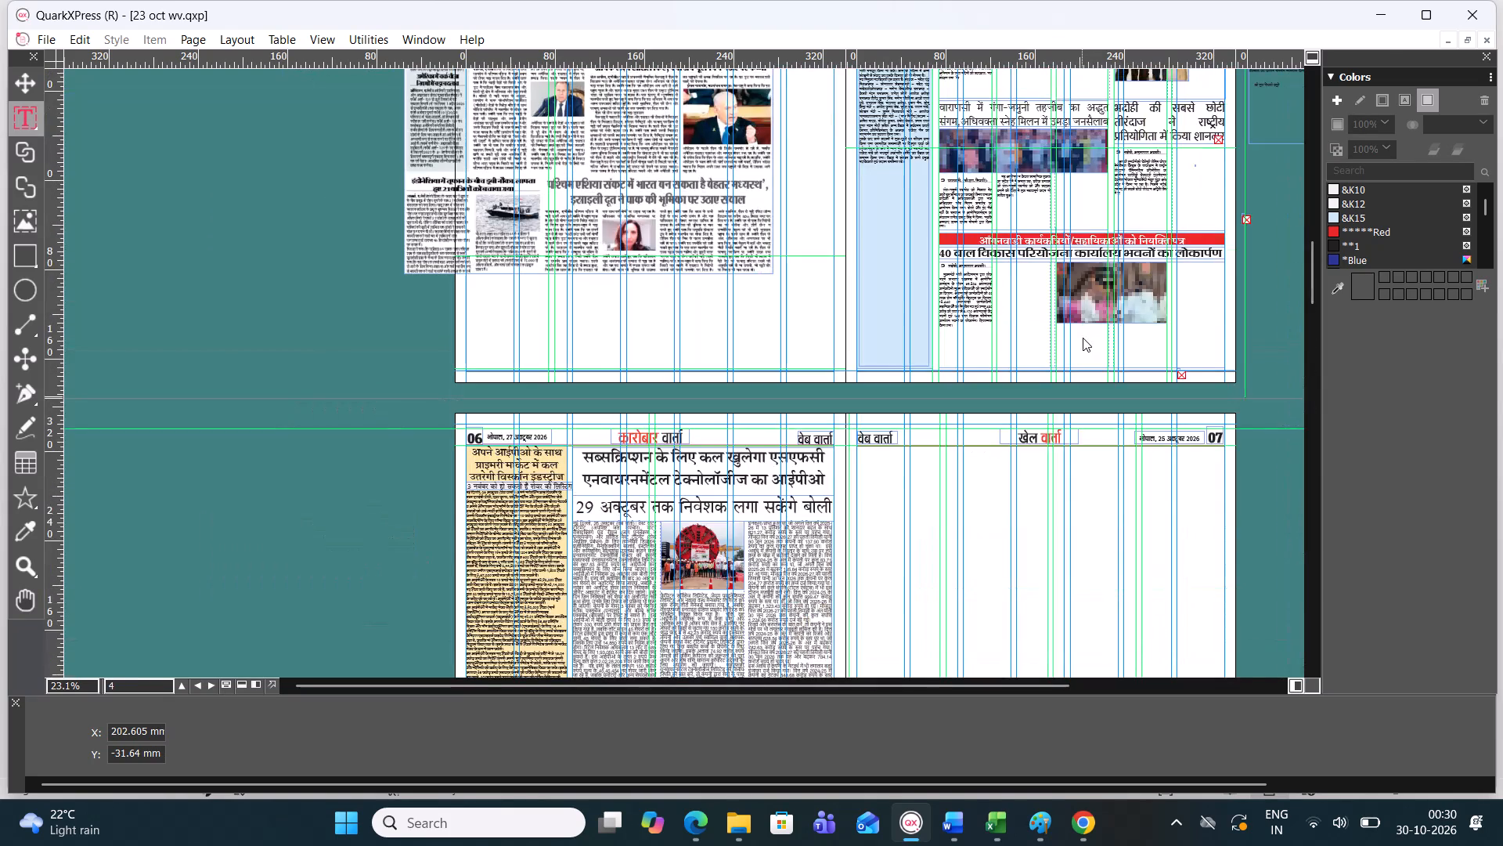
pyautogui.scroll(3, 1083, 338)
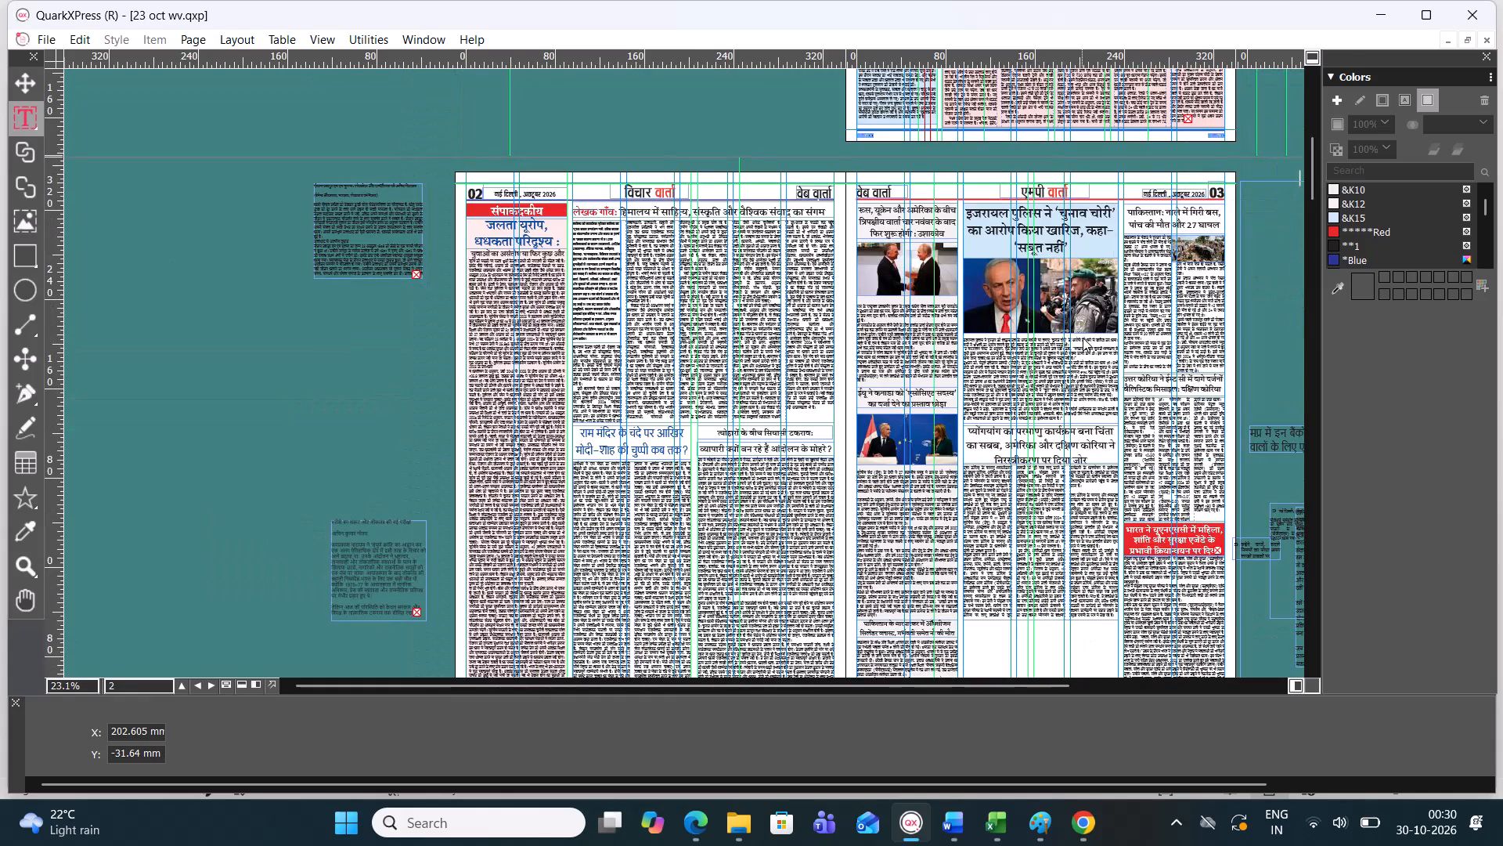
pyautogui.moveTo(954, 686); pyautogui.dragTo(960, 686)
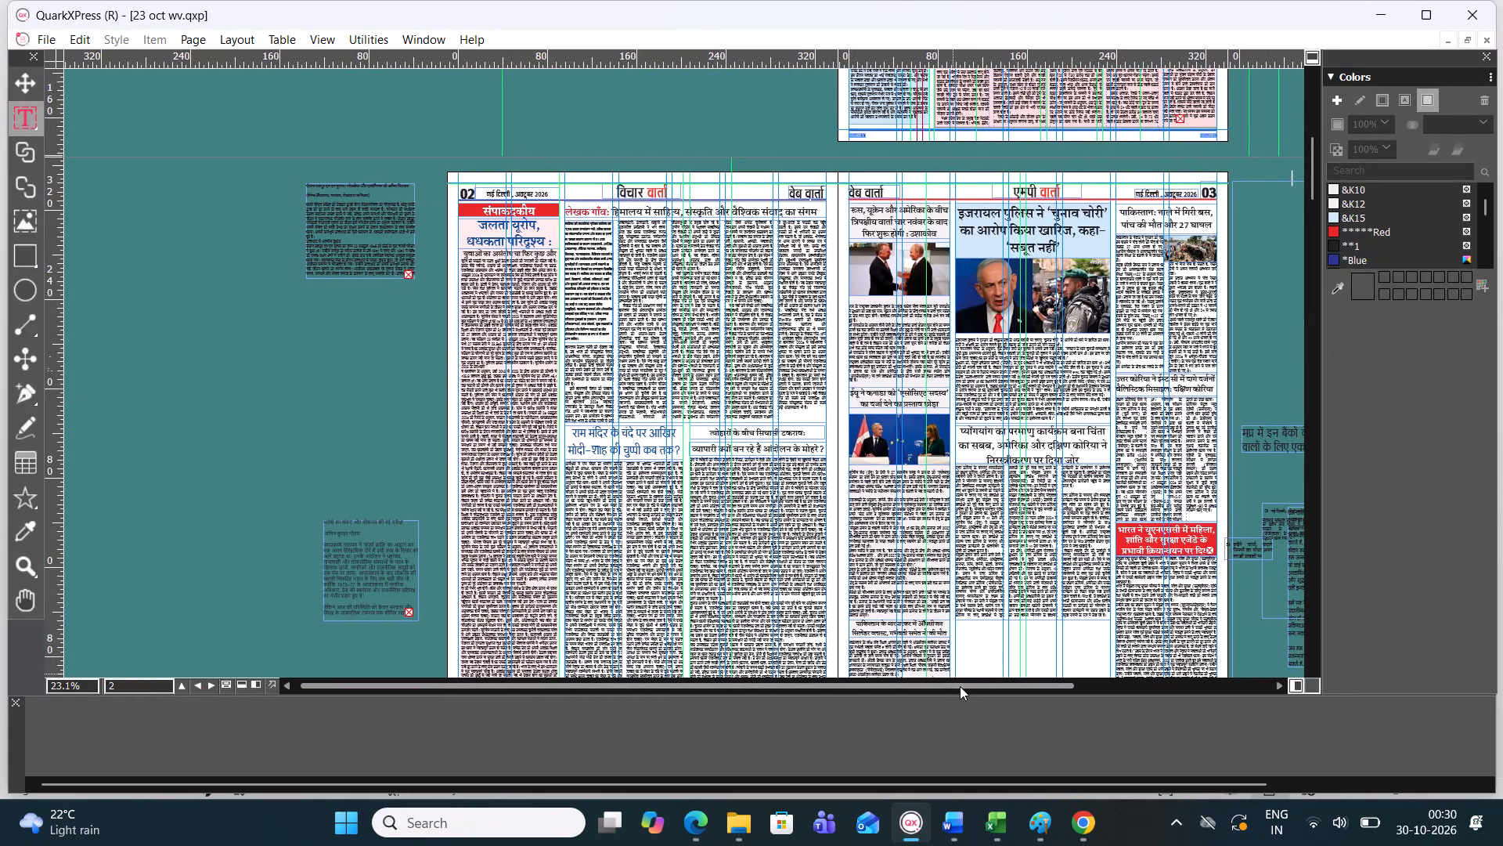
pyautogui.moveTo(960, 686); pyautogui.dragTo(1056, 692)
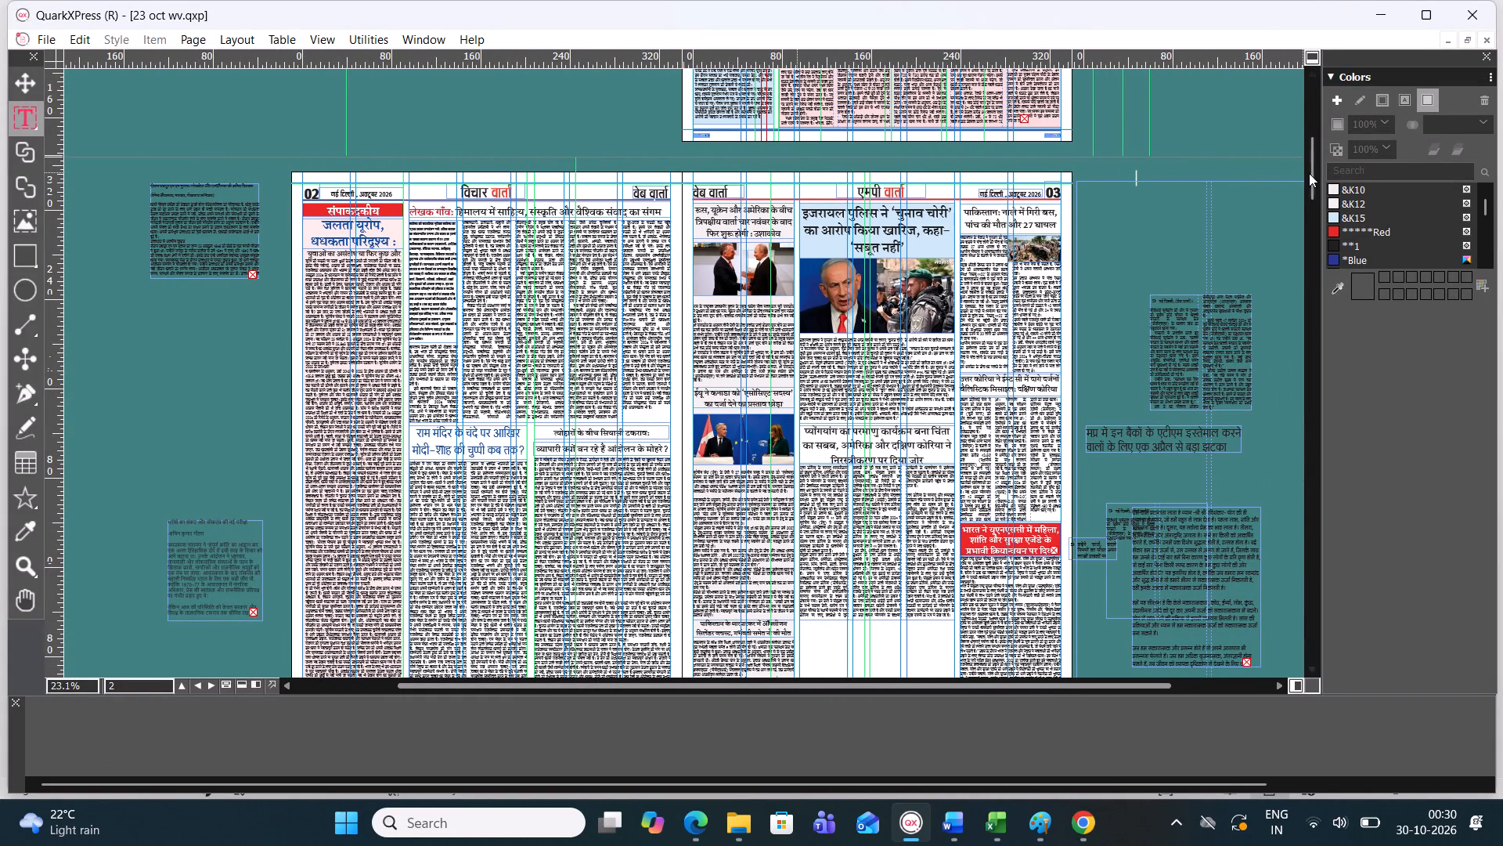
pyautogui.moveTo(1309, 174); pyautogui.dragTo(1311, 215)
pyautogui.keyDown('ctrl'); pyautogui.scroll(-2, 872, 344); pyautogui.keyUp('ctrl')
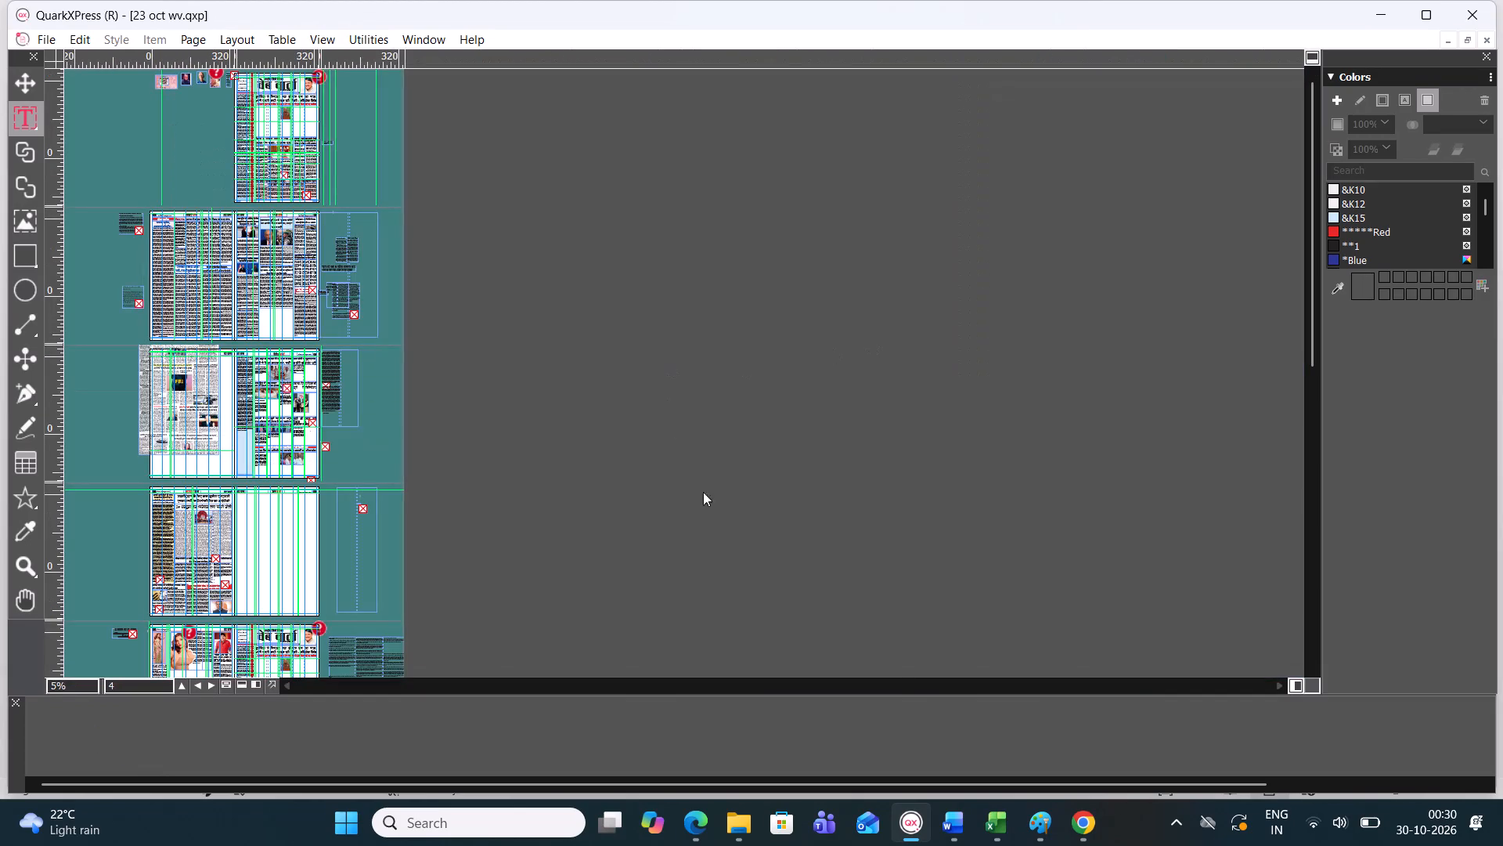
# Look over the newspaper's spreads in the zoomed-out overview and return the view to 50%.
pyautogui.moveTo(514, 689); pyautogui.dragTo(508, 688)
pyautogui.moveTo(508, 688); pyautogui.dragTo(444, 681)
pyautogui.moveTo(1310, 275); pyautogui.dragTo(1301, 334)
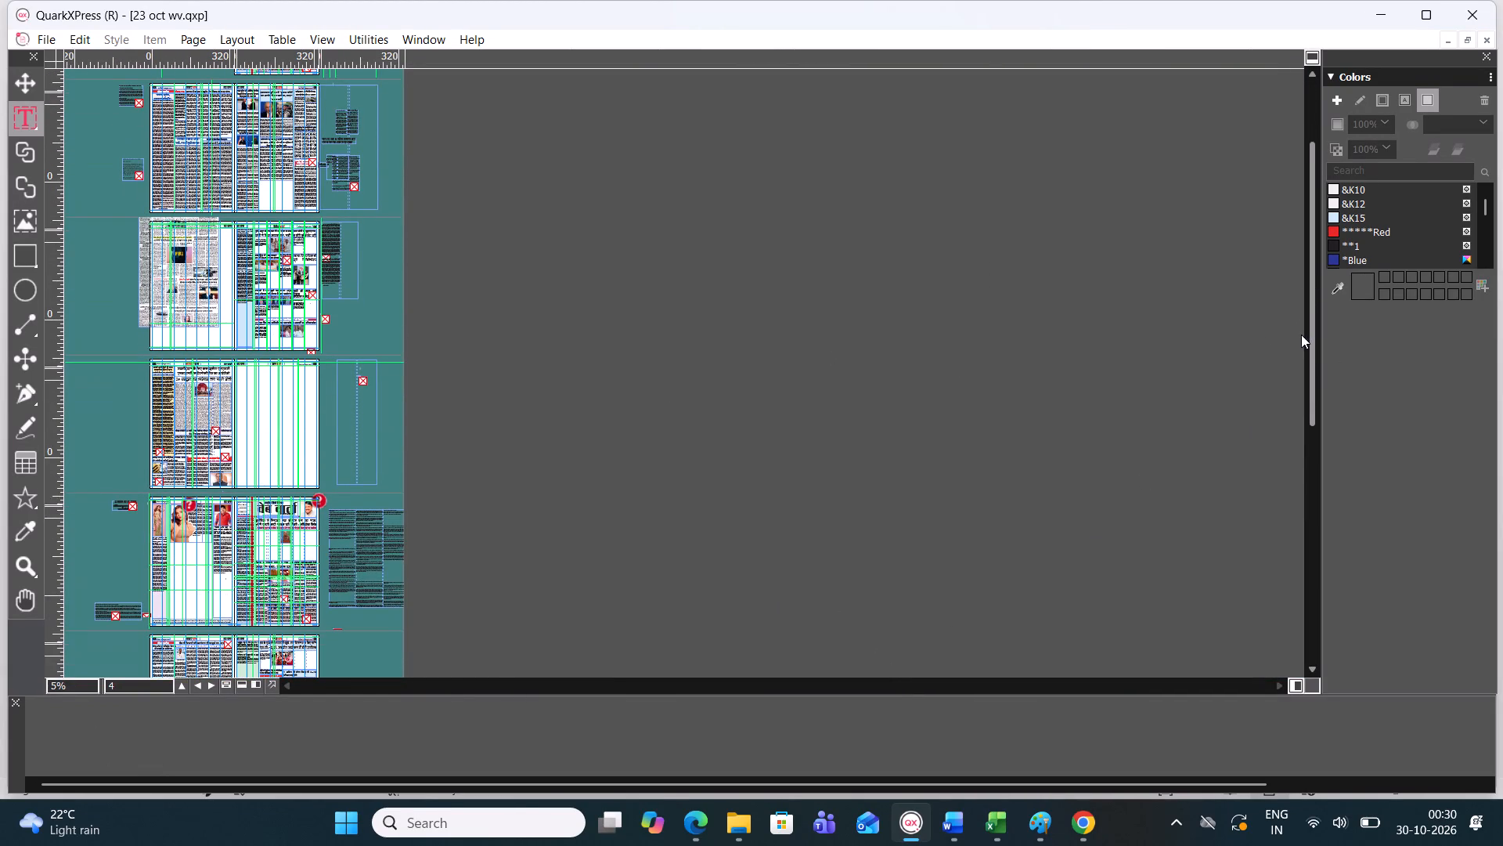
pyautogui.moveTo(1301, 334); pyautogui.dragTo(1301, 321)
pyautogui.moveTo(978, 782); pyautogui.dragTo(899, 780)
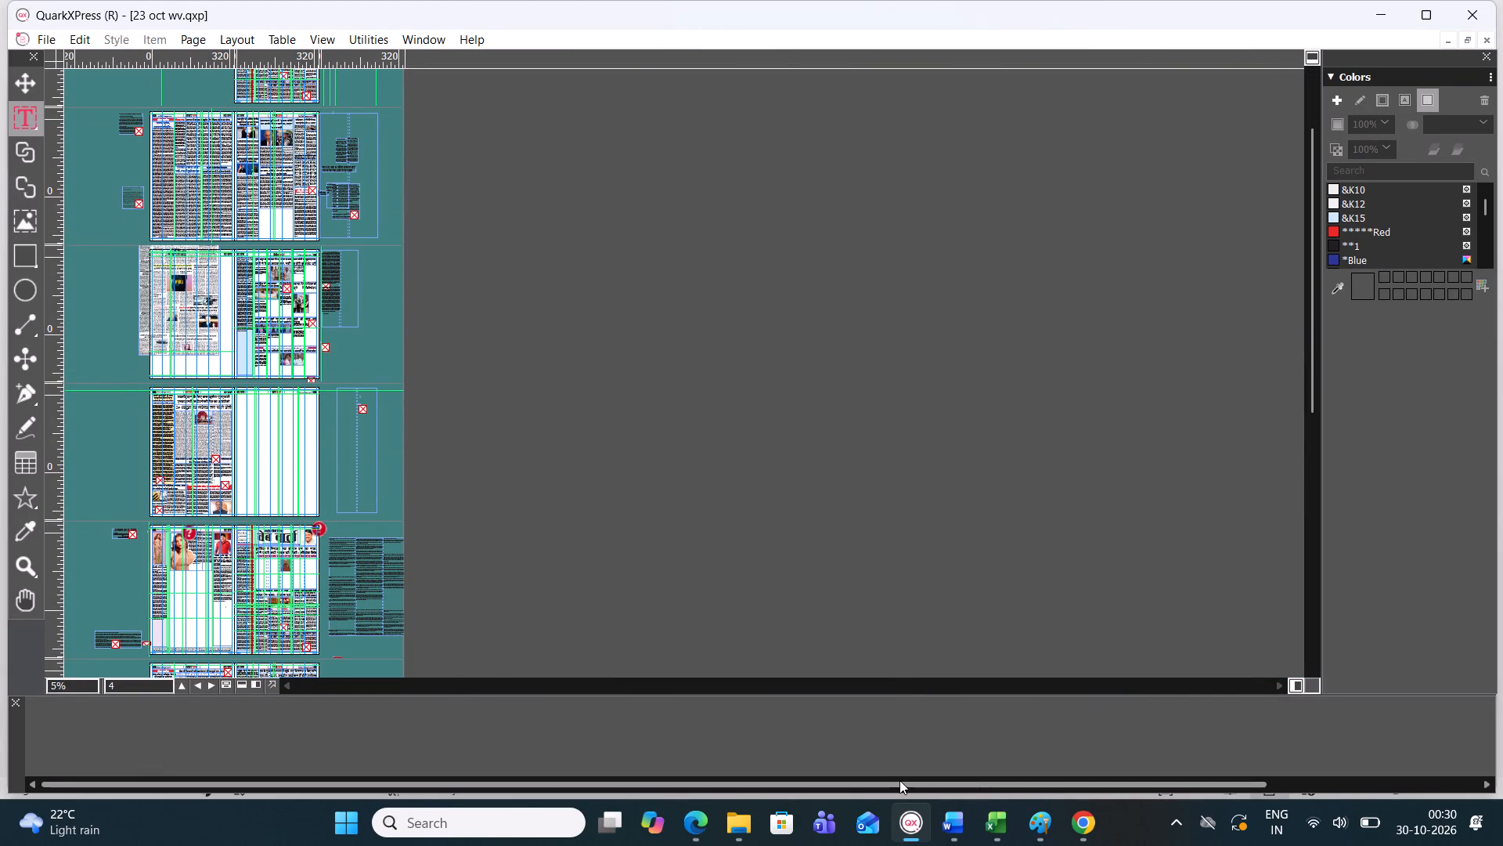
pyautogui.moveTo(899, 780); pyautogui.dragTo(895, 766)
pyautogui.click(881, 660)
pyautogui.moveTo(870, 690); pyautogui.dragTo(762, 674)
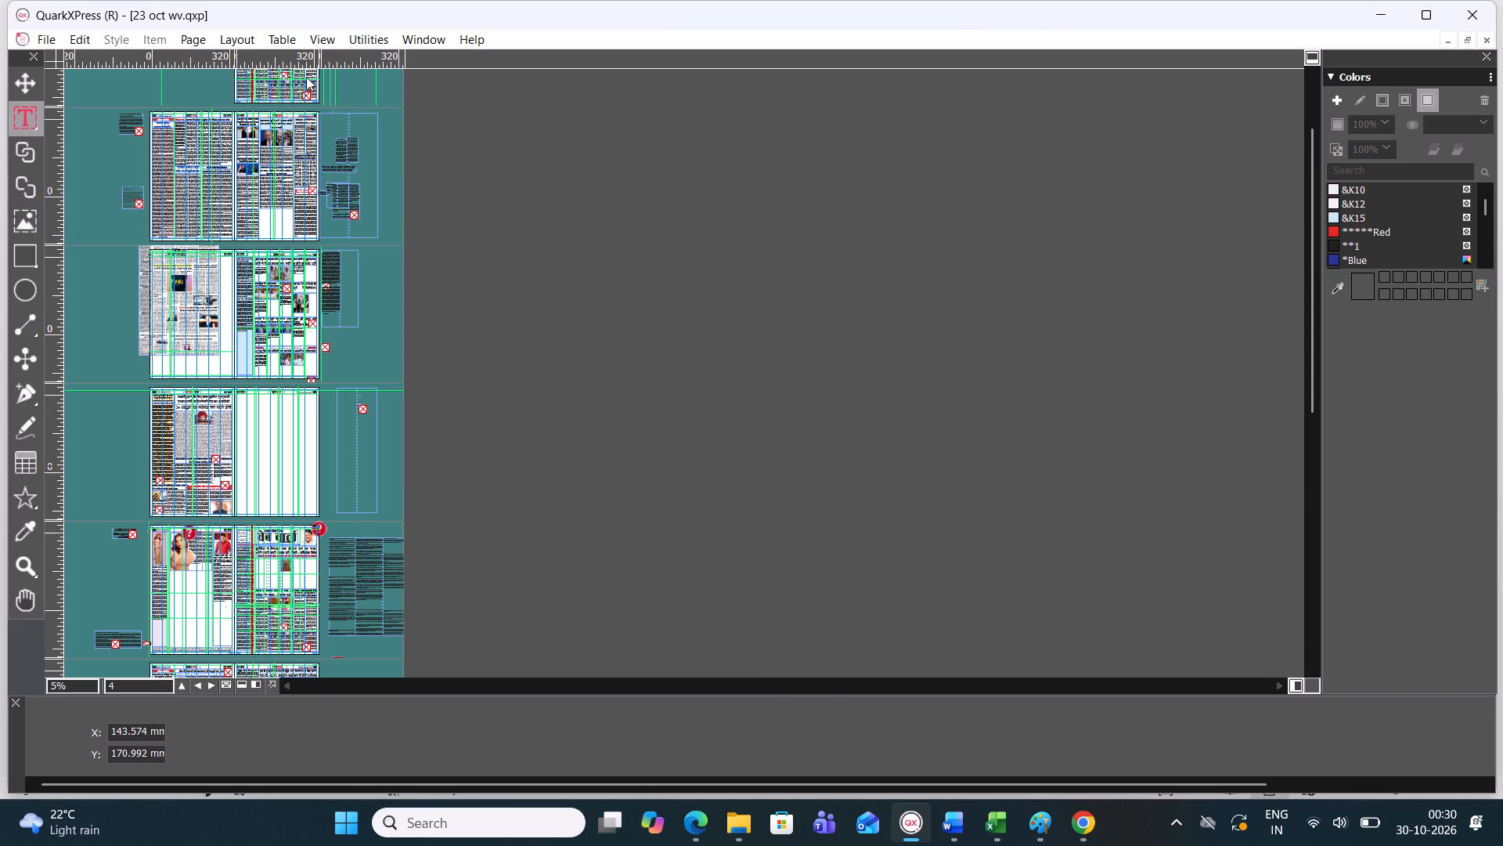
pyautogui.click(320, 37)
pyautogui.click(374, 78)
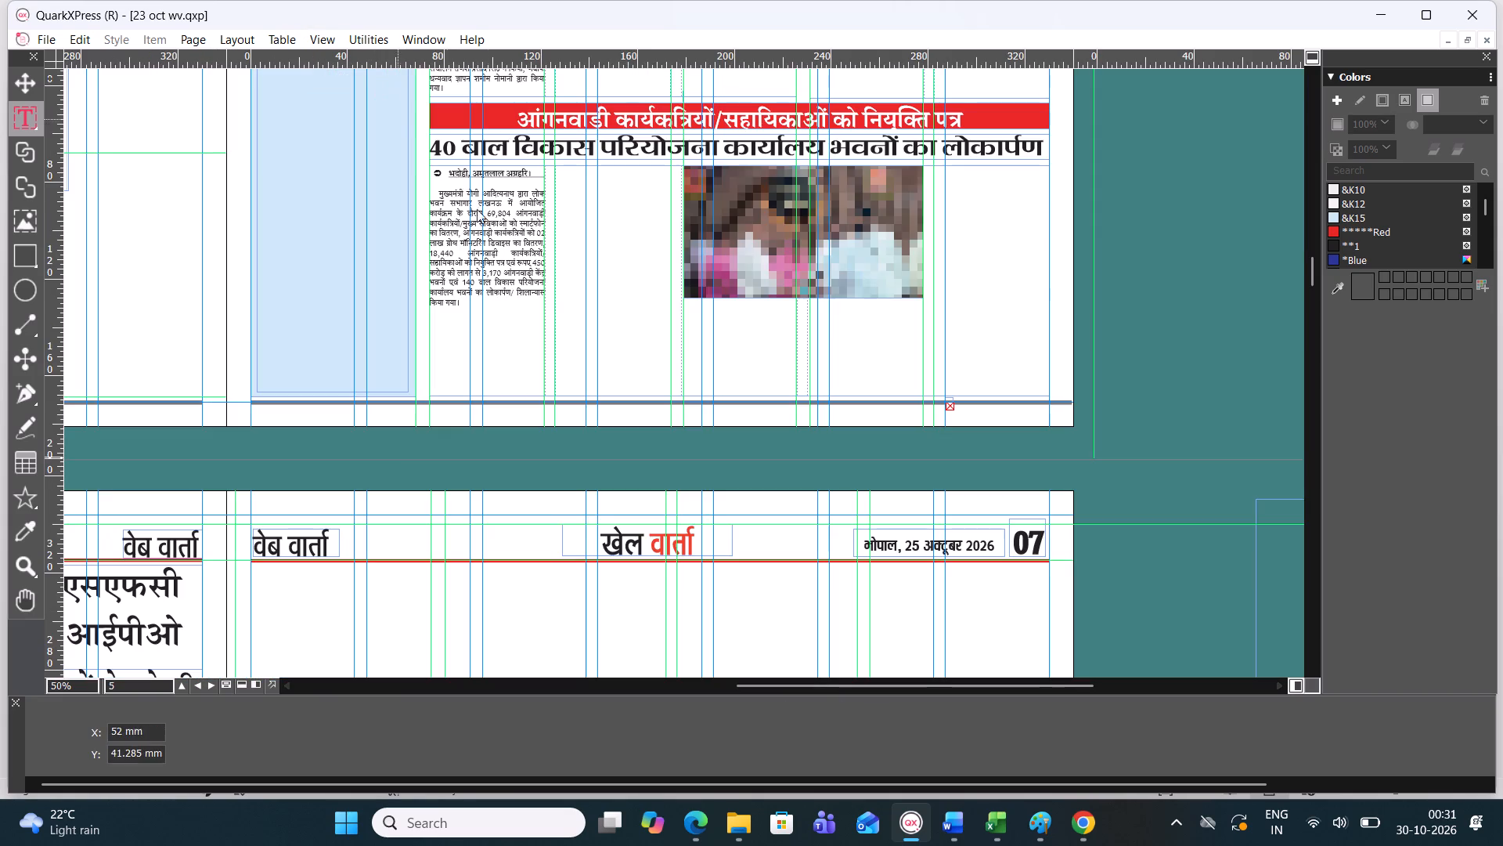
# Look through the pages of the newspaper, including the front page and pages 3, 5 and 7, to examine their layout.
pyautogui.scroll(-3, 587, 408)
pyautogui.scroll(1, 586, 402)
pyautogui.scroll(-1, 586, 402)
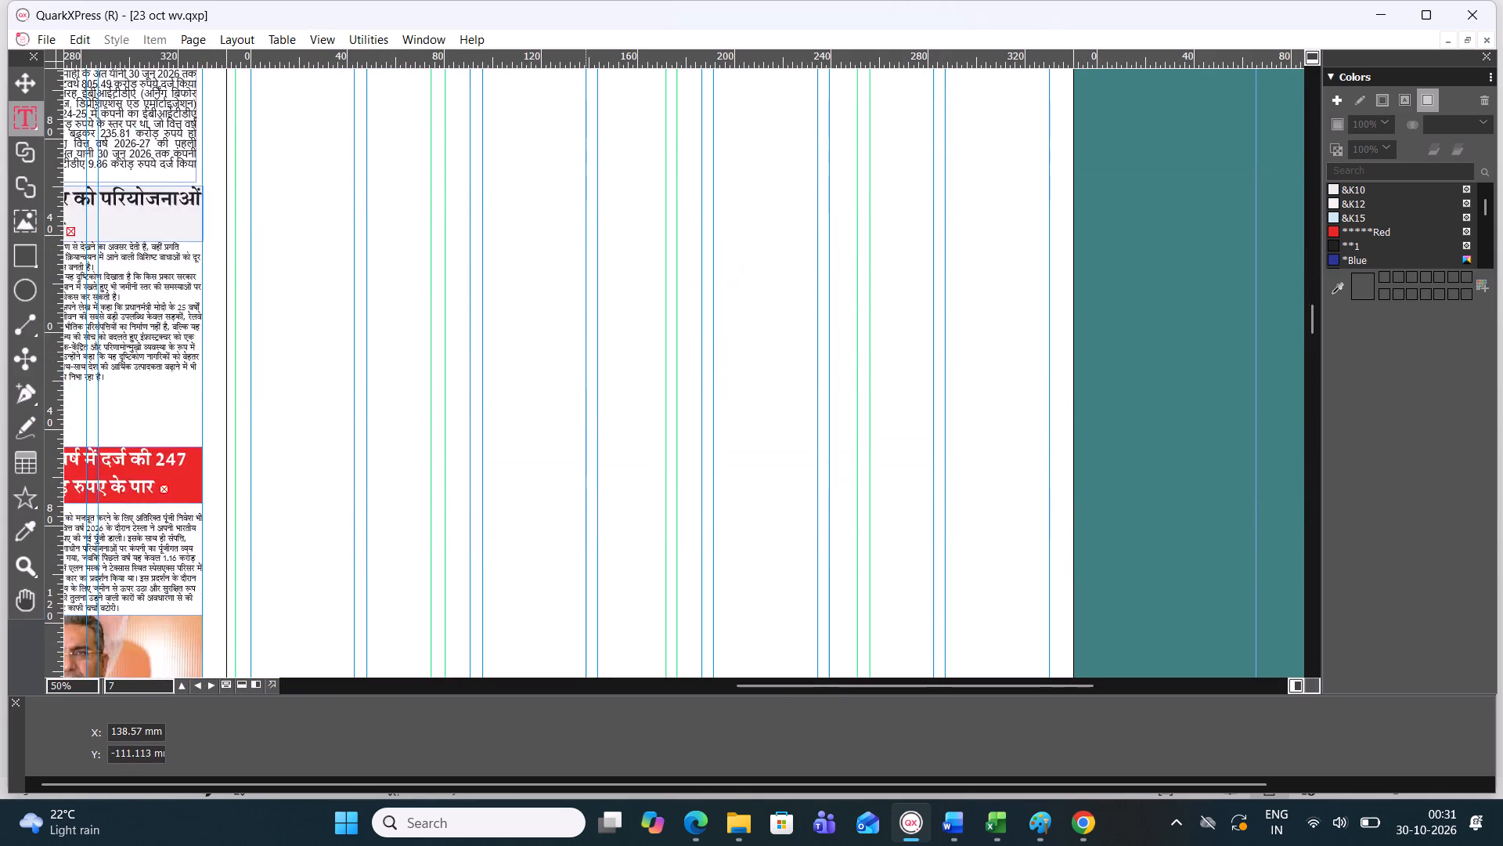
pyautogui.scroll(2, 586, 402)
pyautogui.scroll(-2, 587, 399)
pyautogui.scroll(6, 588, 399)
pyautogui.scroll(-1, 589, 396)
pyautogui.scroll(1, 589, 396)
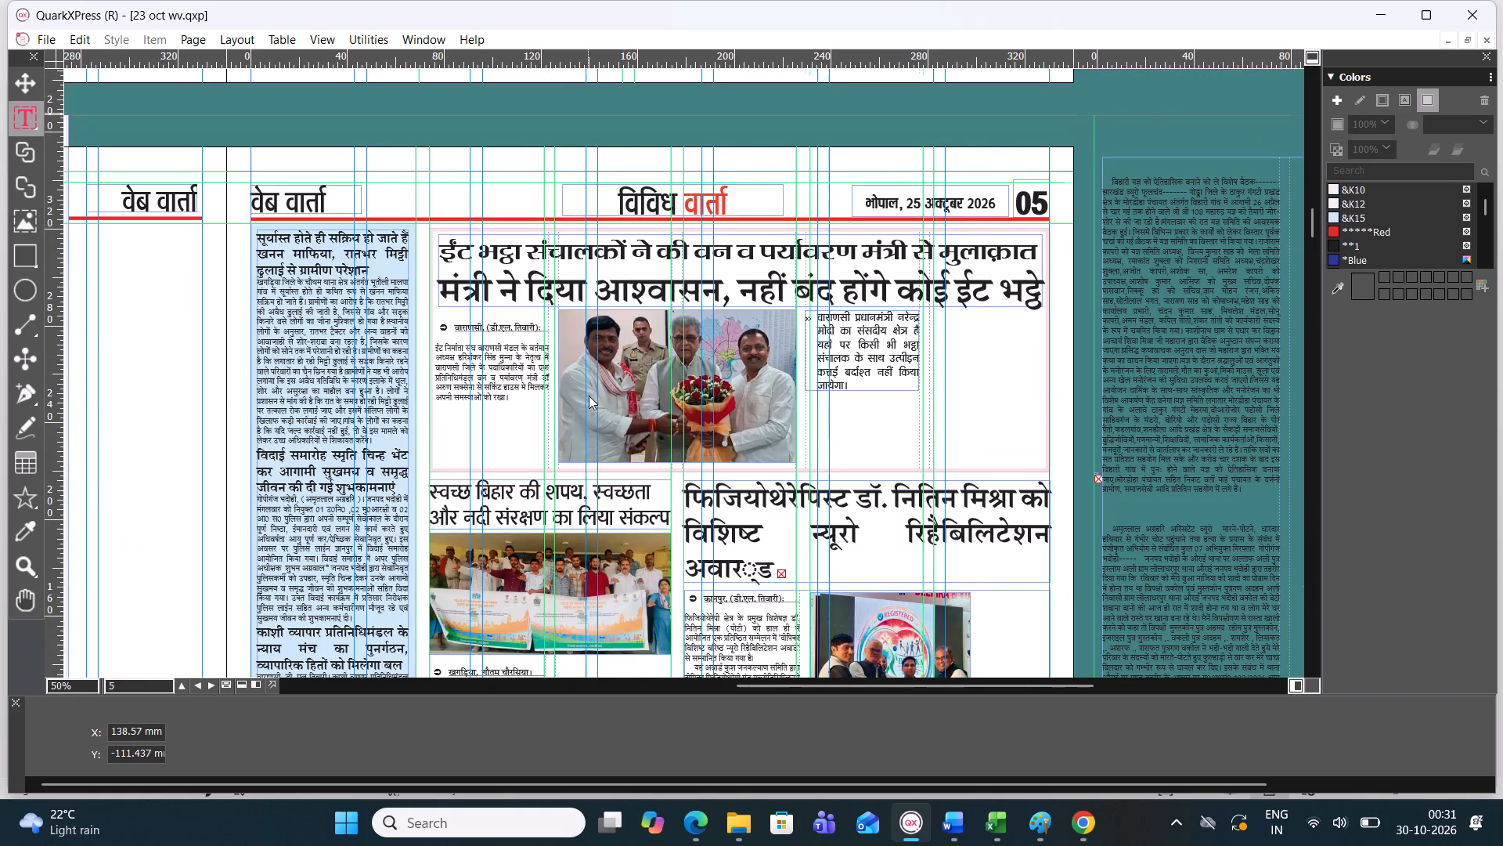
pyautogui.scroll(-10, 589, 396)
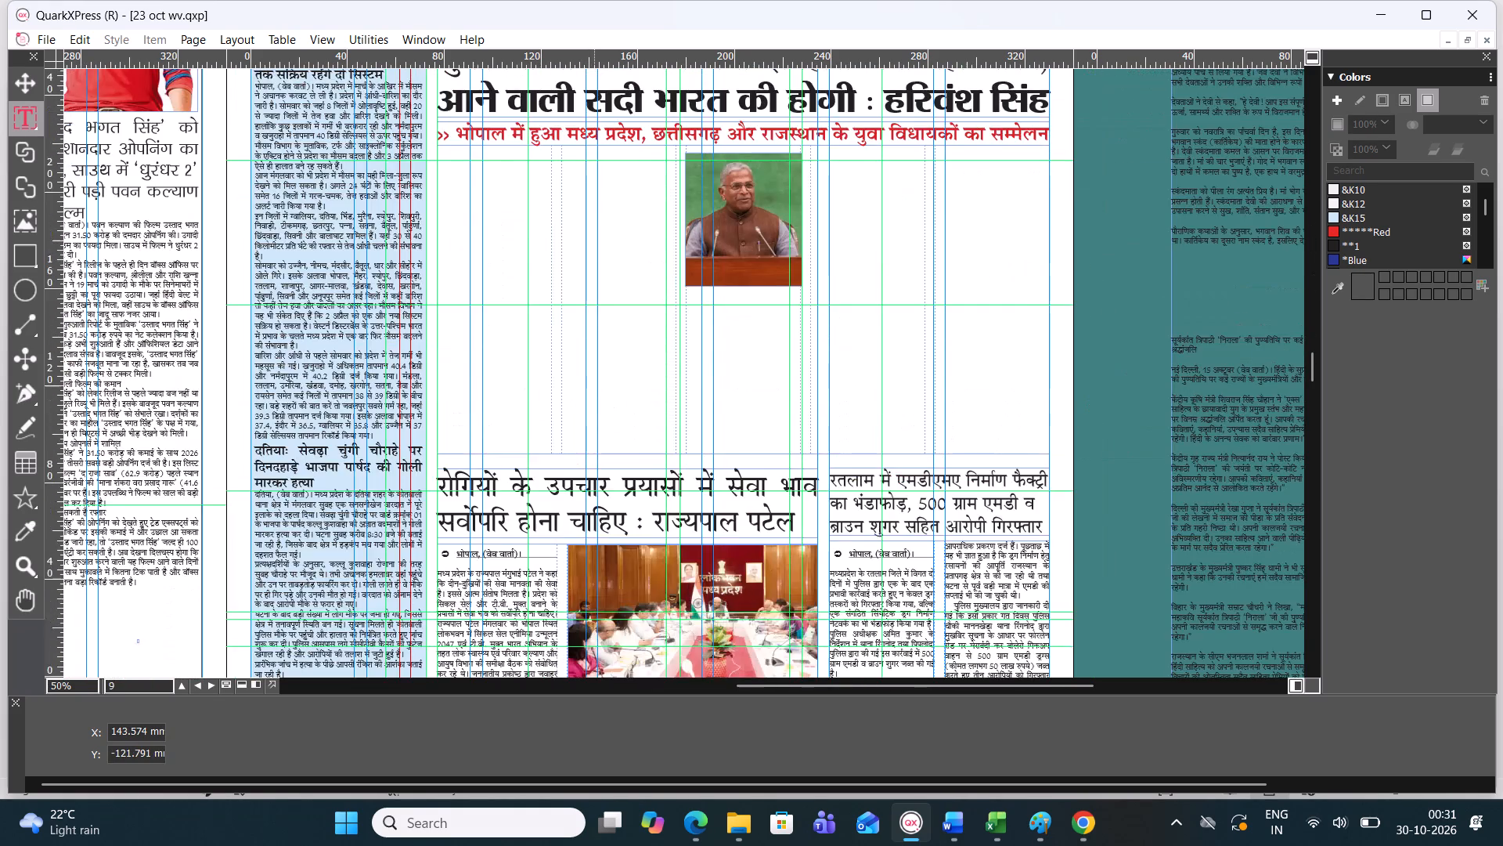
pyautogui.scroll(-4, 595, 376)
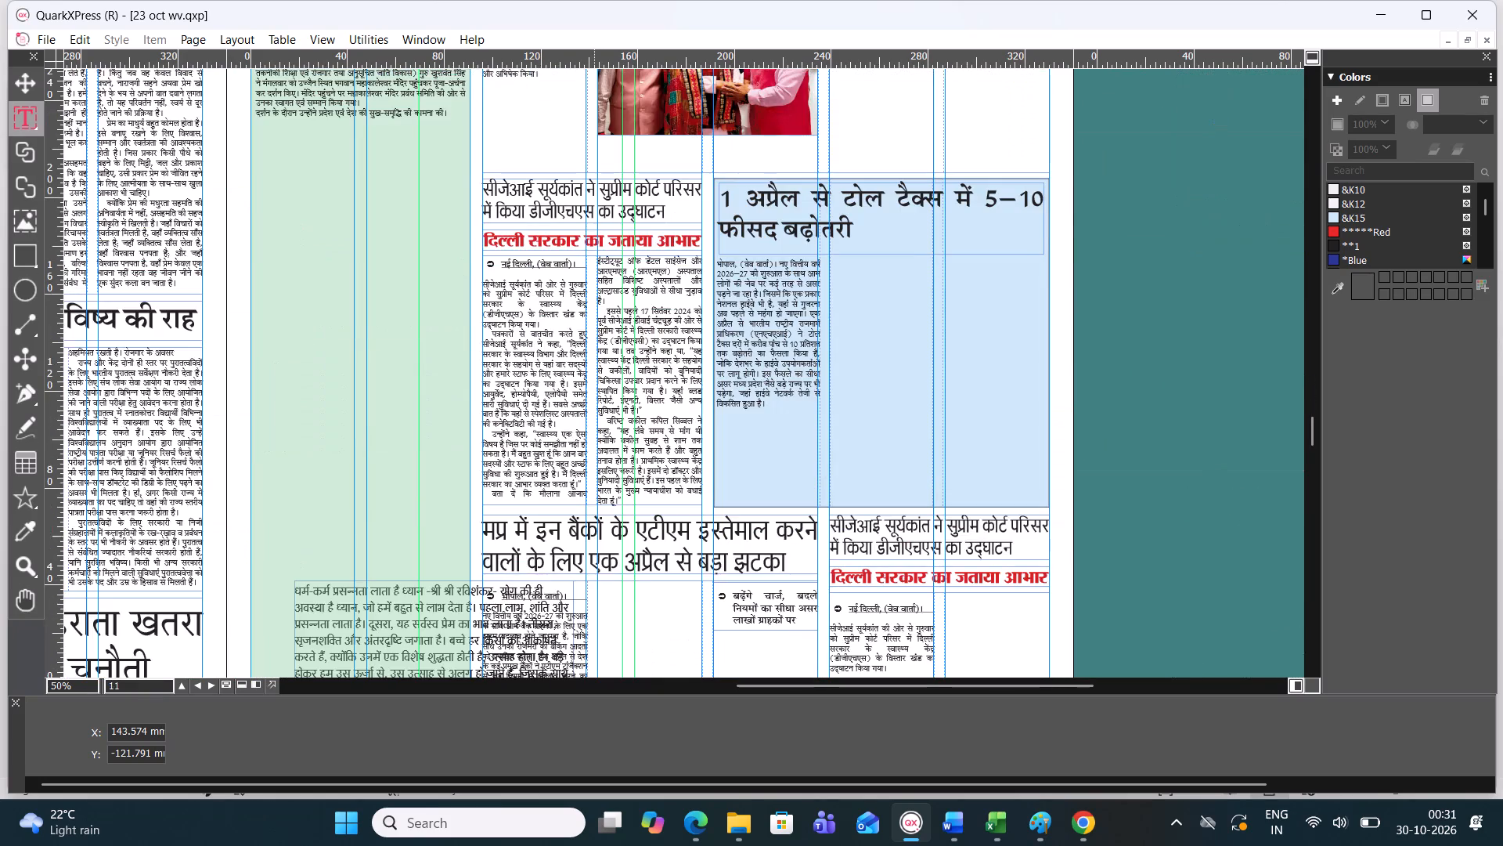
pyautogui.scroll(1, 595, 376)
pyautogui.scroll(-5, 595, 376)
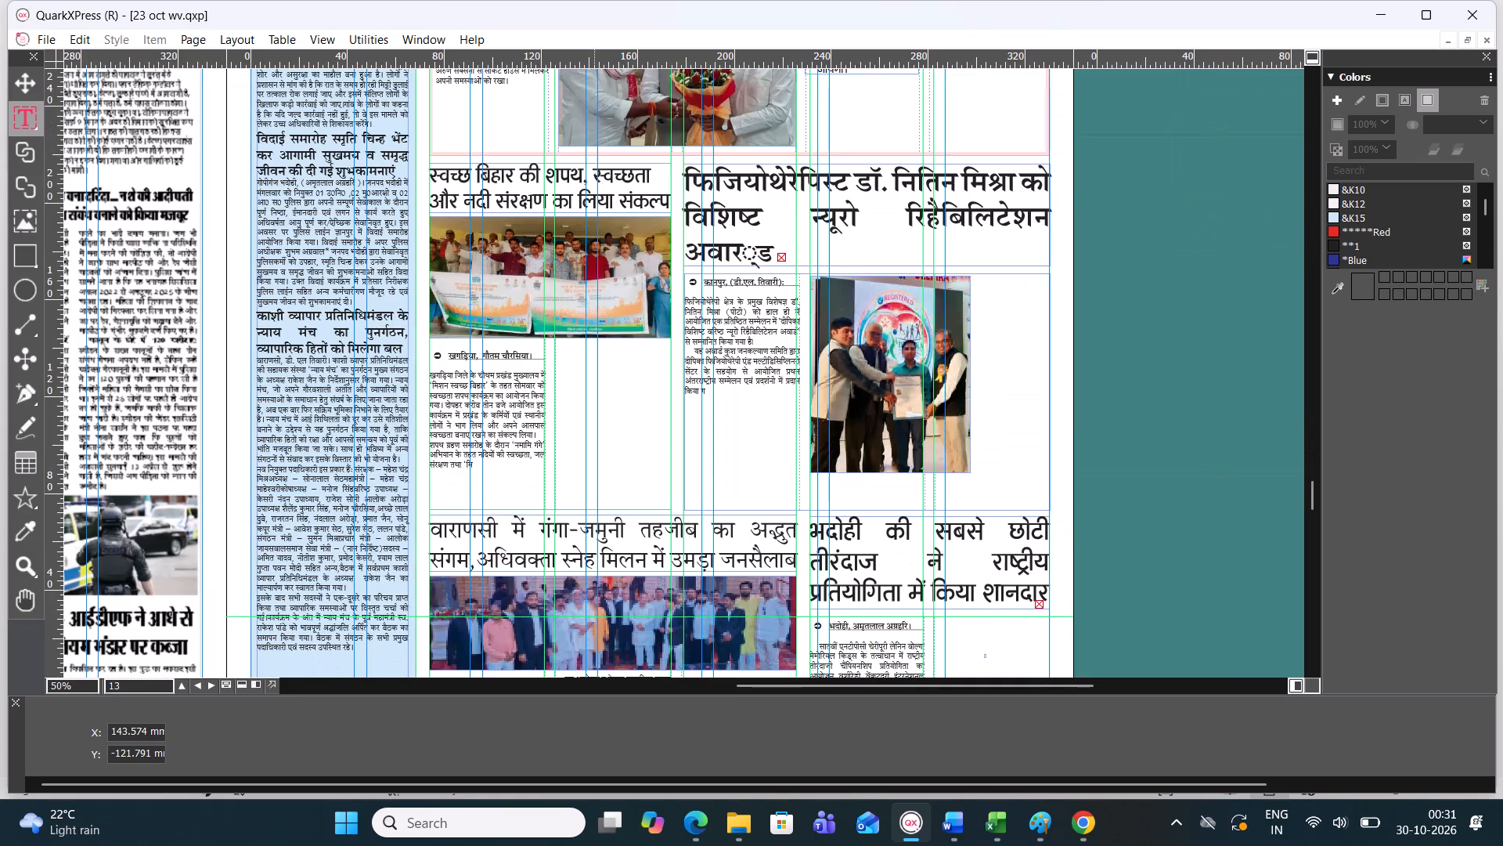
pyautogui.scroll(-4, 588, 367)
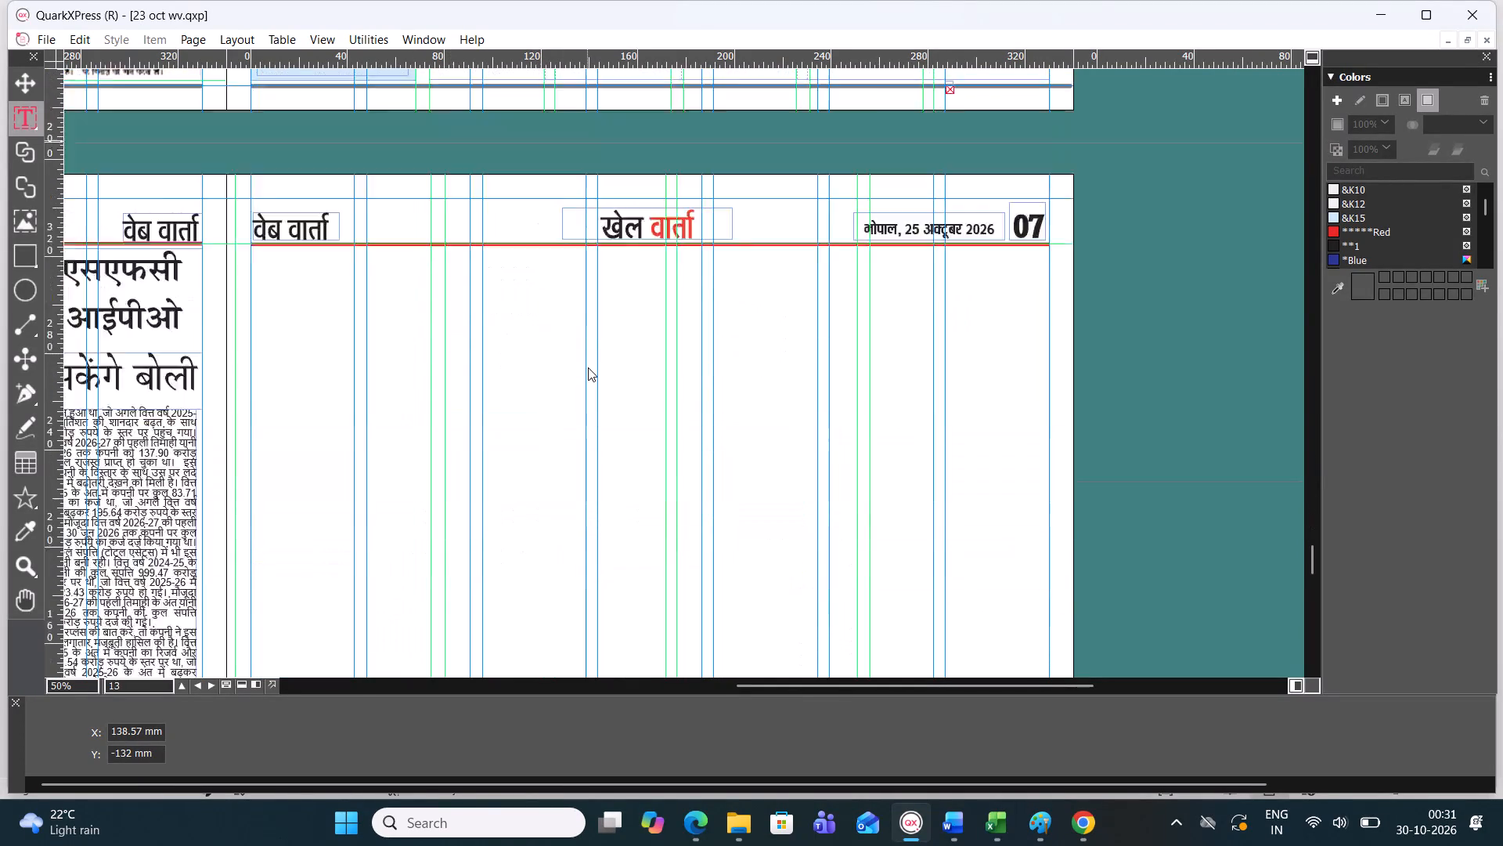
pyautogui.scroll(3, 588, 367)
pyautogui.scroll(-1, 588, 367)
pyautogui.scroll(1, 588, 366)
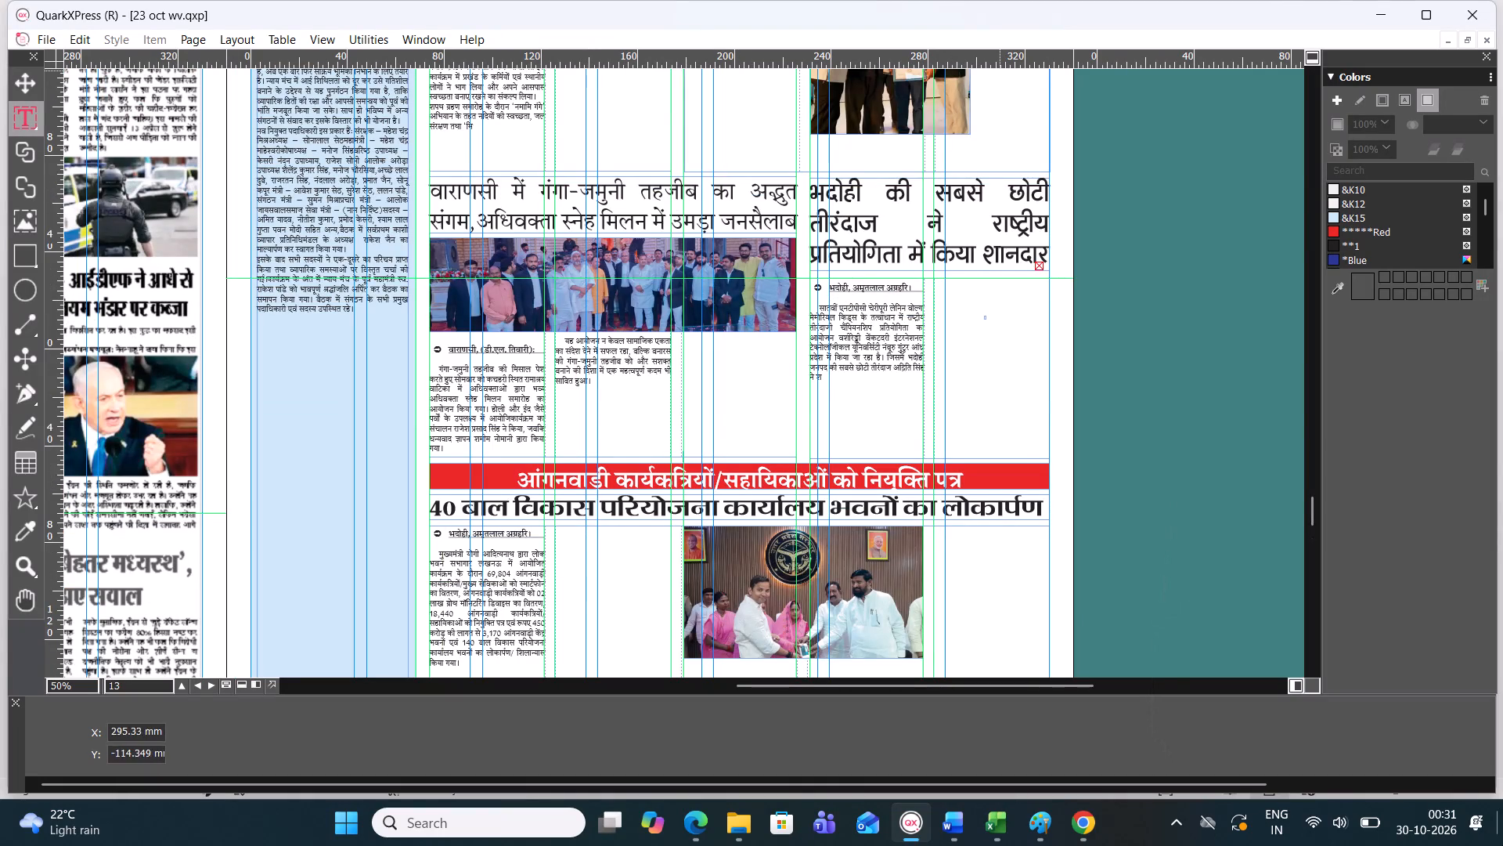
pyautogui.scroll(3, 885, 269)
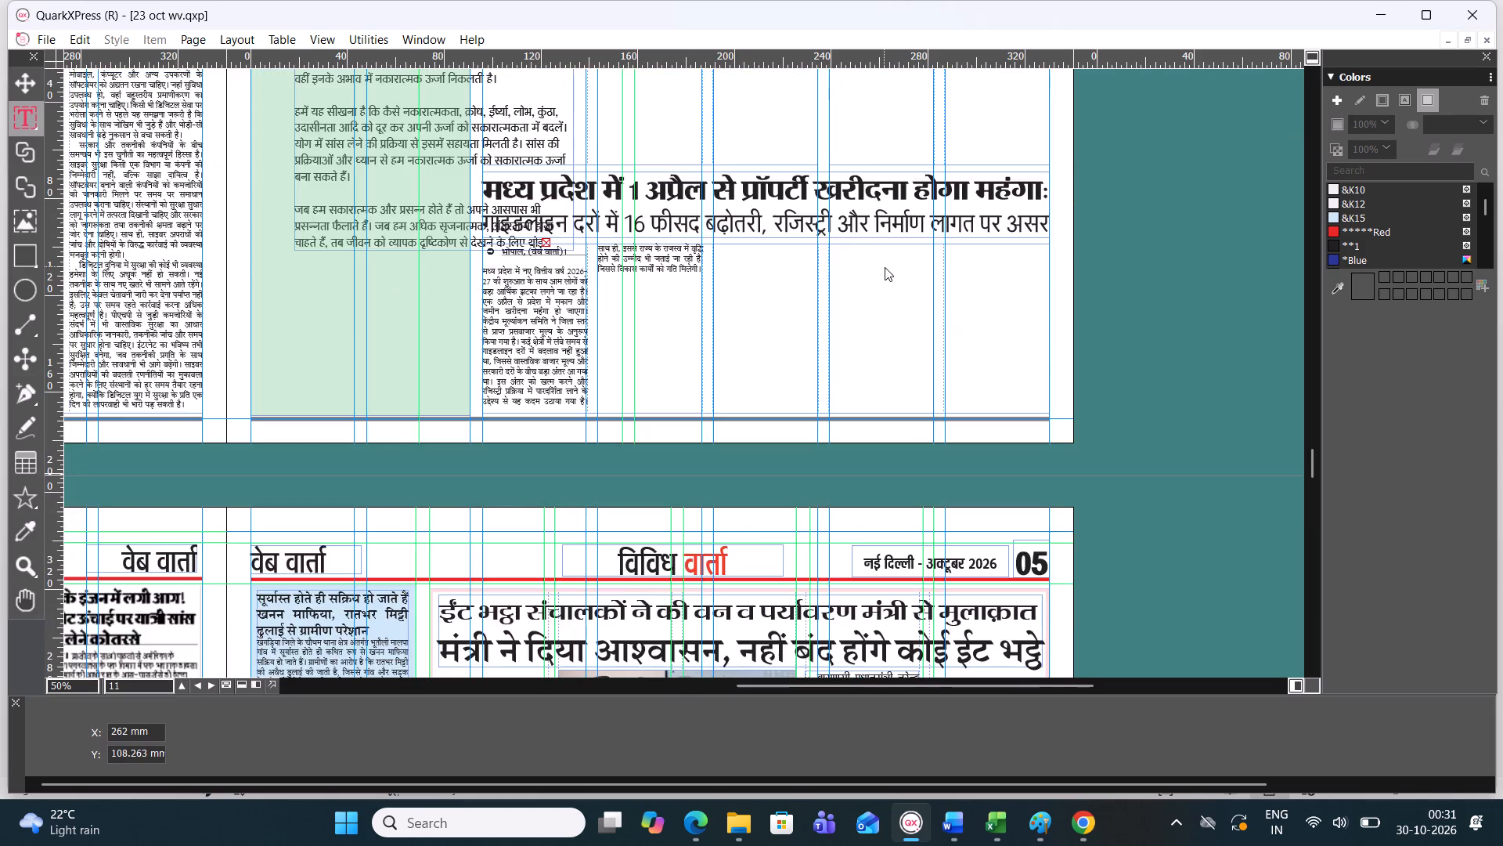
pyautogui.scroll(1, 885, 267)
pyautogui.scroll(-1, 885, 266)
pyautogui.scroll(1, 885, 266)
pyautogui.scroll(-2, 885, 265)
pyautogui.scroll(1, 885, 255)
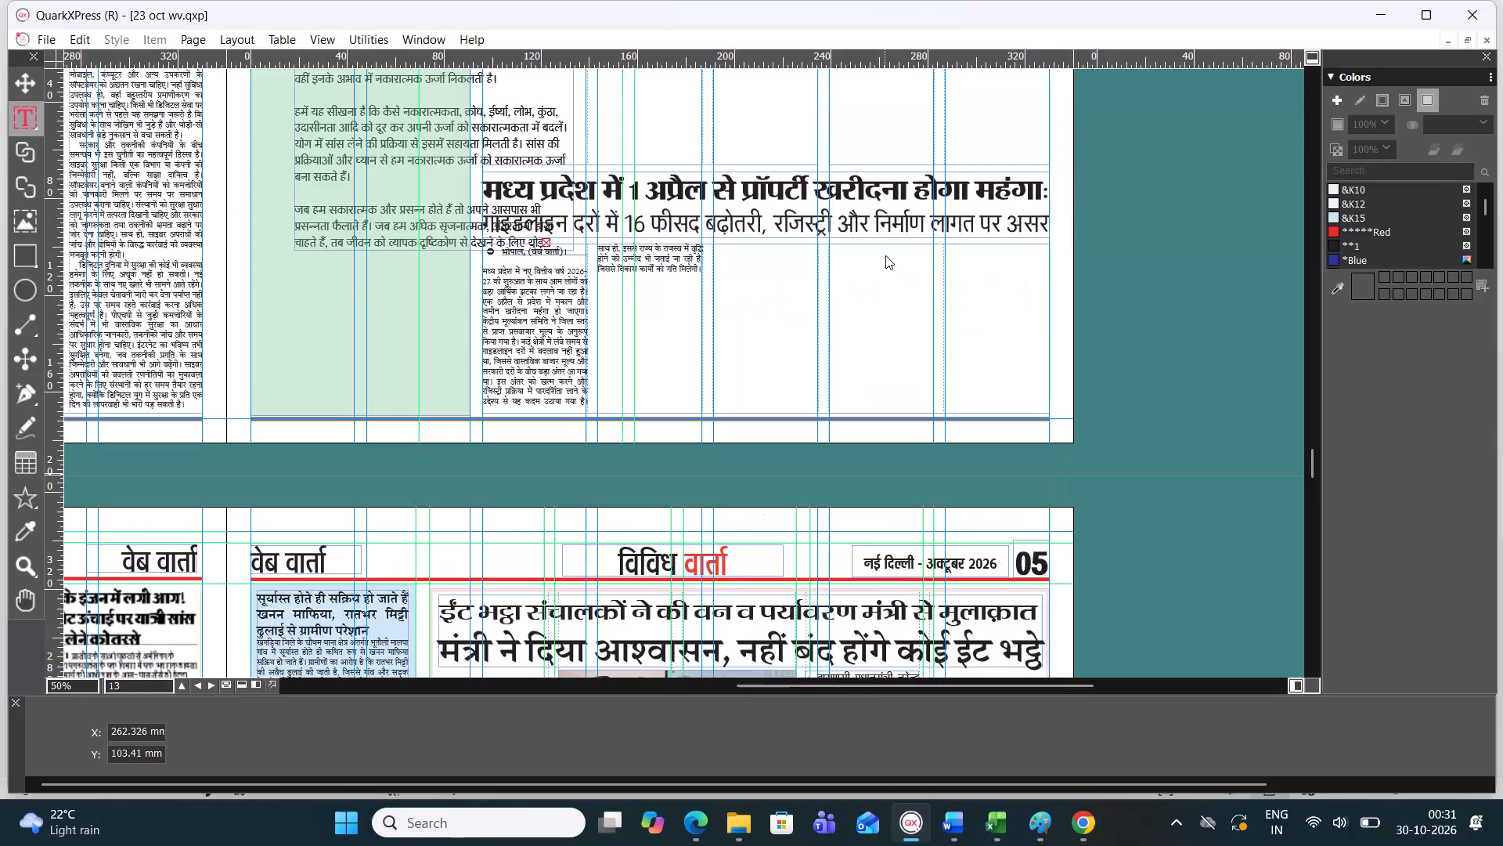
pyautogui.scroll(7, 885, 255)
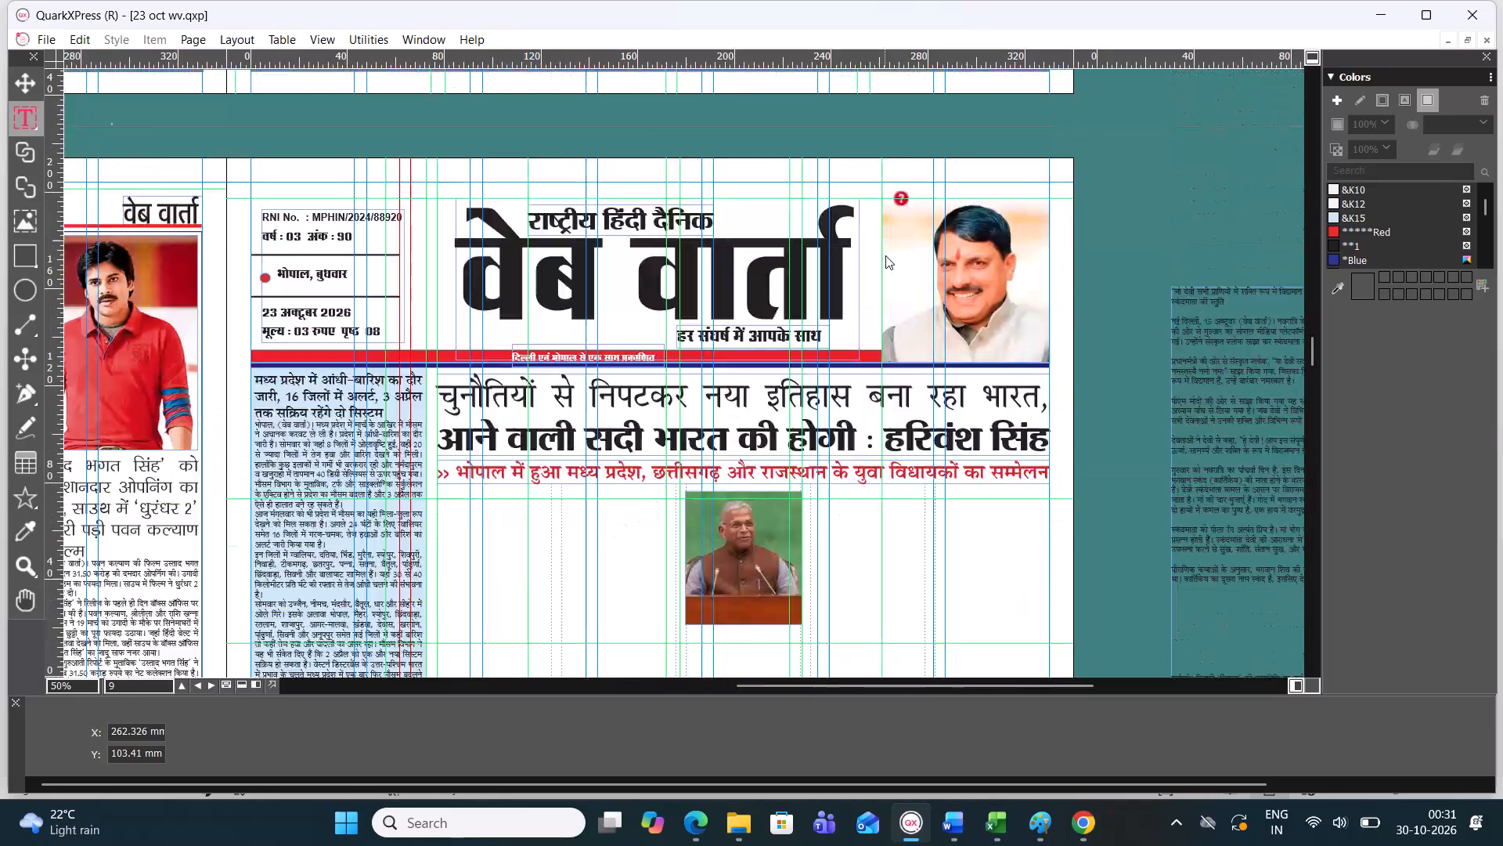
pyautogui.scroll(-1, 885, 255)
pyautogui.scroll(1, 885, 255)
pyautogui.scroll(-5, 885, 255)
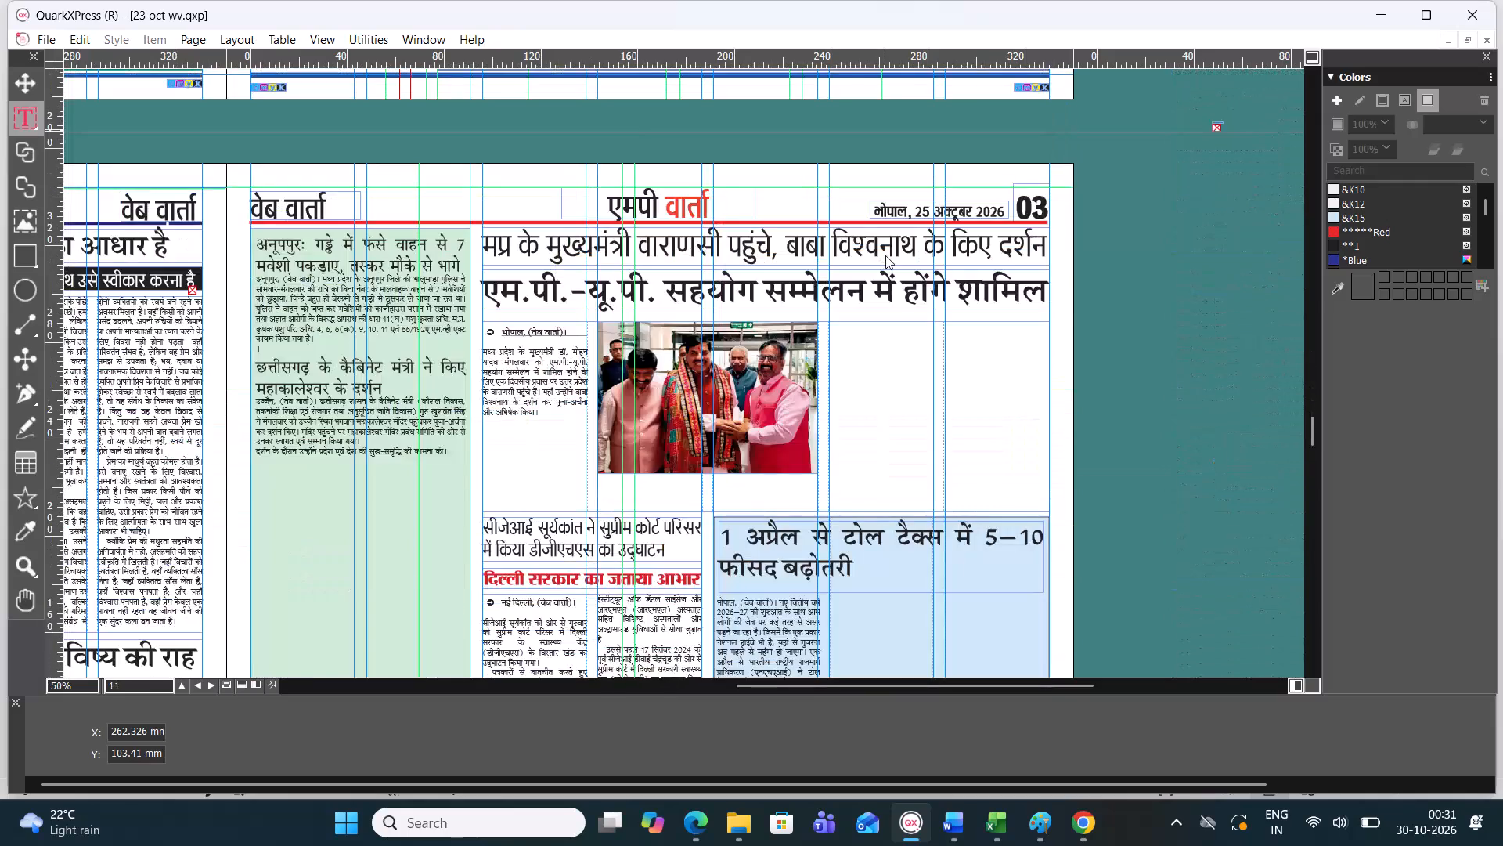
pyautogui.scroll(-1, 885, 255)
pyautogui.scroll(1, 885, 255)
pyautogui.scroll(-6, 885, 255)
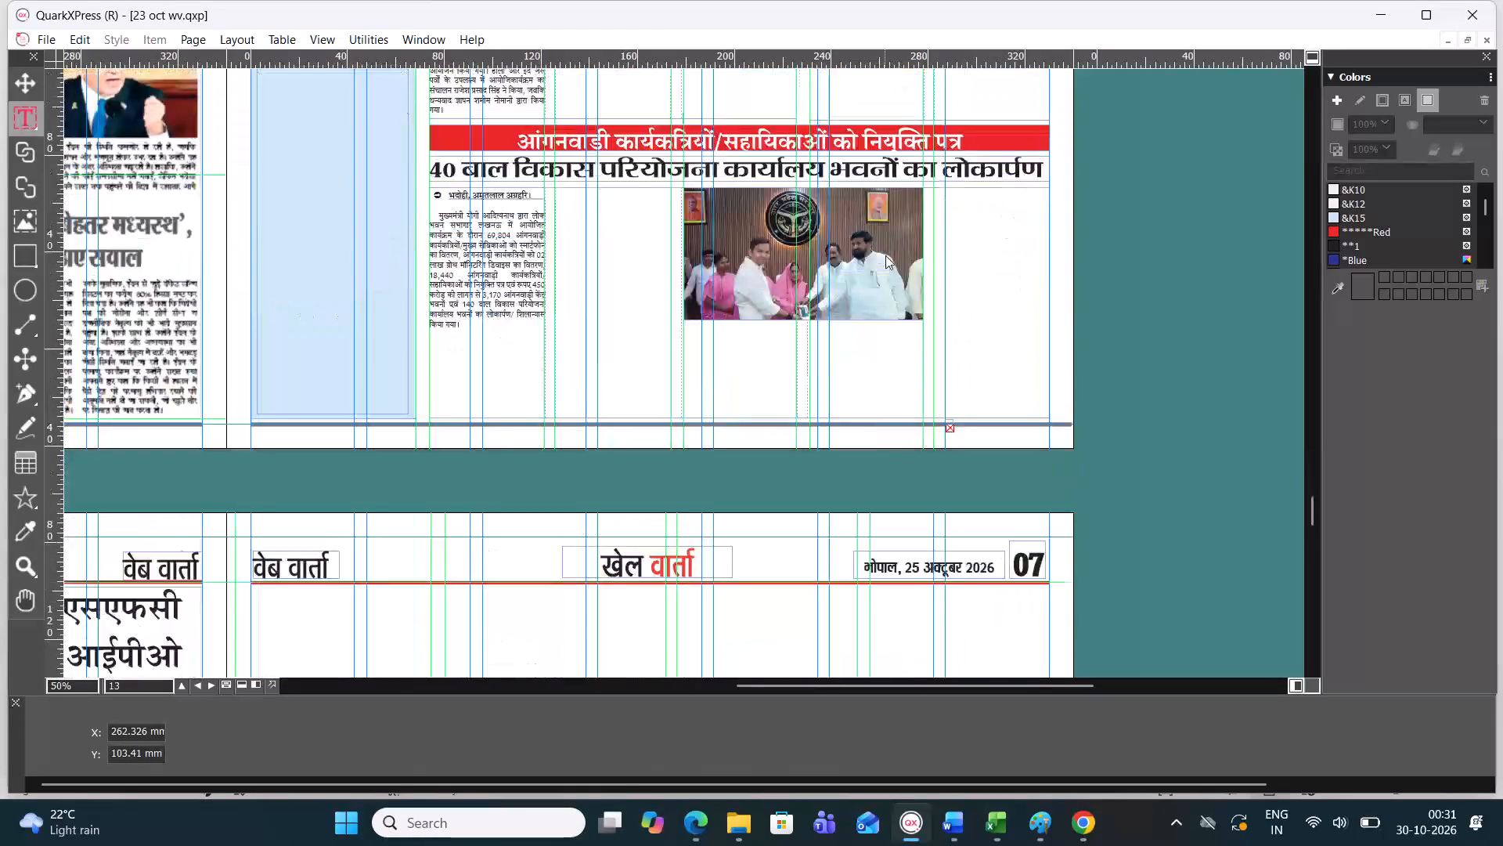
pyautogui.scroll(-6, 885, 255)
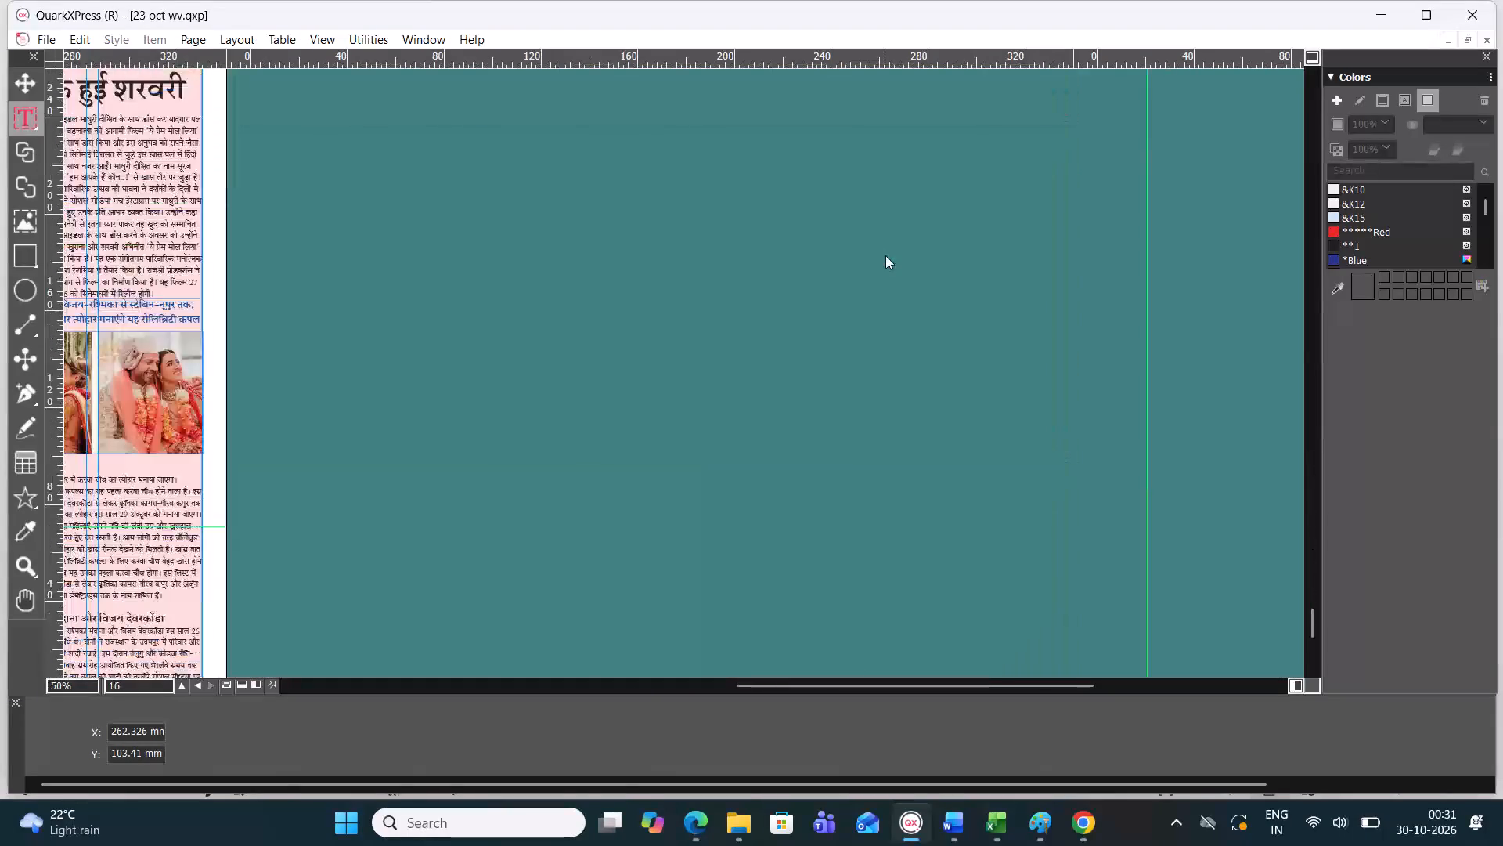
pyautogui.scroll(-1, 885, 255)
pyautogui.scroll(1, 885, 255)
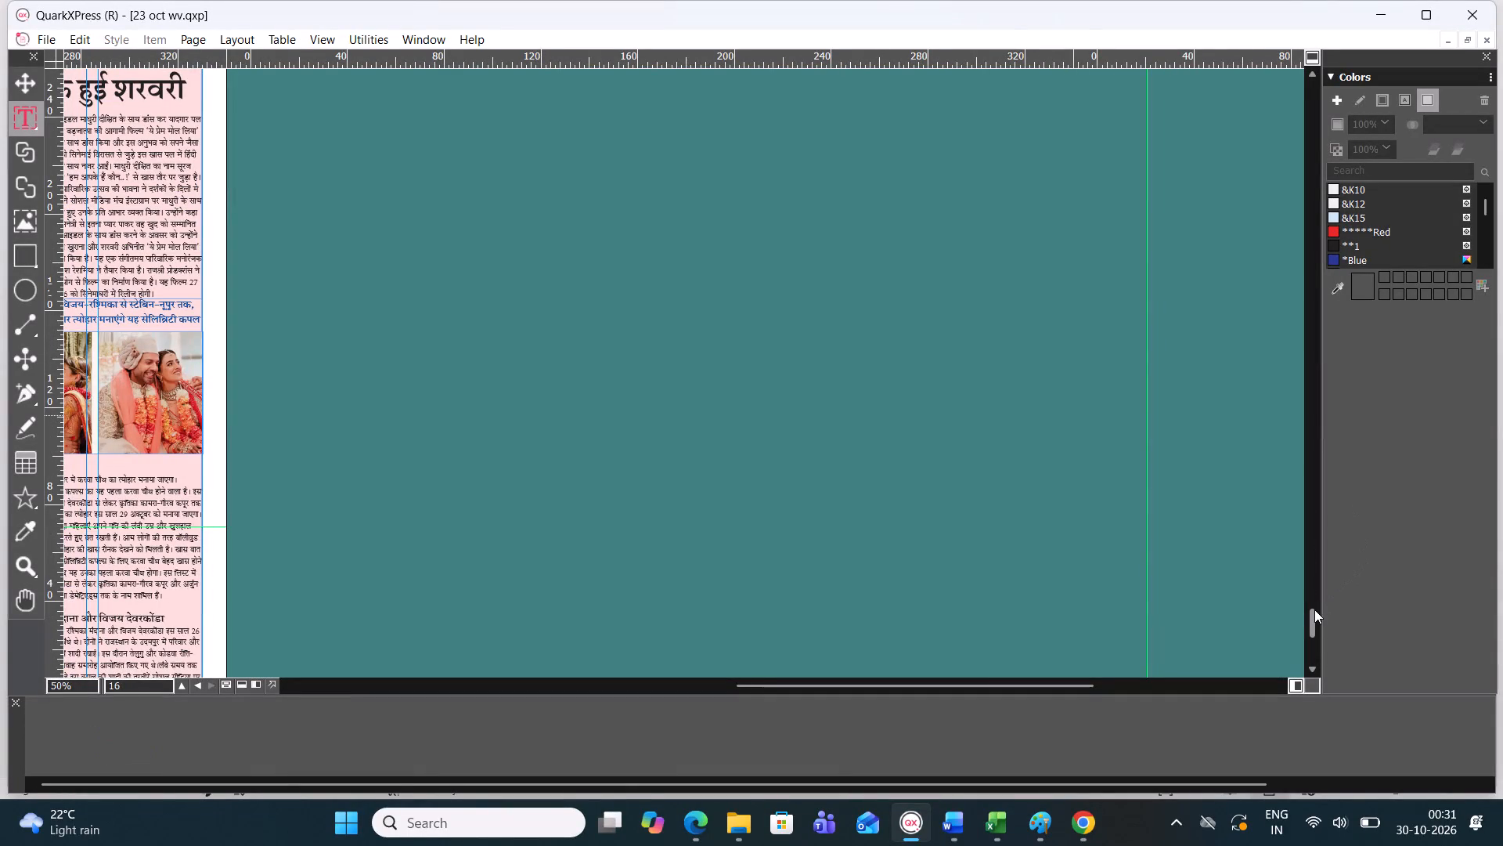
# On page 3, draw a text box about 138.6 mm wide and 19.6 mm high across the three middle columns, just below their text.
pyautogui.moveTo(1316, 609); pyautogui.dragTo(1322, 442)
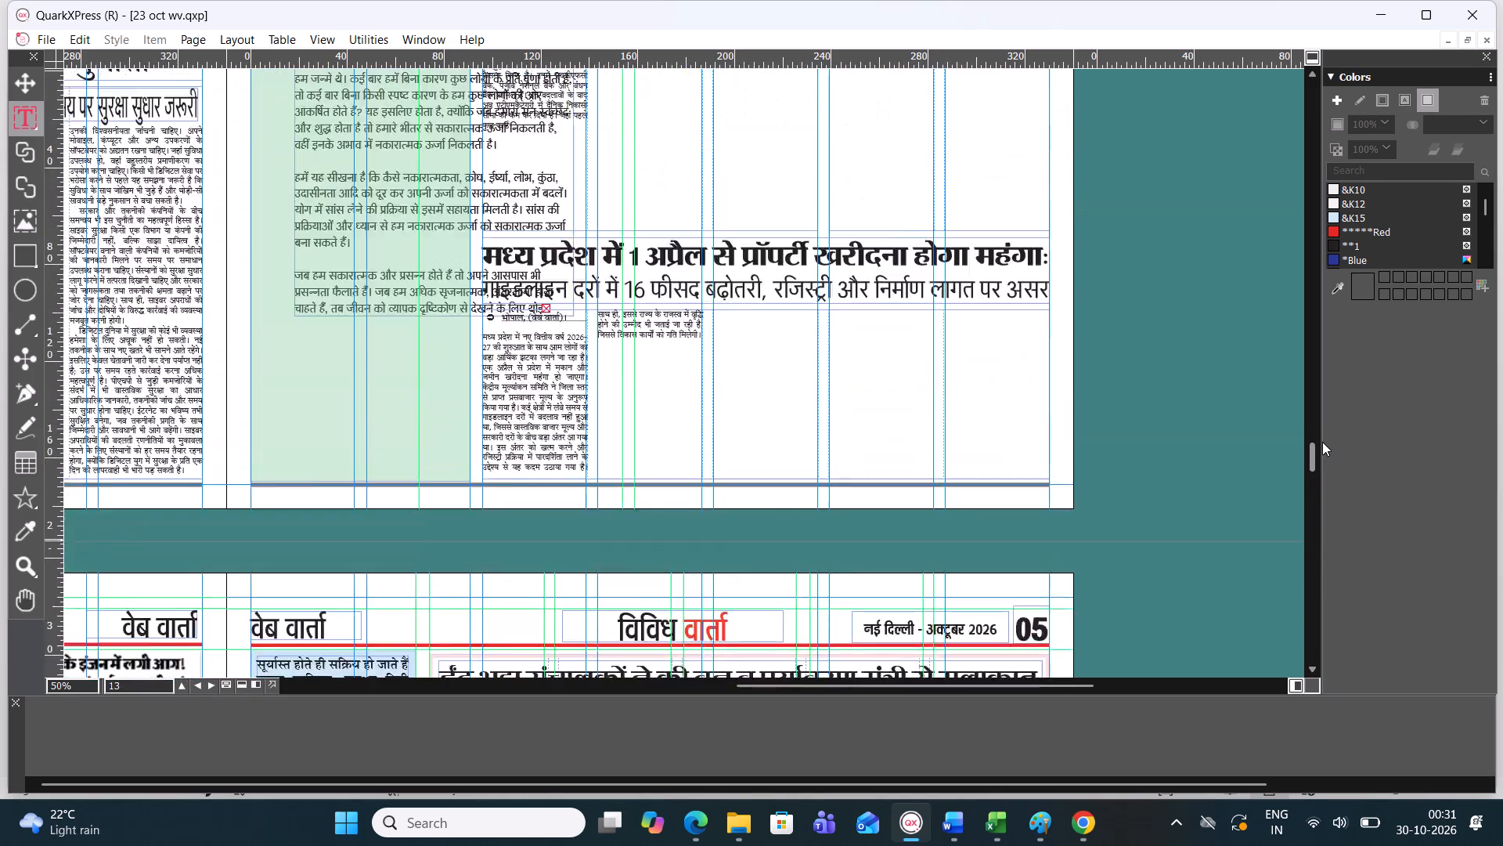
pyautogui.moveTo(1322, 442); pyautogui.dragTo(1321, 367)
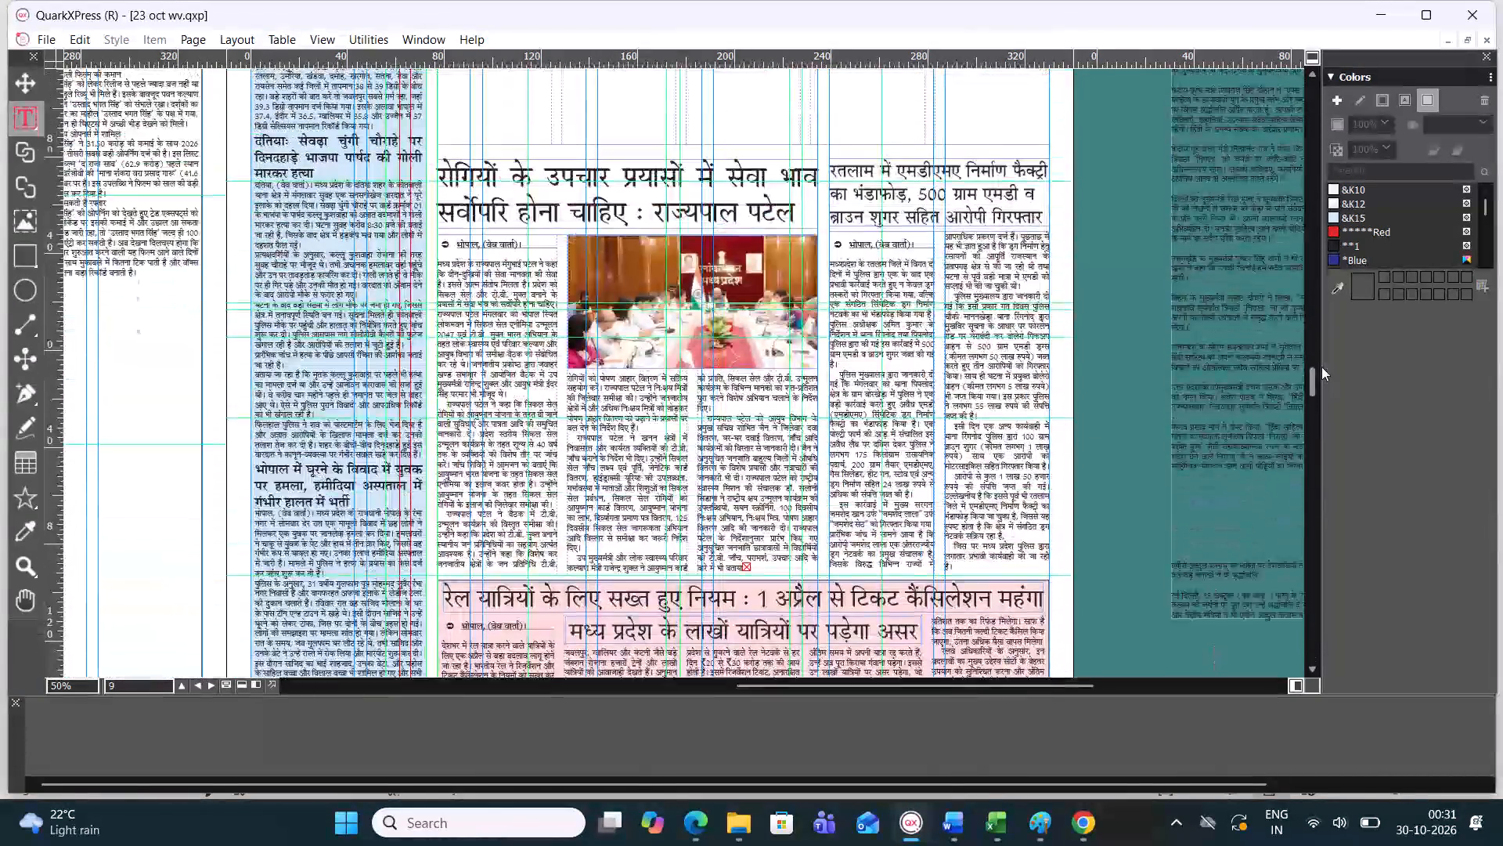
pyautogui.moveTo(1321, 367); pyautogui.dragTo(1332, 303)
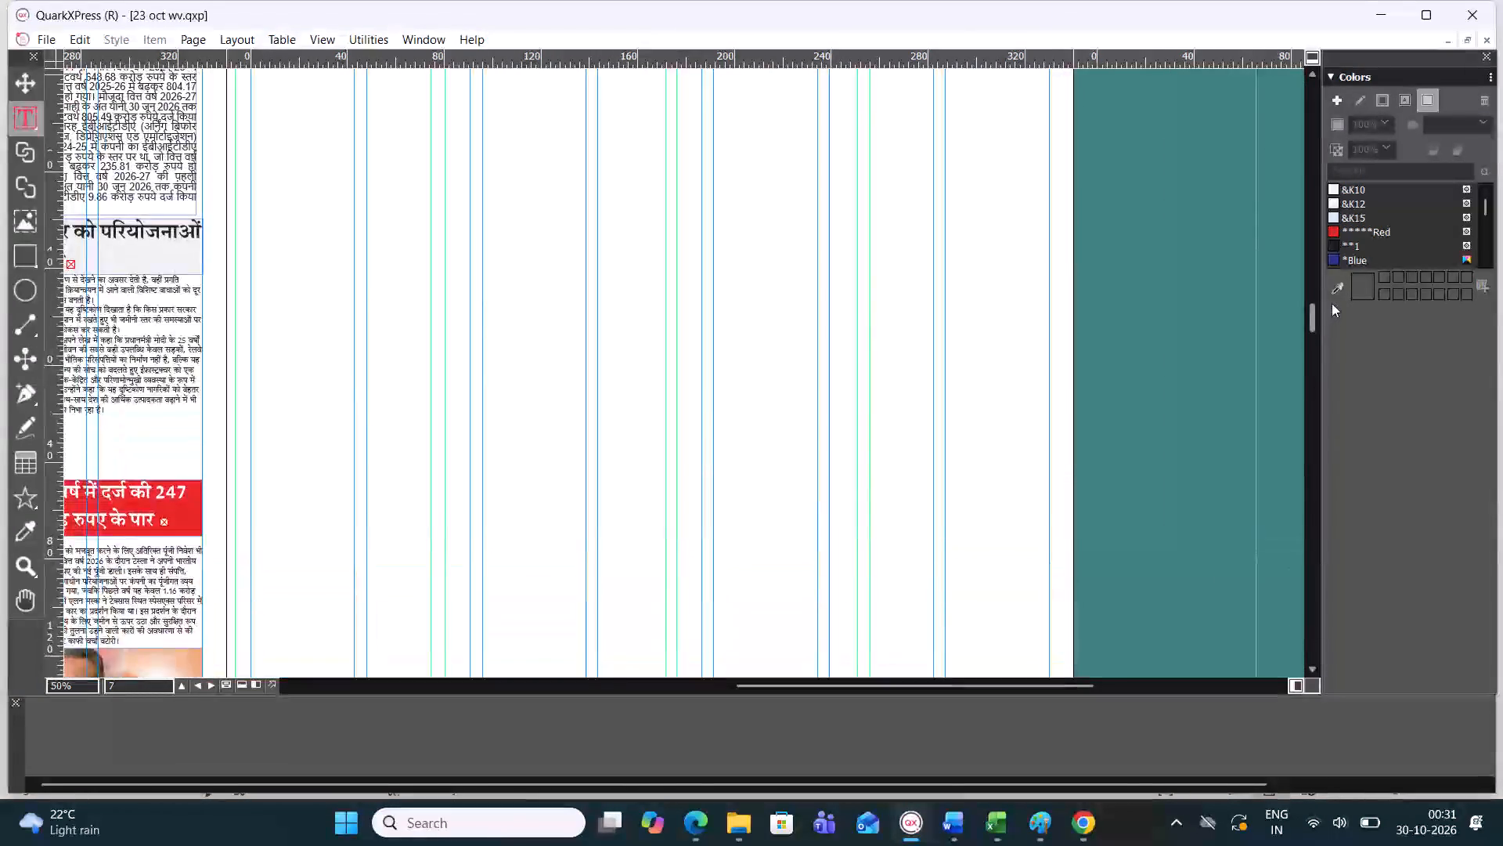
pyautogui.moveTo(1332, 303); pyautogui.dragTo(1426, 182)
pyautogui.click(812, 418)
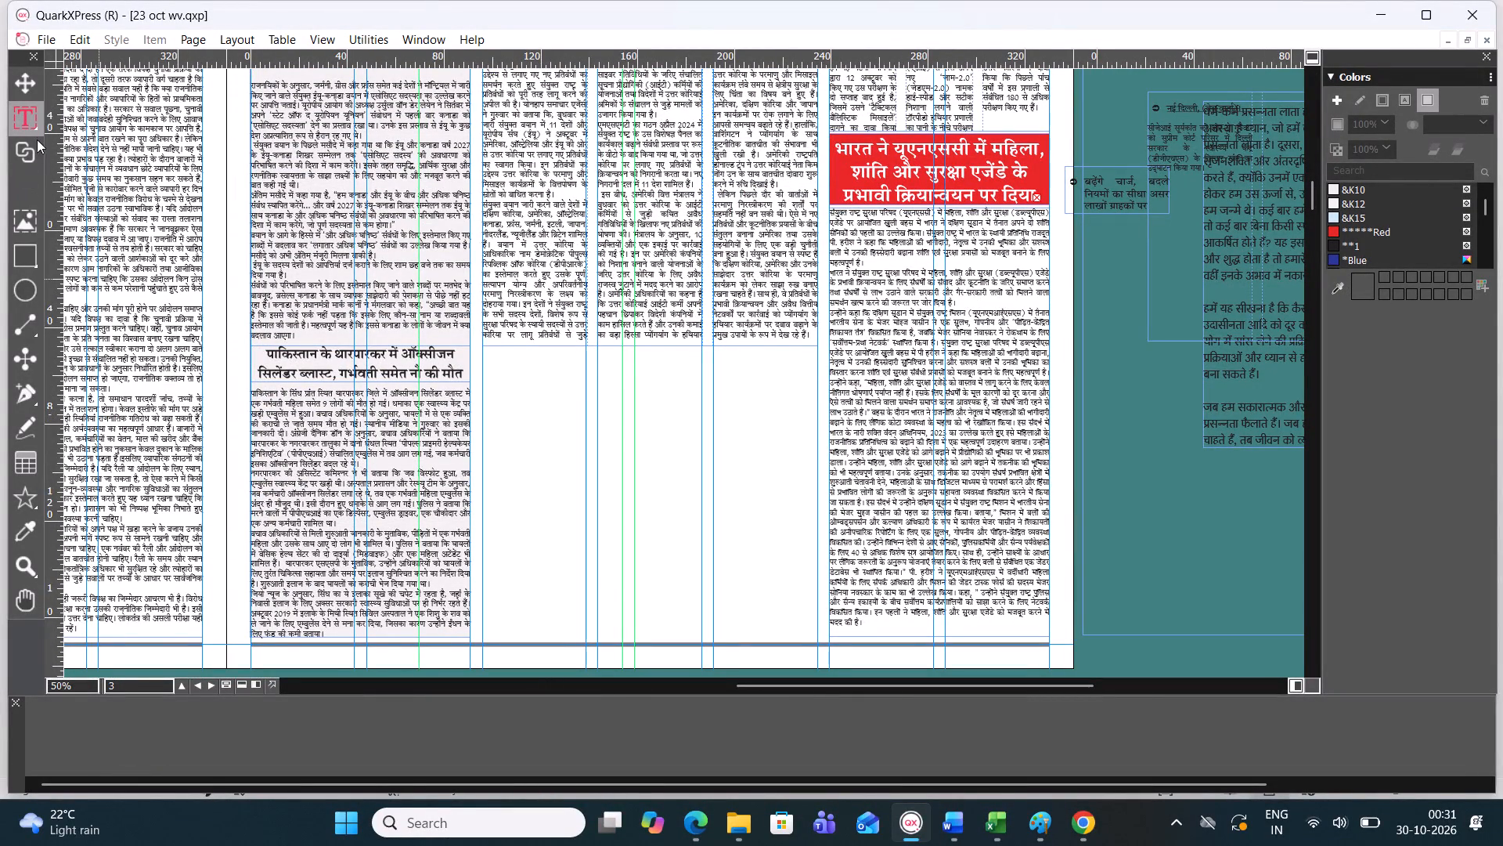
pyautogui.click(29, 121)
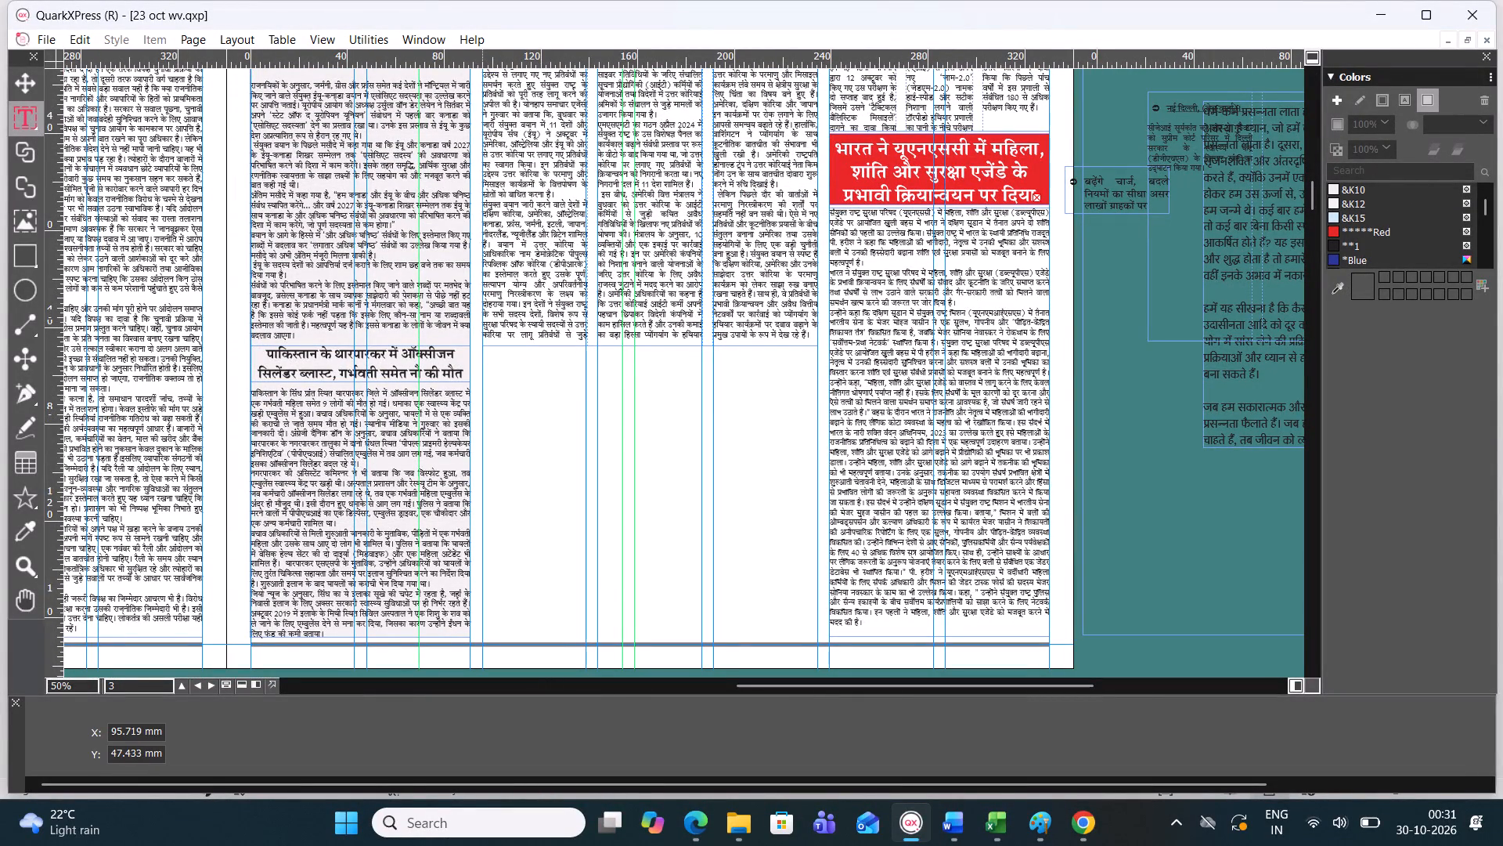
pyautogui.moveTo(483, 346); pyautogui.dragTo(816, 438)
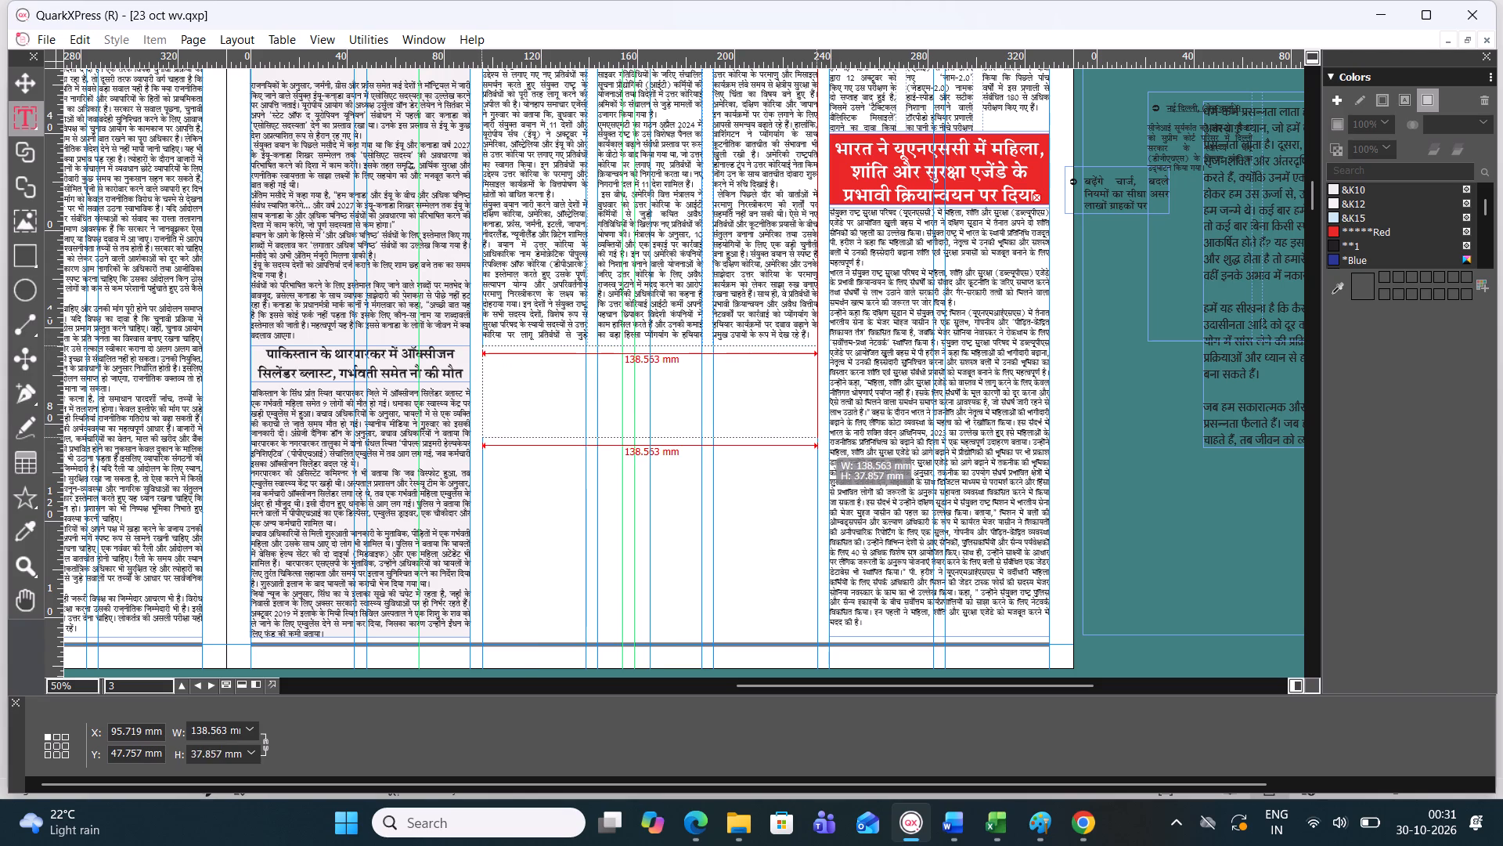
pyautogui.moveTo(816, 438); pyautogui.dragTo(818, 418)
pyautogui.scroll(-3, 802, 417)
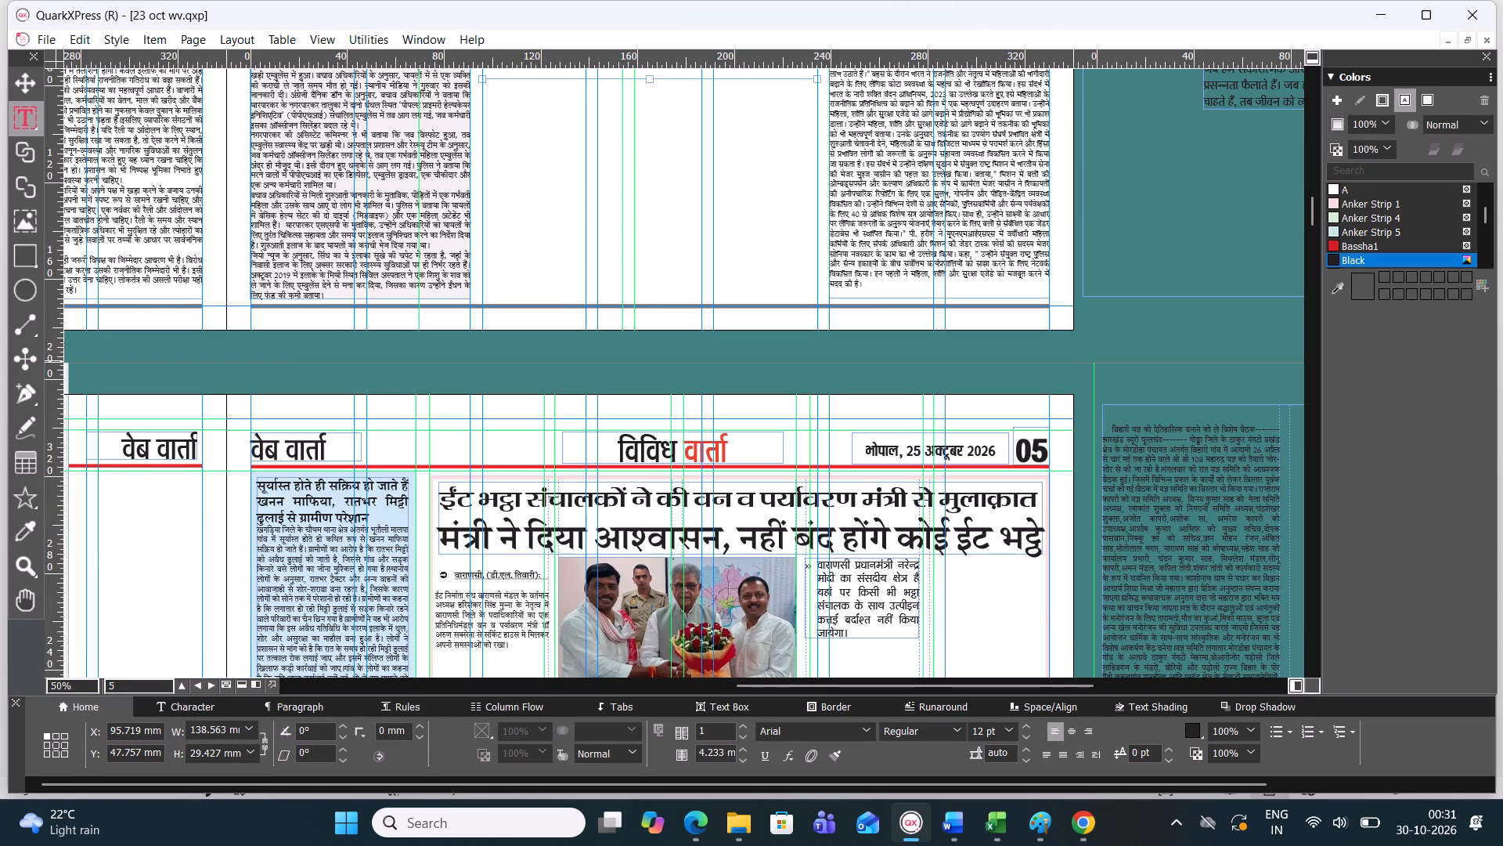
pyautogui.scroll(1, 773, 384)
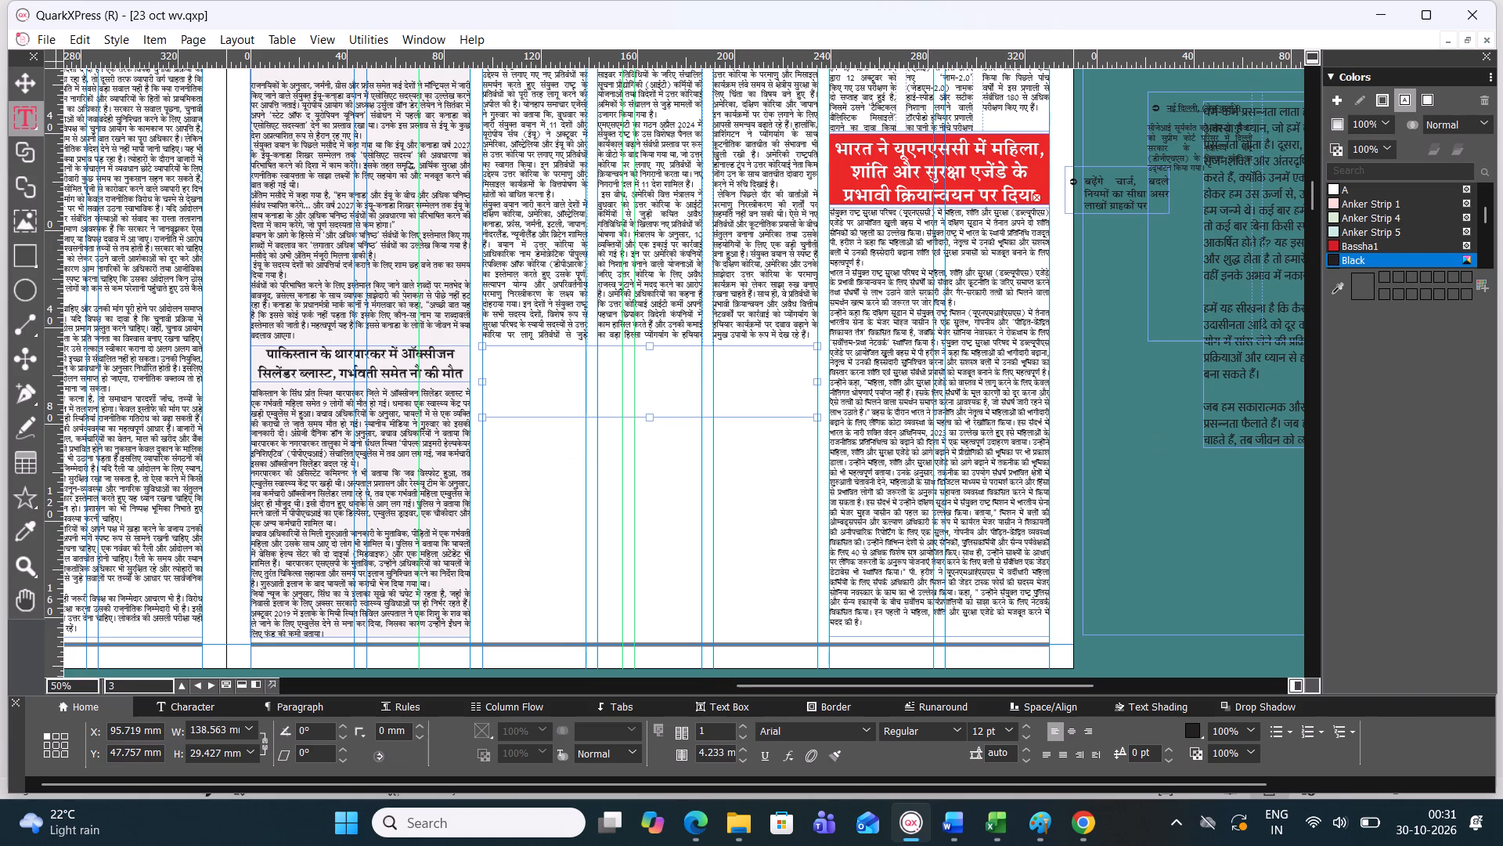
pyautogui.moveTo(654, 418); pyautogui.dragTo(651, 389)
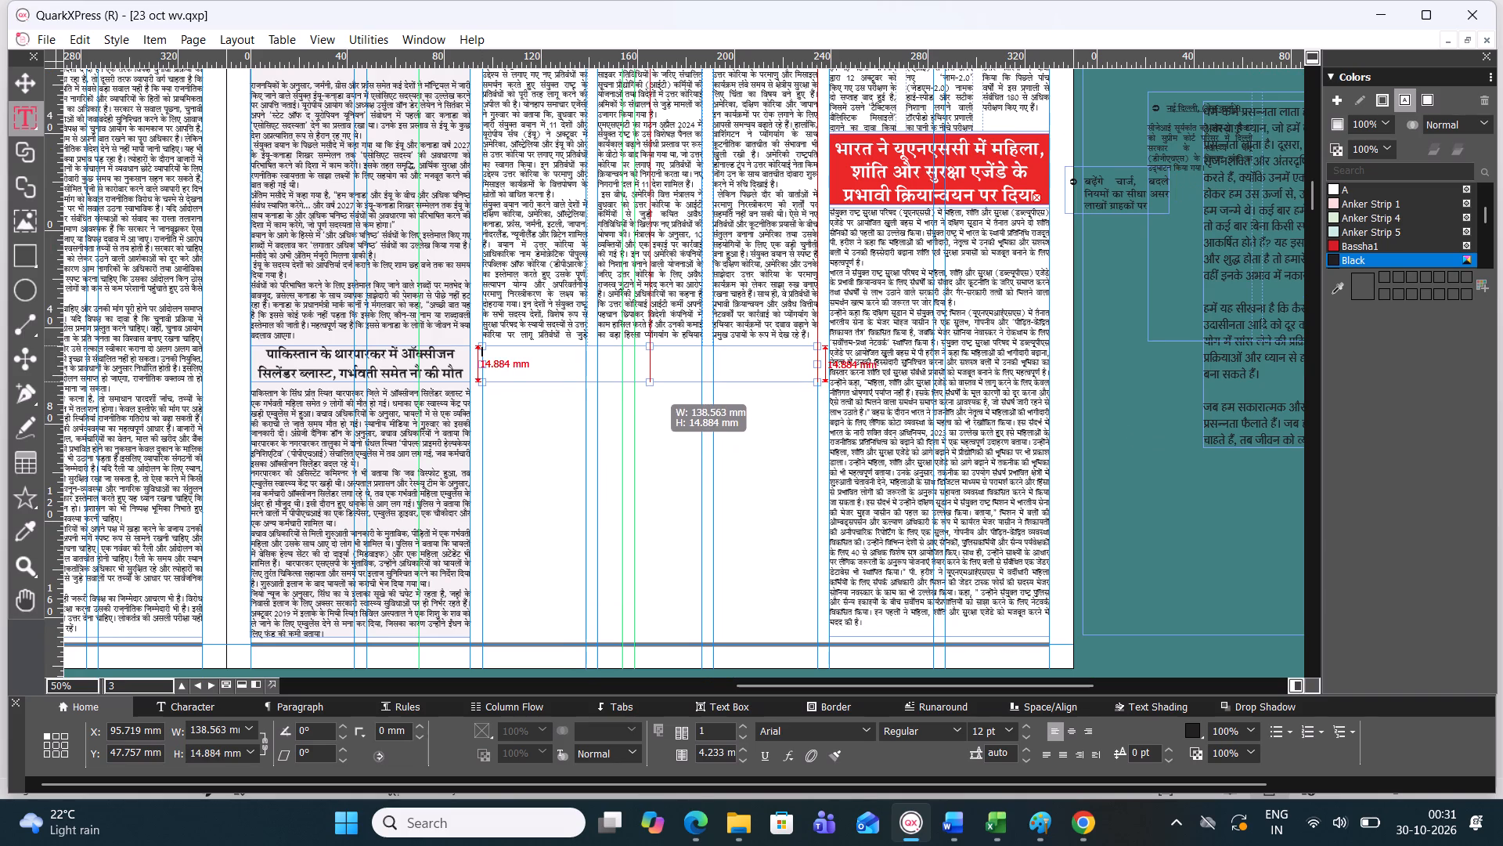
pyautogui.moveTo(651, 389); pyautogui.dragTo(651, 397)
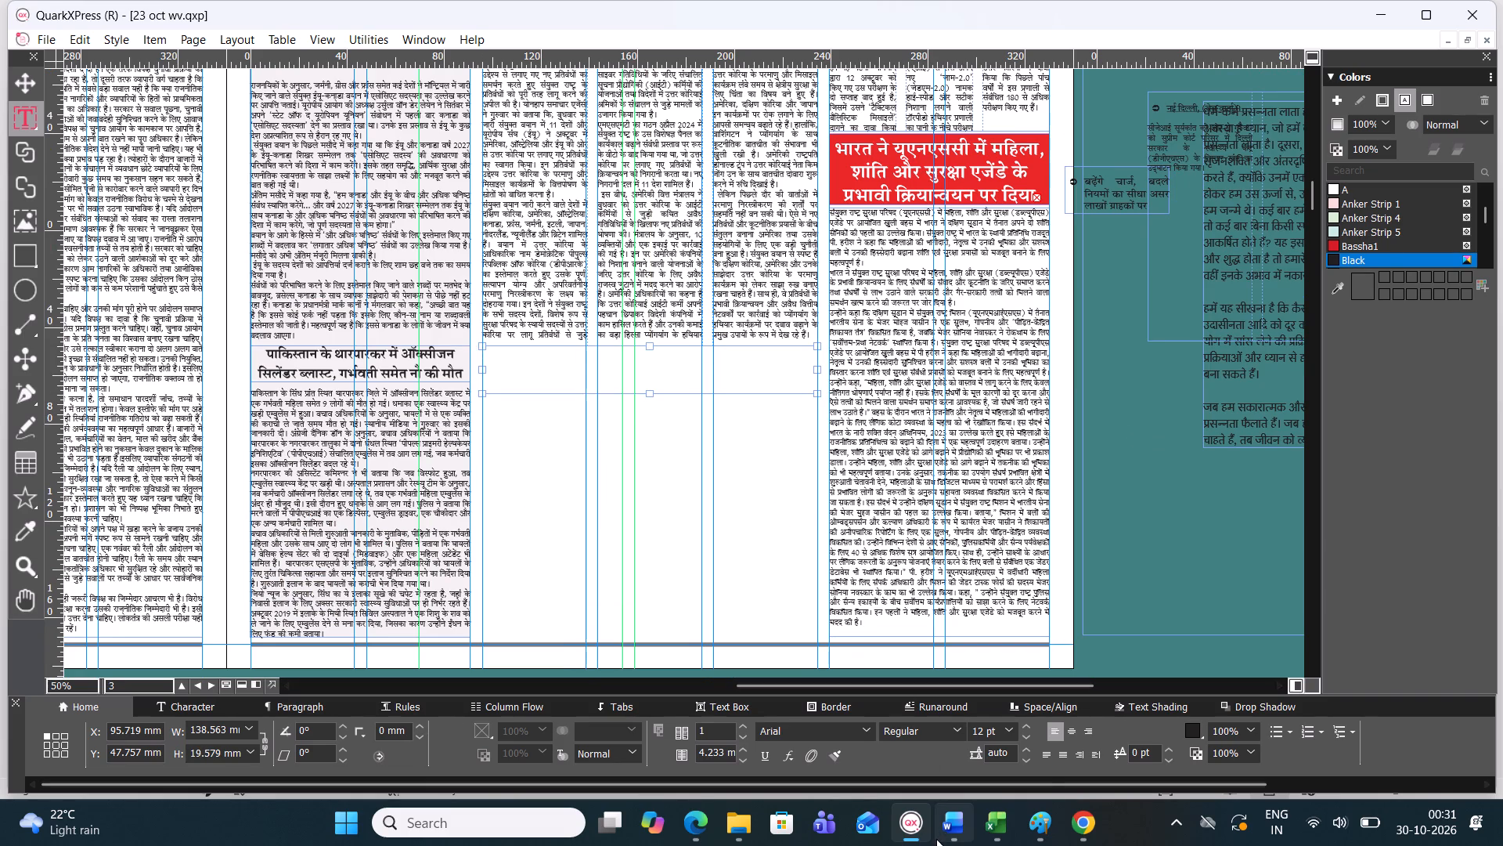
# Copy the Brazil electoral court headline from the Word document 29 Oct International and paste it into the new page 3 text box.
pyautogui.click(943, 832)
pyautogui.scroll(-10, 732, 528)
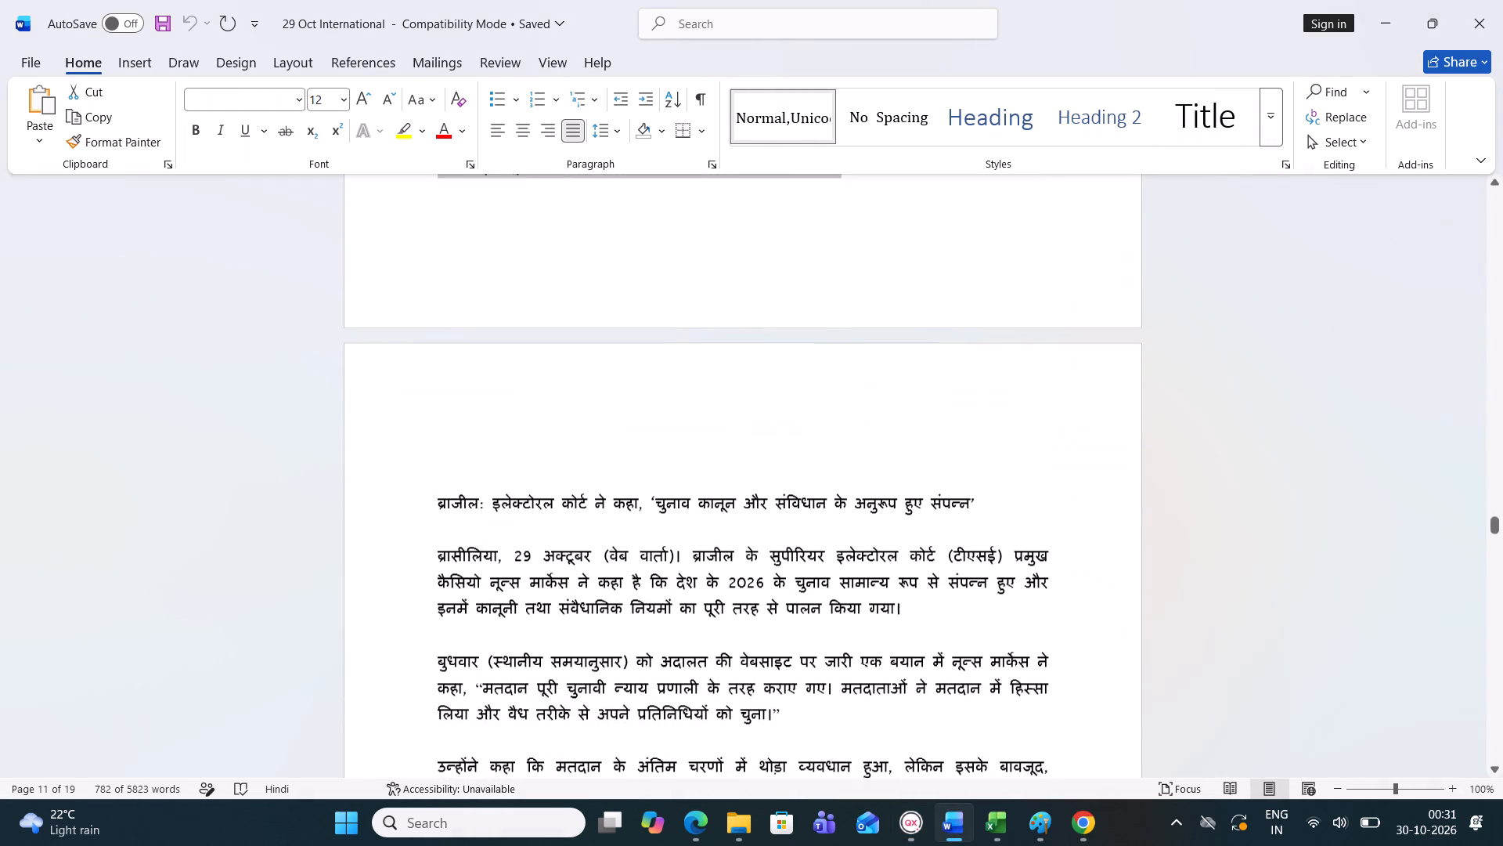
pyautogui.scroll(-3, 727, 493)
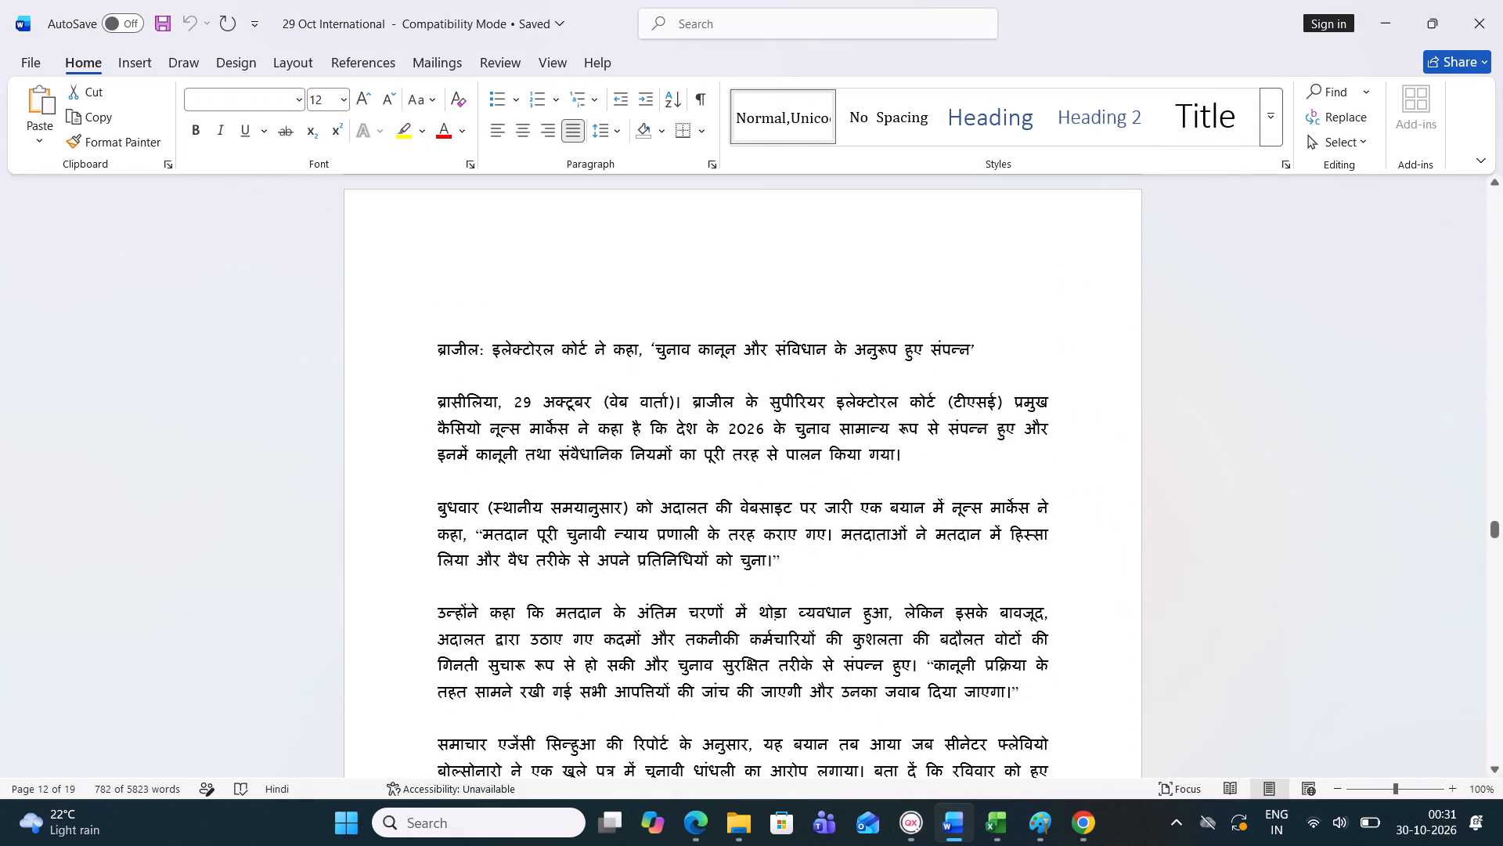
pyautogui.moveTo(439, 353); pyautogui.dragTo(1002, 345)
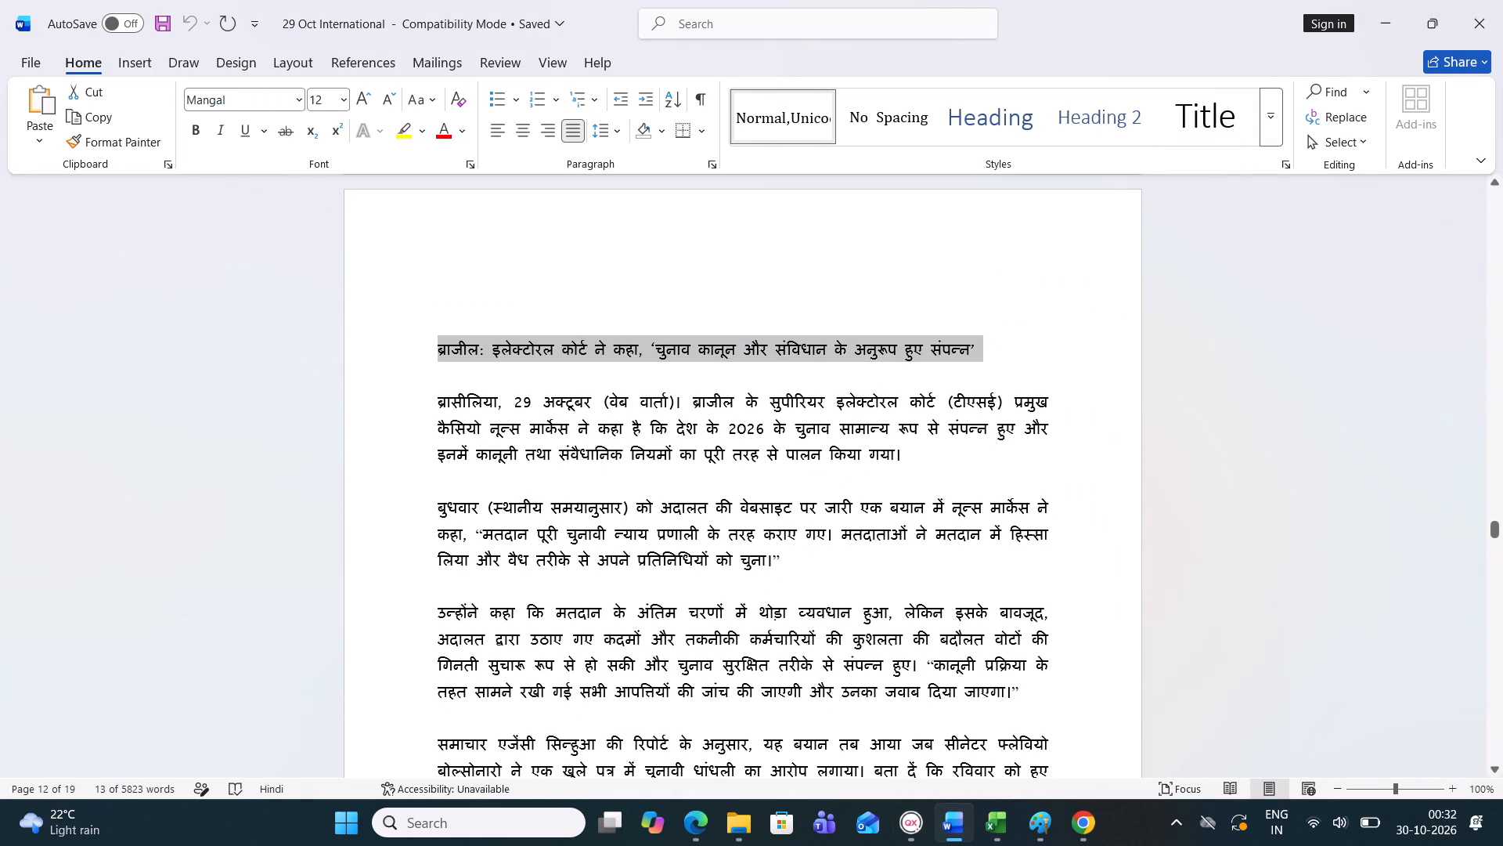
pyautogui.hotkey('ctrl', 'c')
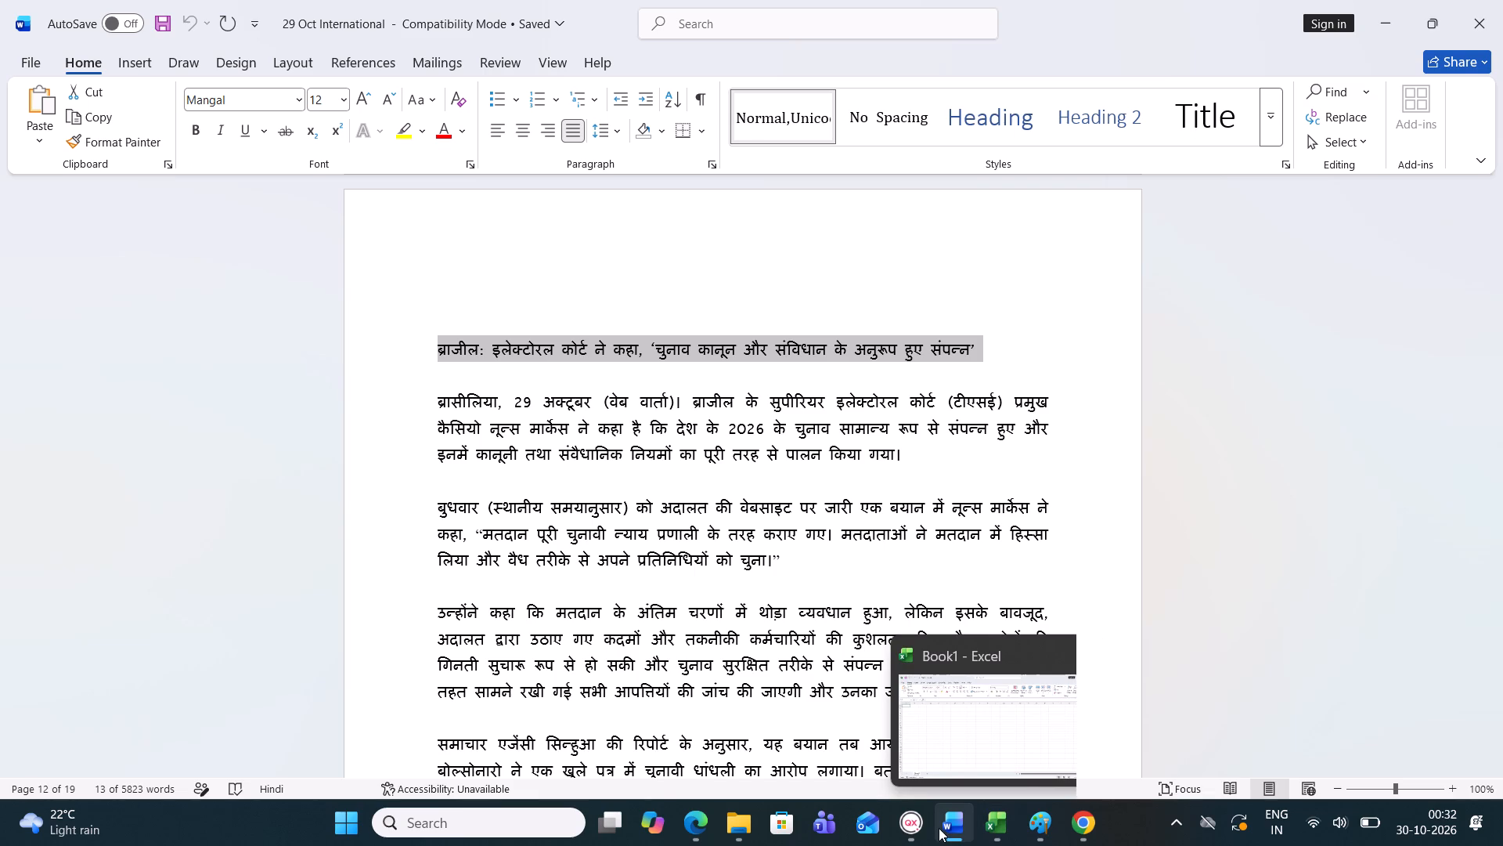
pyautogui.click(903, 830)
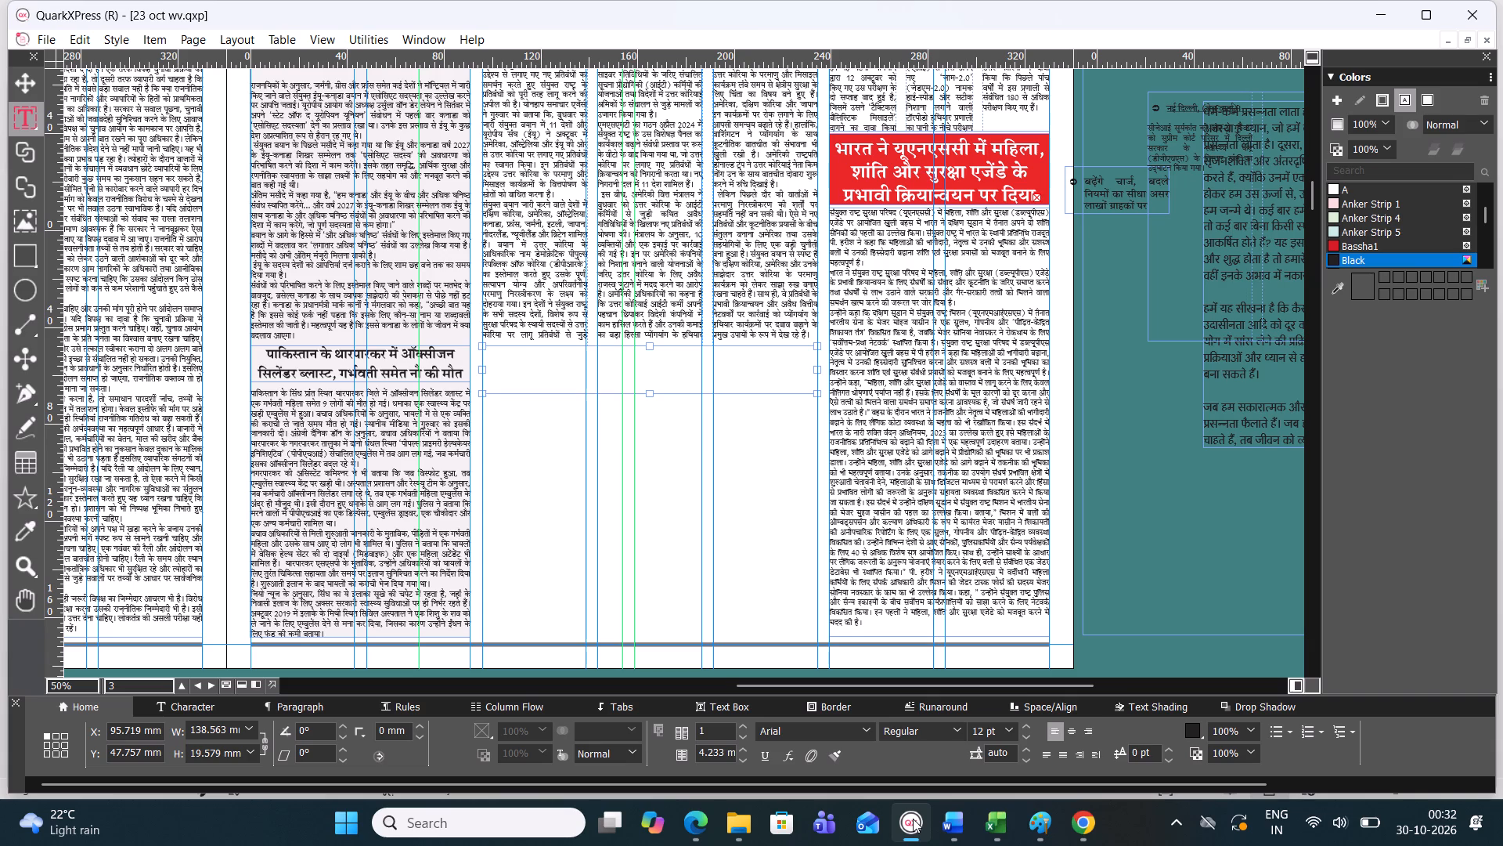
pyautogui.hotkey('ctrl', 'v')
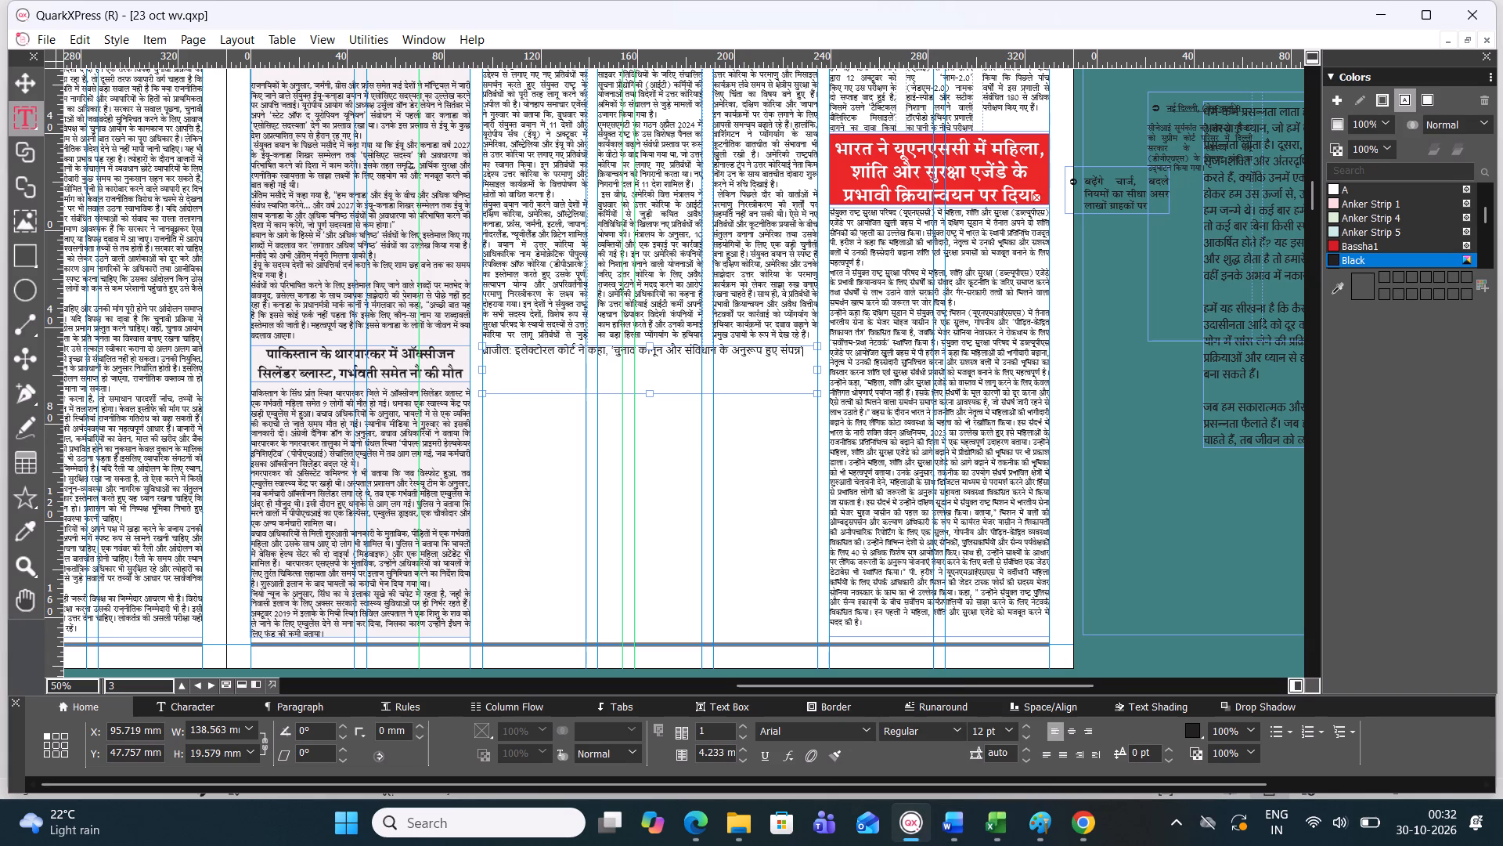
# Set the font of the whole Brazil electoral court headline to Four C Gandhihead.
pyautogui.hotkey('ctrl', 'a')
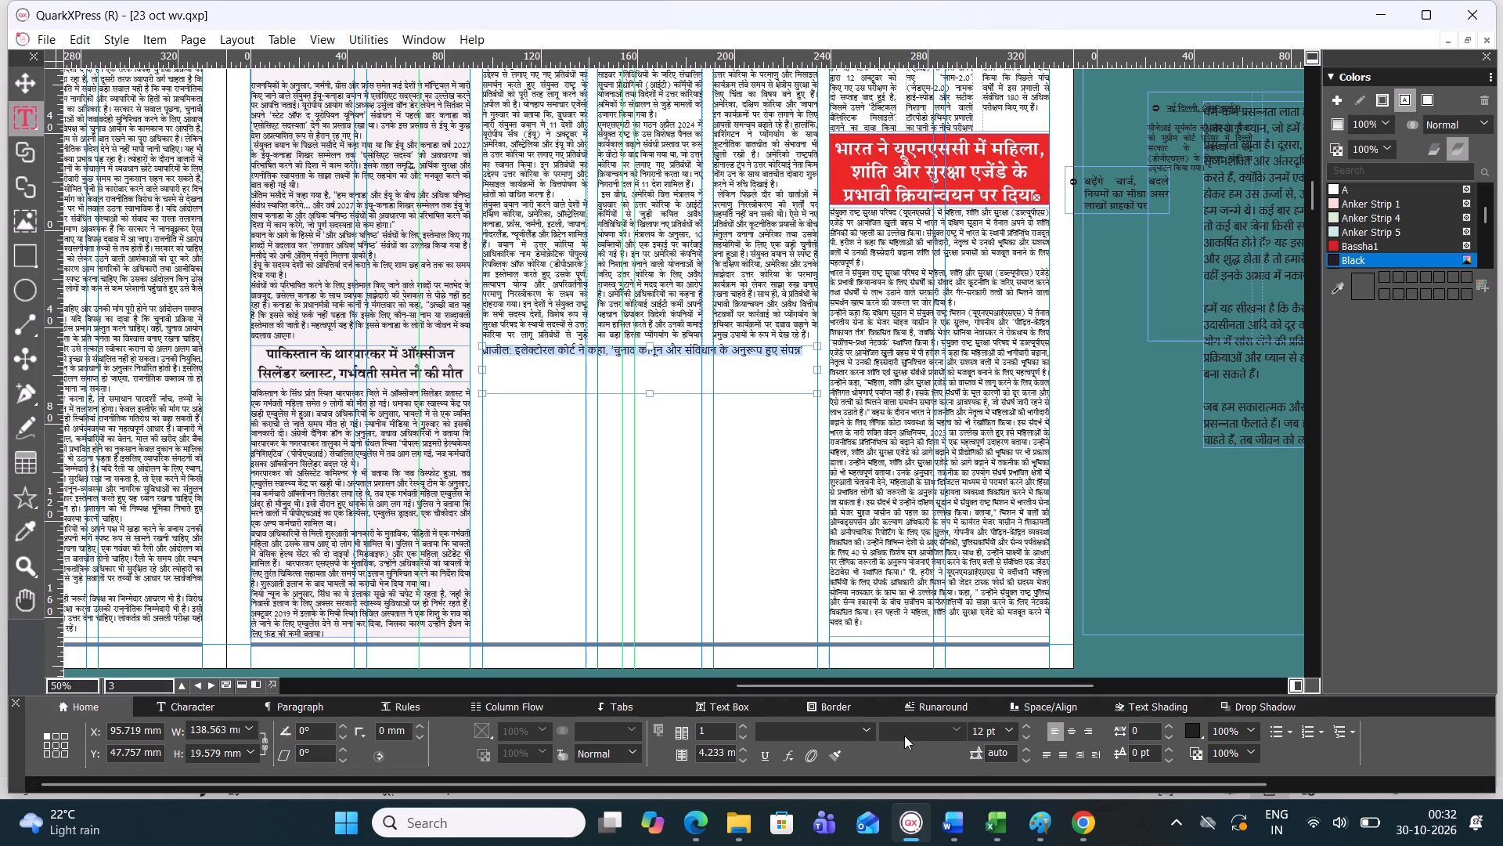
pyautogui.click(870, 732)
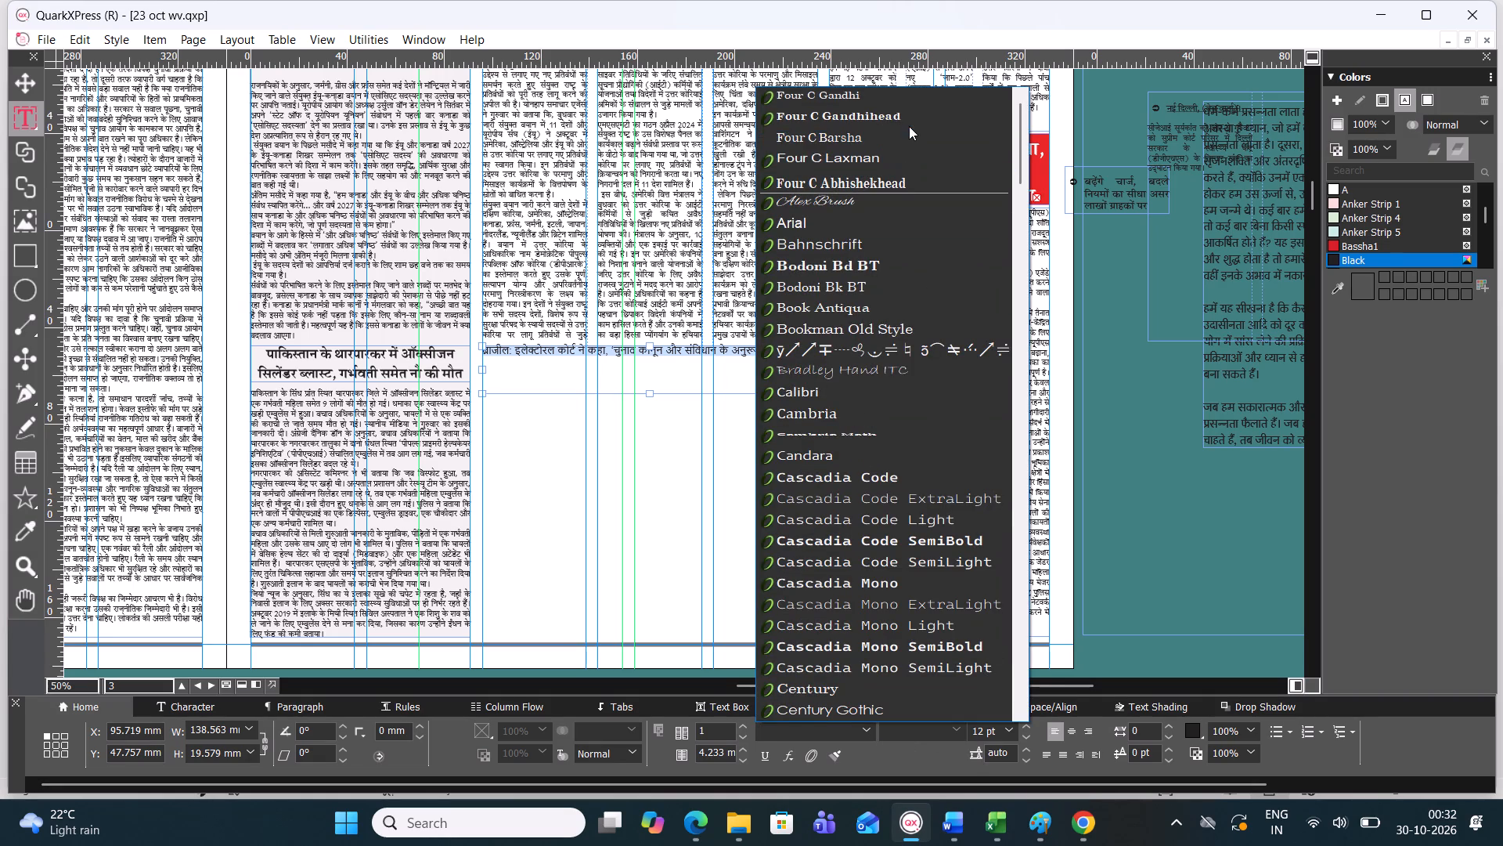
pyautogui.click(909, 125)
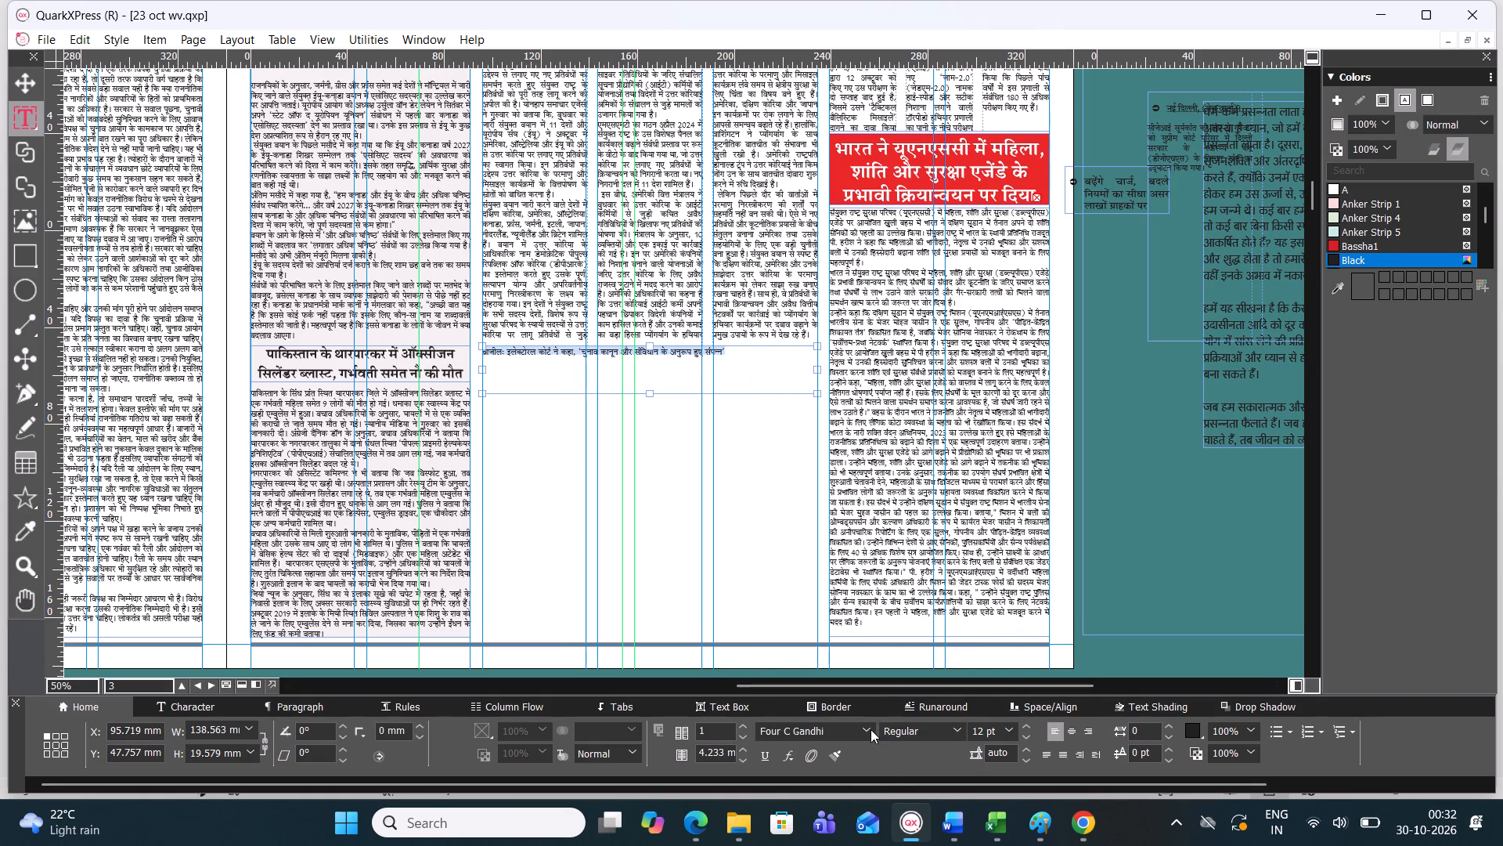
pyautogui.click(867, 732)
pyautogui.click(876, 103)
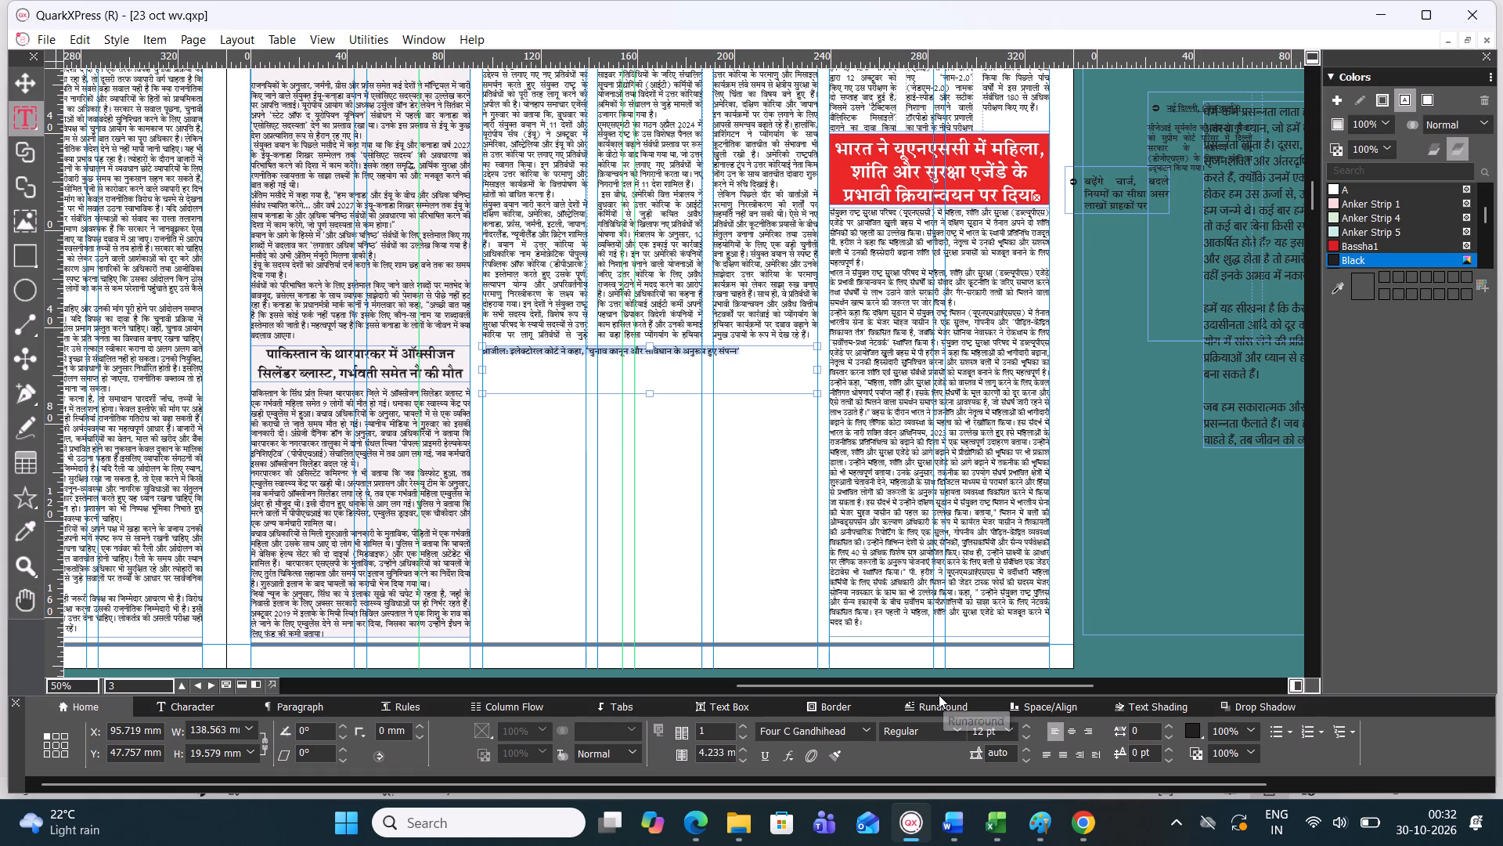
# Enlarge the Brazil headline to 27 pt and centre it in its box.
pyautogui.hotkey('ctrl', 'alt', 'shift', '.')
pyautogui.hotkey('ctrl', 'alt', 'shift', '.')
pyautogui.hotkey('ctrl', 'alt', 'shift', '.')
pyautogui.hotkey('ctrl', 'alt', 'shift', '.')
pyautogui.hotkey('ctrl', 'alt', 'shift', '.')
pyautogui.hotkey('ctrl', 'alt', 'shift', '.')
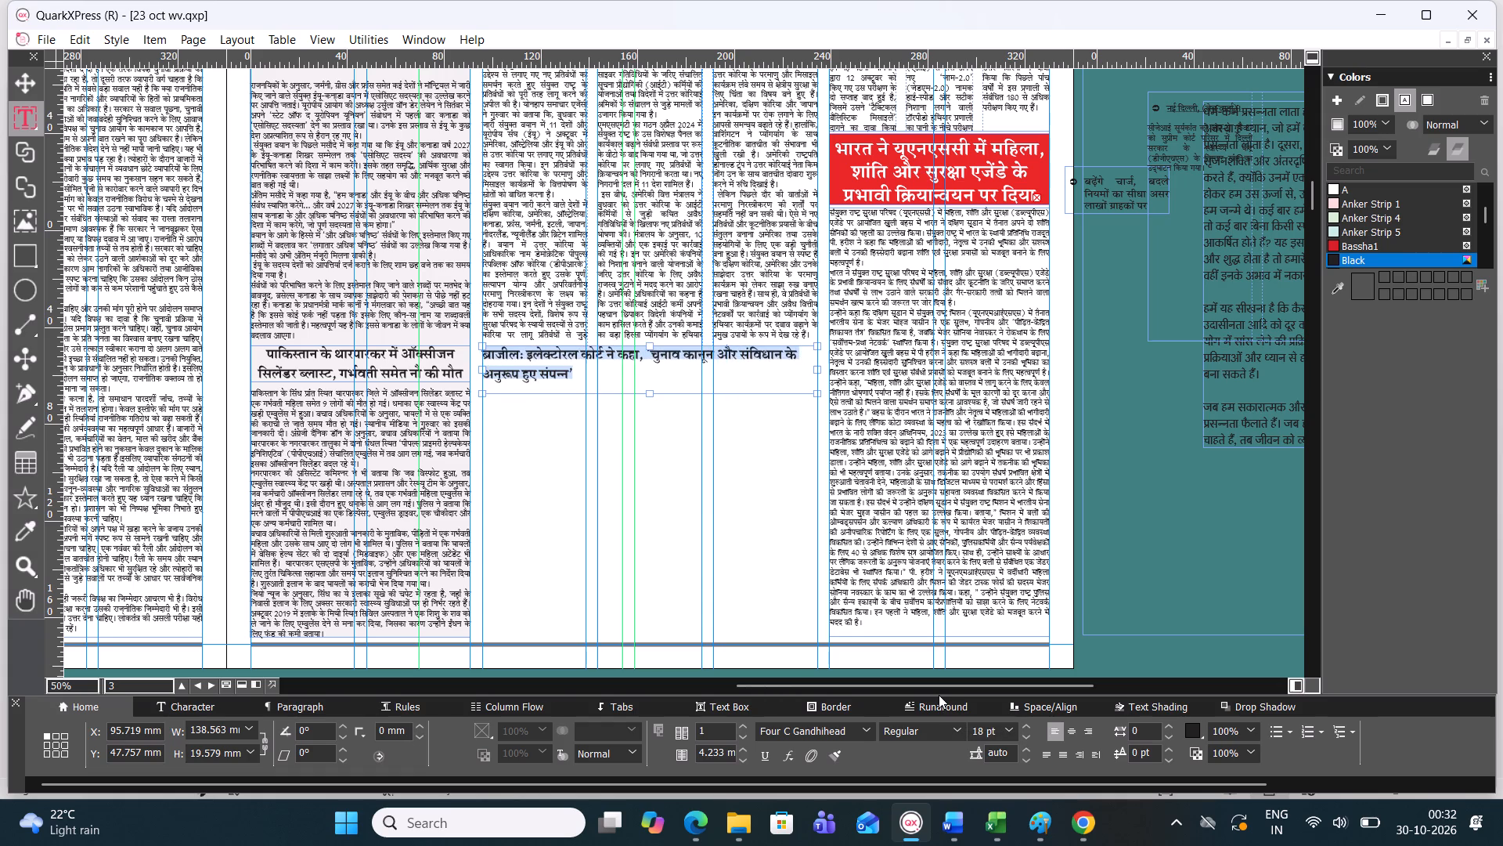
pyautogui.hotkey('ctrl', 'alt', 'shift', '.')
pyautogui.hotkey('ctrl', 'alt', 'shift', '.')
pyautogui.hotkey('ctrl', 'alt', 'shift', '.')
pyautogui.hotkey('ctrl', 'alt', 'shift', '.')
pyautogui.hotkey('ctrl', 'alt', 'shift', '.')
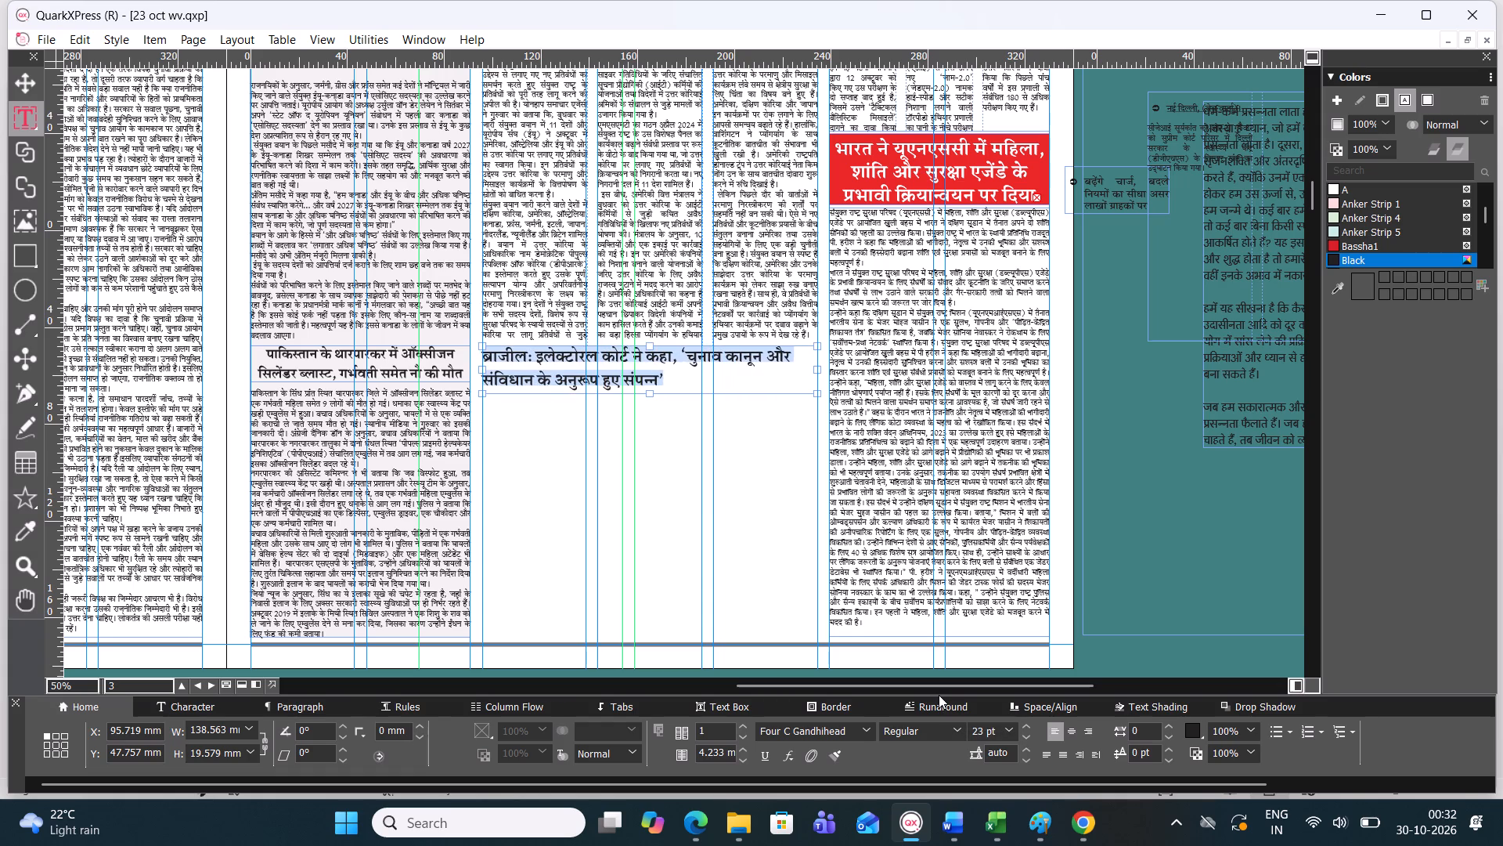
pyautogui.hotkey('ctrl', 'alt', 'shift', '.')
pyautogui.hotkey('ctrl', 'alt', 'shift', '.')
pyautogui.hotkey('ctrl', 'alt', 'shift', '.')
pyautogui.hotkey('ctrl', 'alt', 'shift', '.')
pyautogui.hotkey('ctrl', 'alt', 'shift', '.')
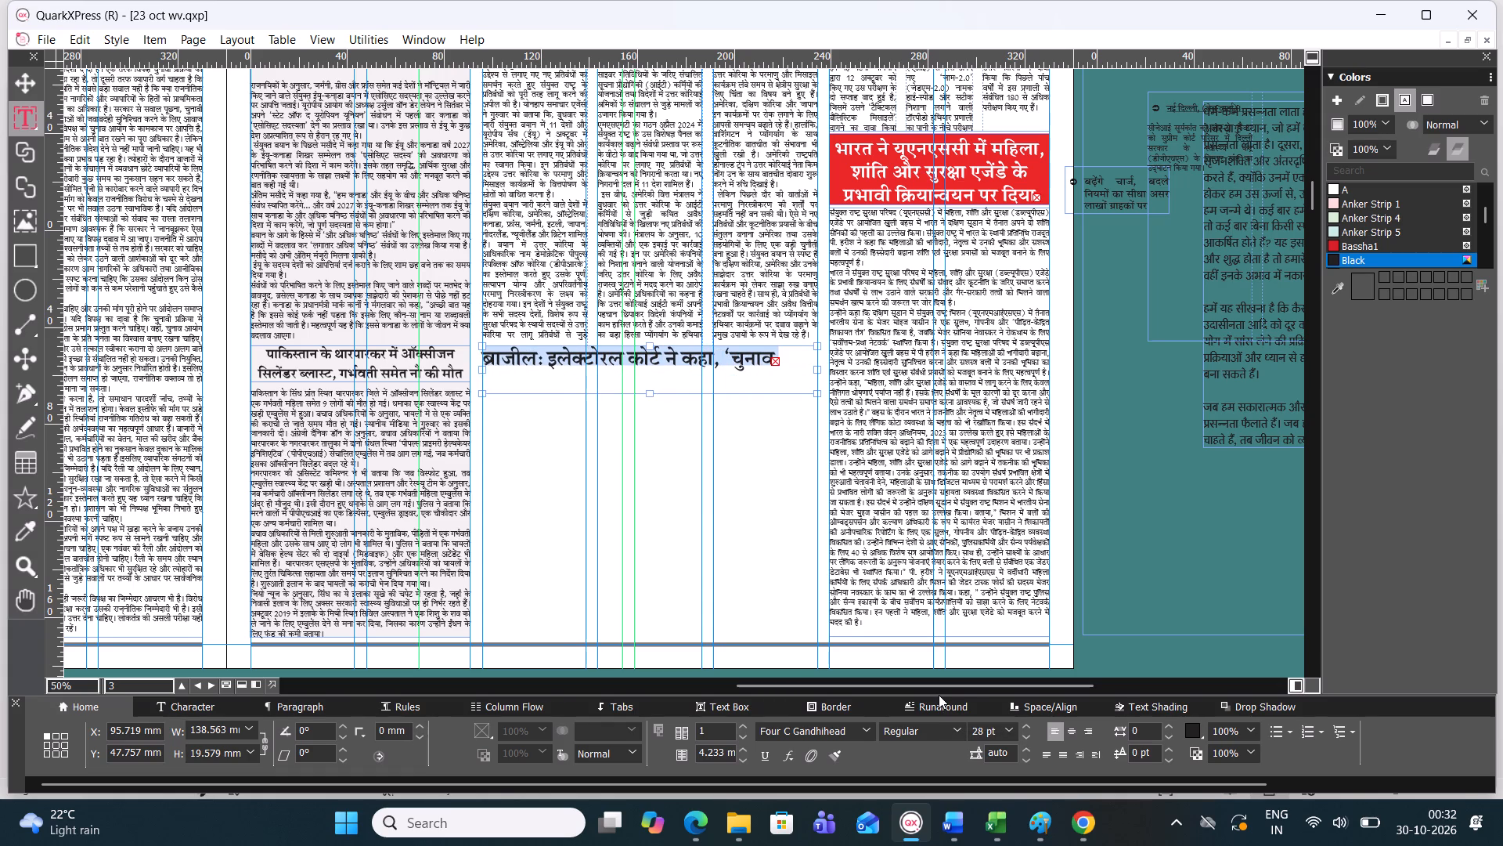
pyautogui.hotkey('ctrl', 'alt', 'shift', ',')
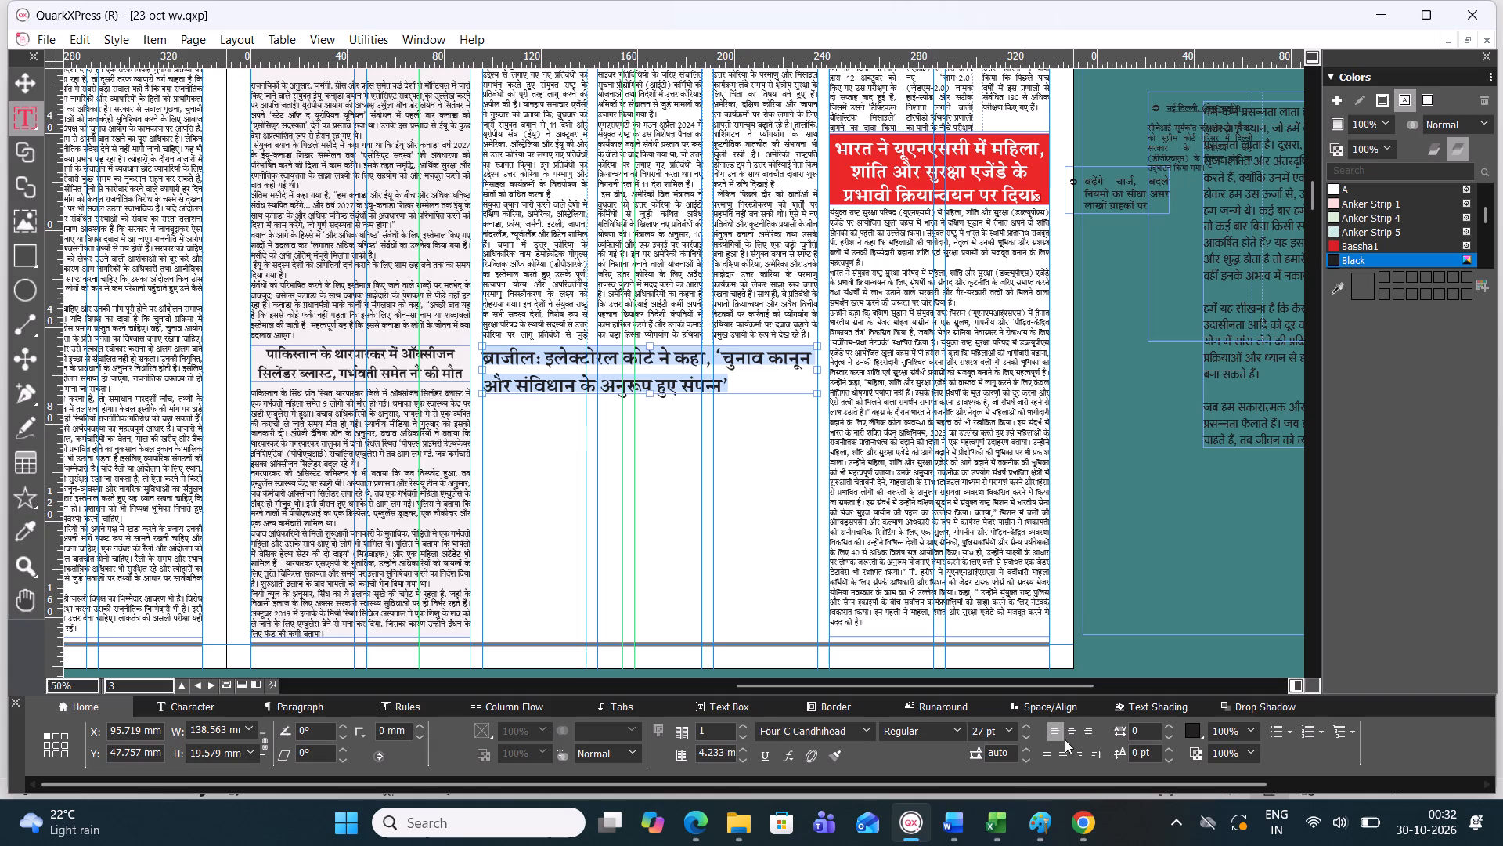
pyautogui.click(1069, 731)
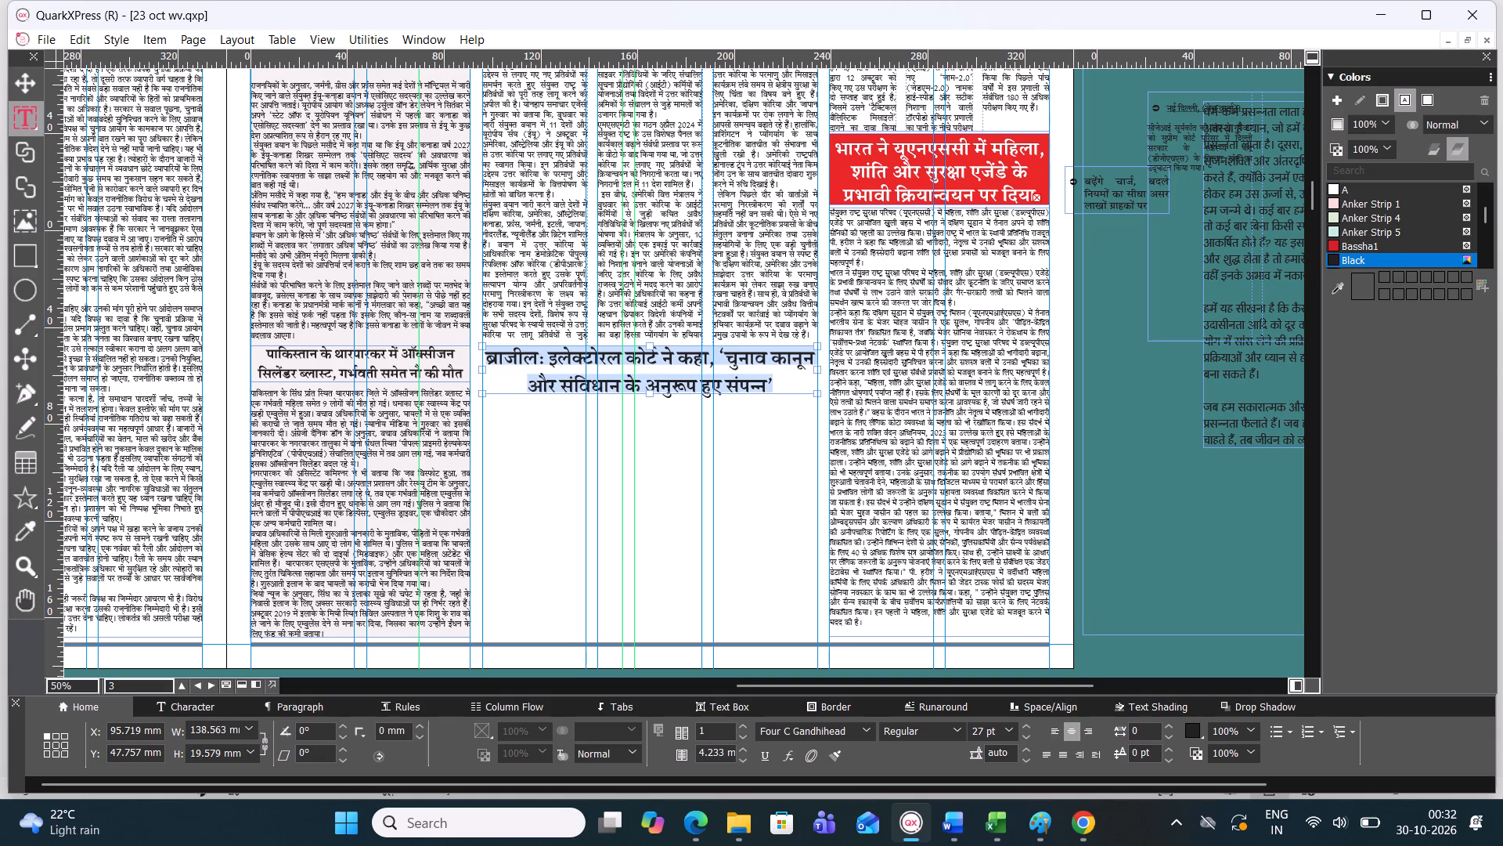
# Draw a text box about 138.6 mm wide and 94.2 mm high below the Brazil headline, spanning the three middle columns.
pyautogui.click(20, 89)
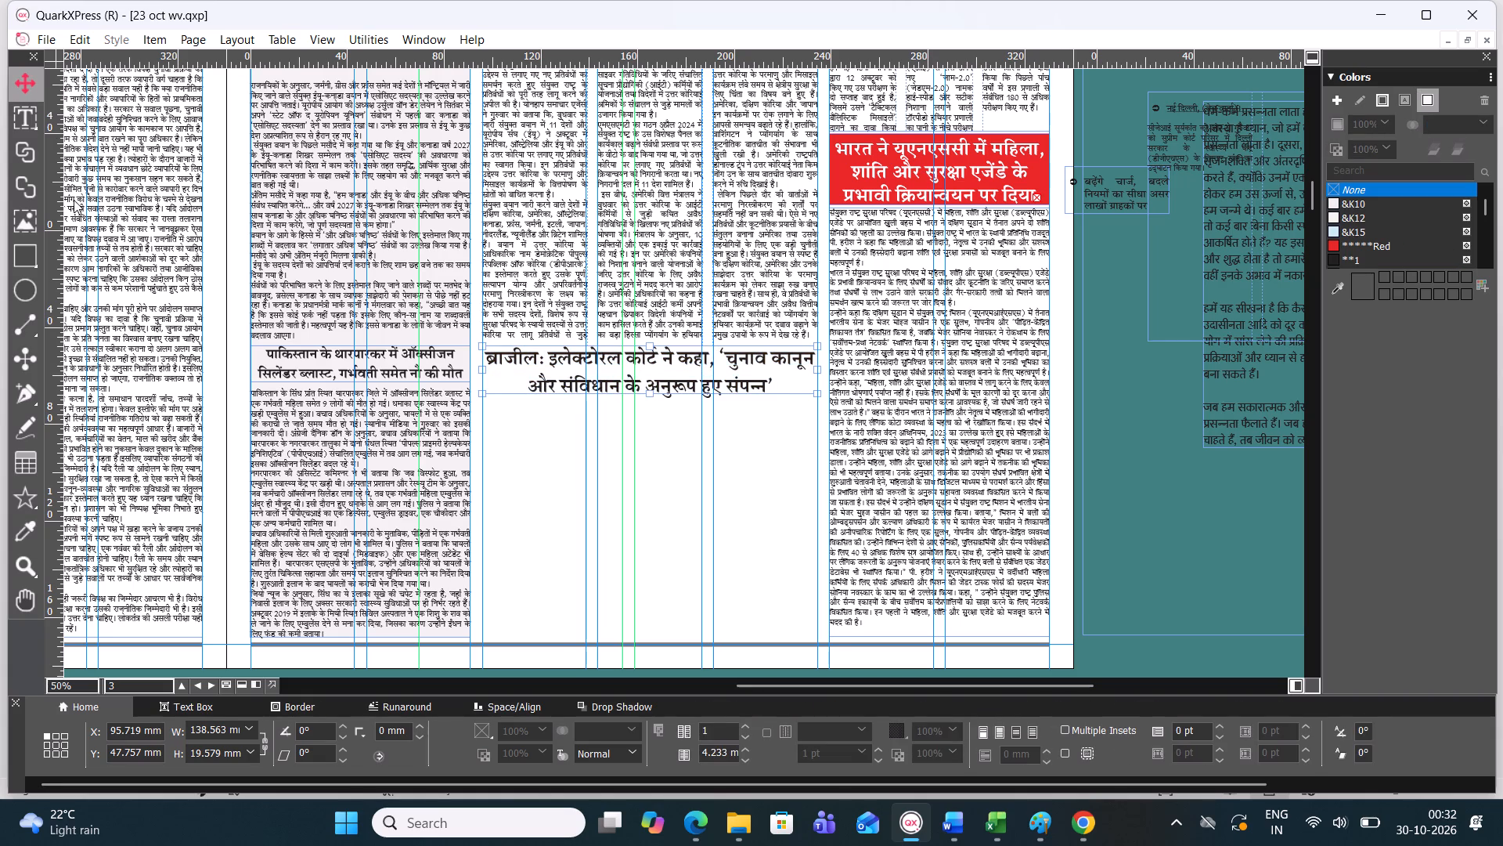
pyautogui.click(38, 129)
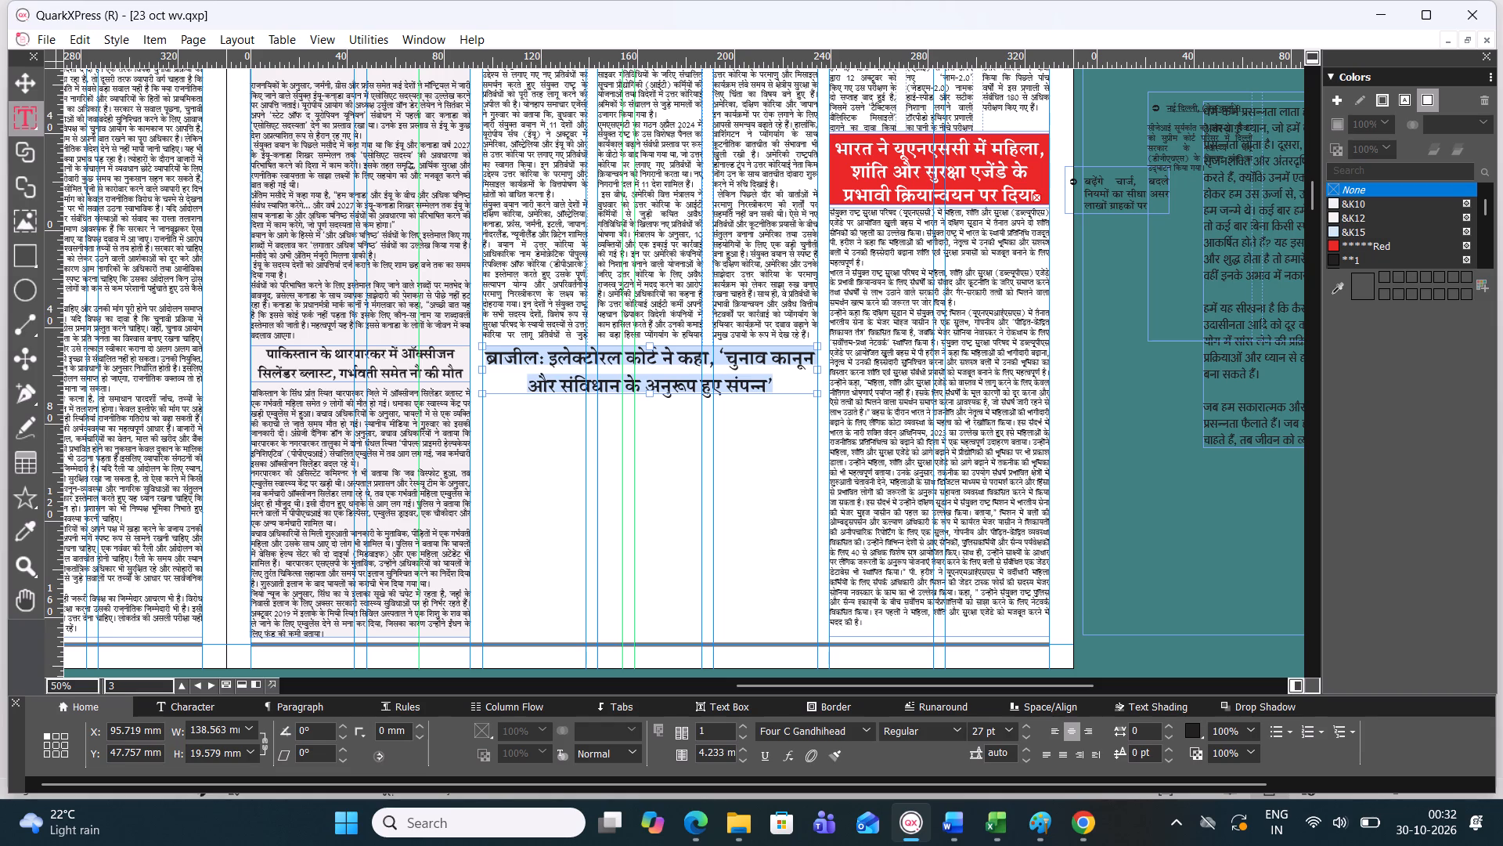
pyautogui.moveTo(483, 408); pyautogui.dragTo(808, 588)
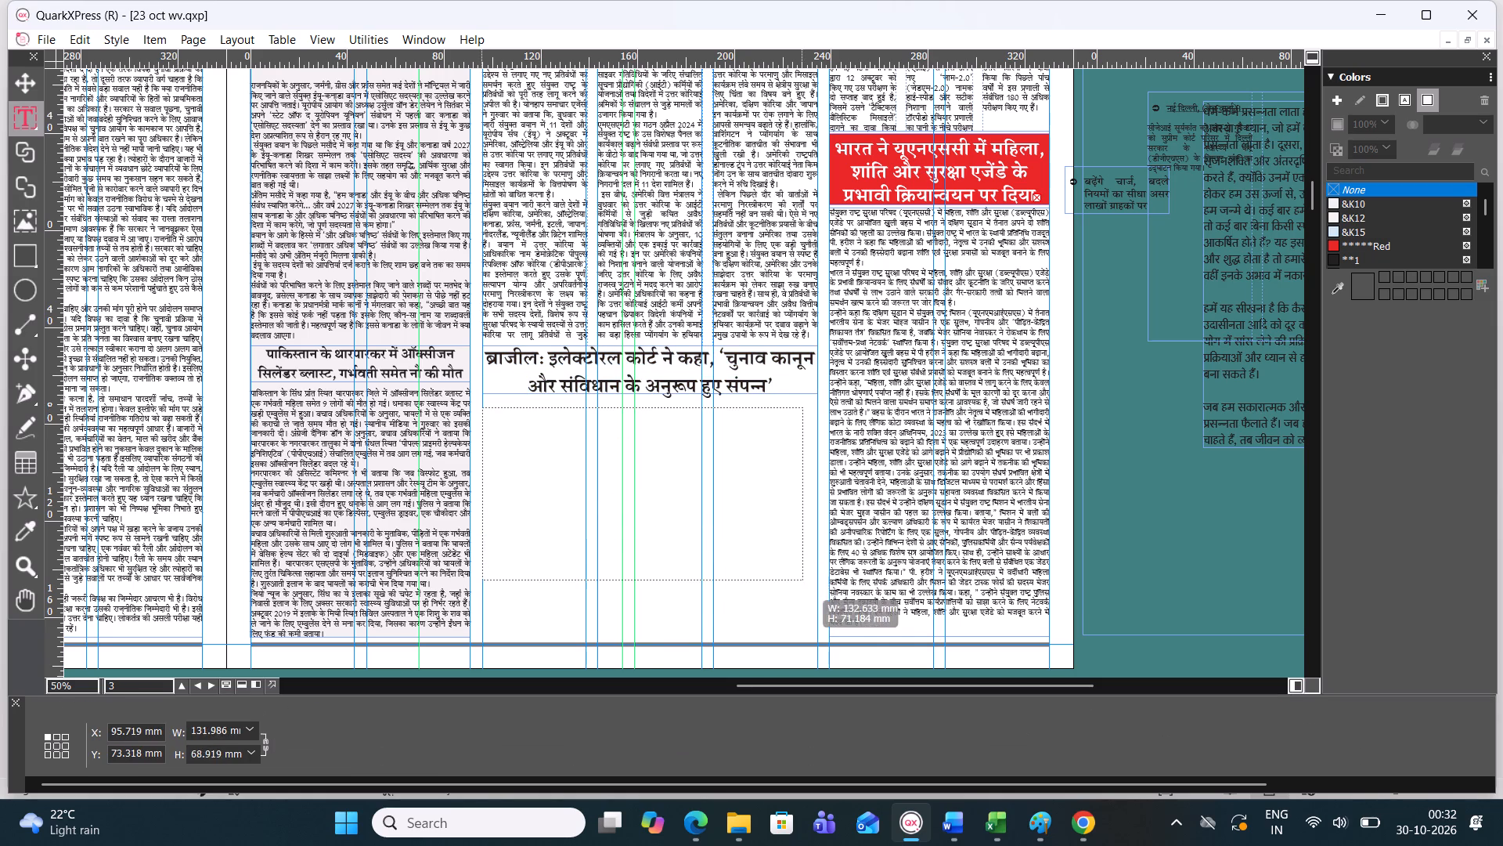
pyautogui.moveTo(808, 588); pyautogui.dragTo(810, 590)
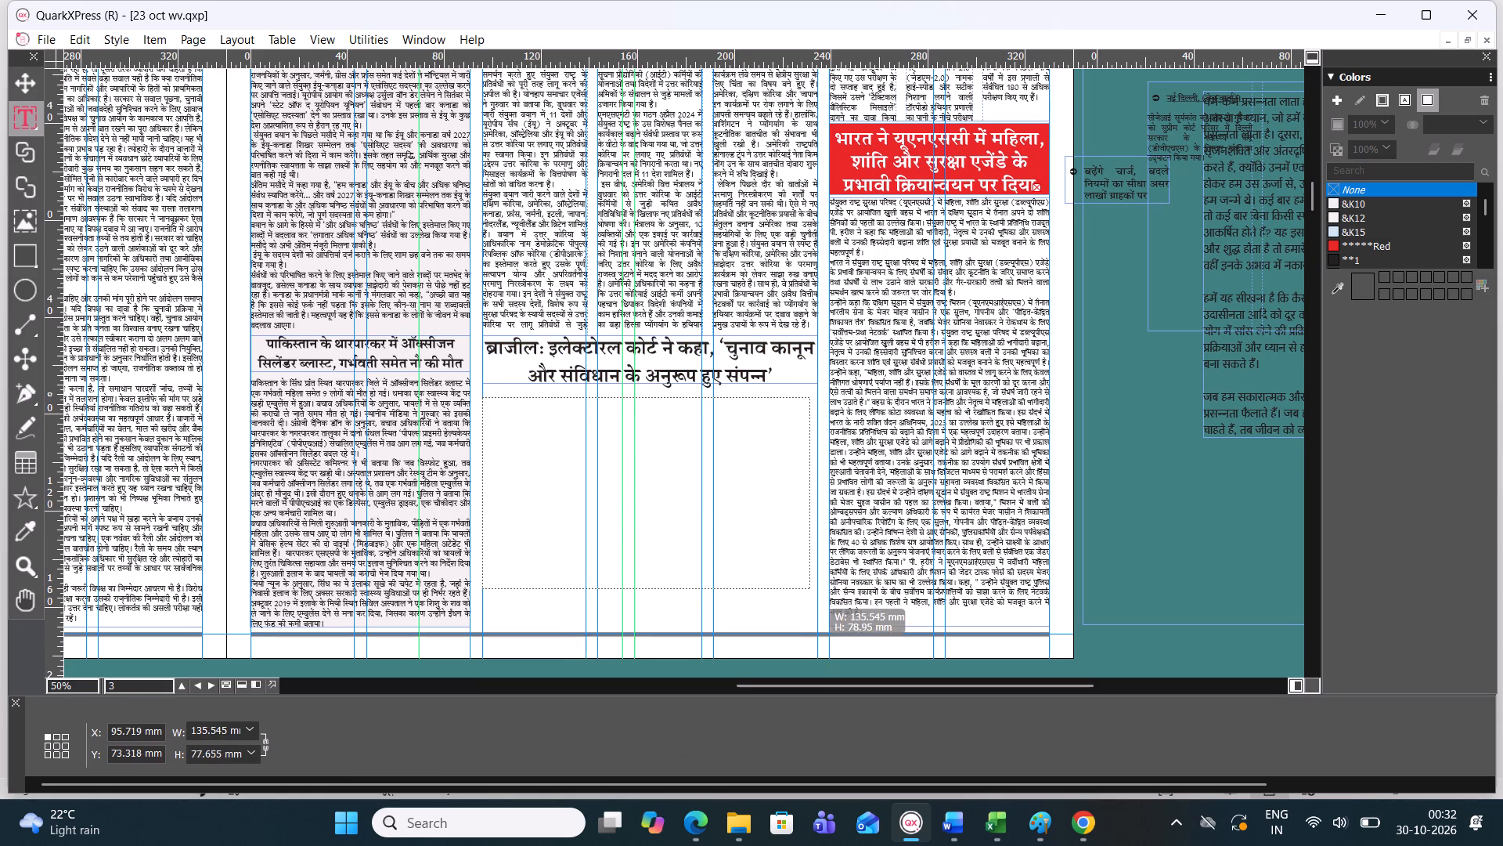
pyautogui.moveTo(810, 590); pyautogui.dragTo(820, 624)
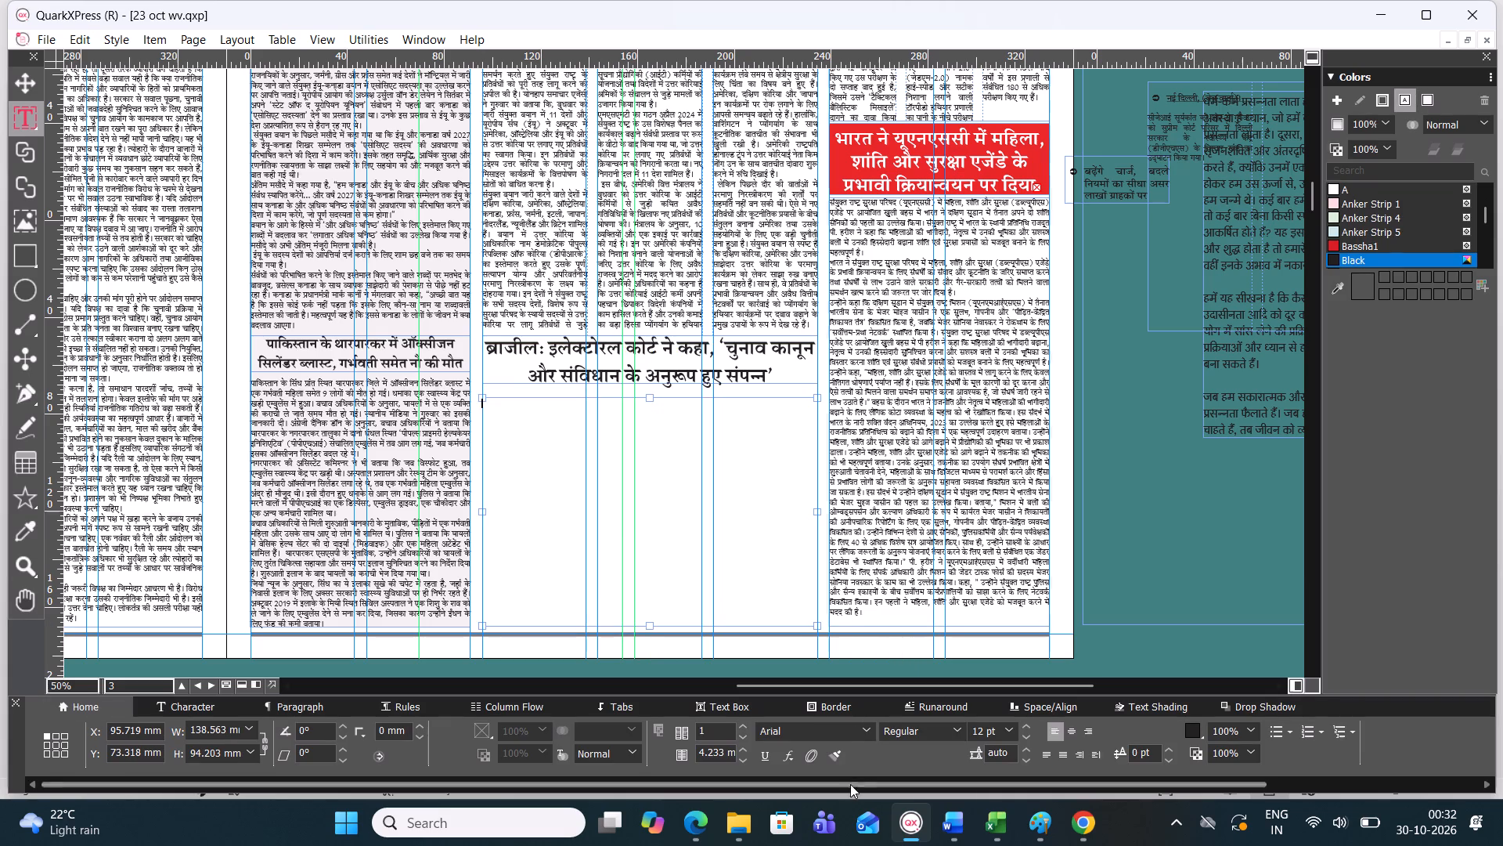
# In the Word document 29 Oct International, copy the Brazil story's body text from after the dateline through its last paragraph.
pyautogui.click(953, 835)
pyautogui.scroll(1, 842, 552)
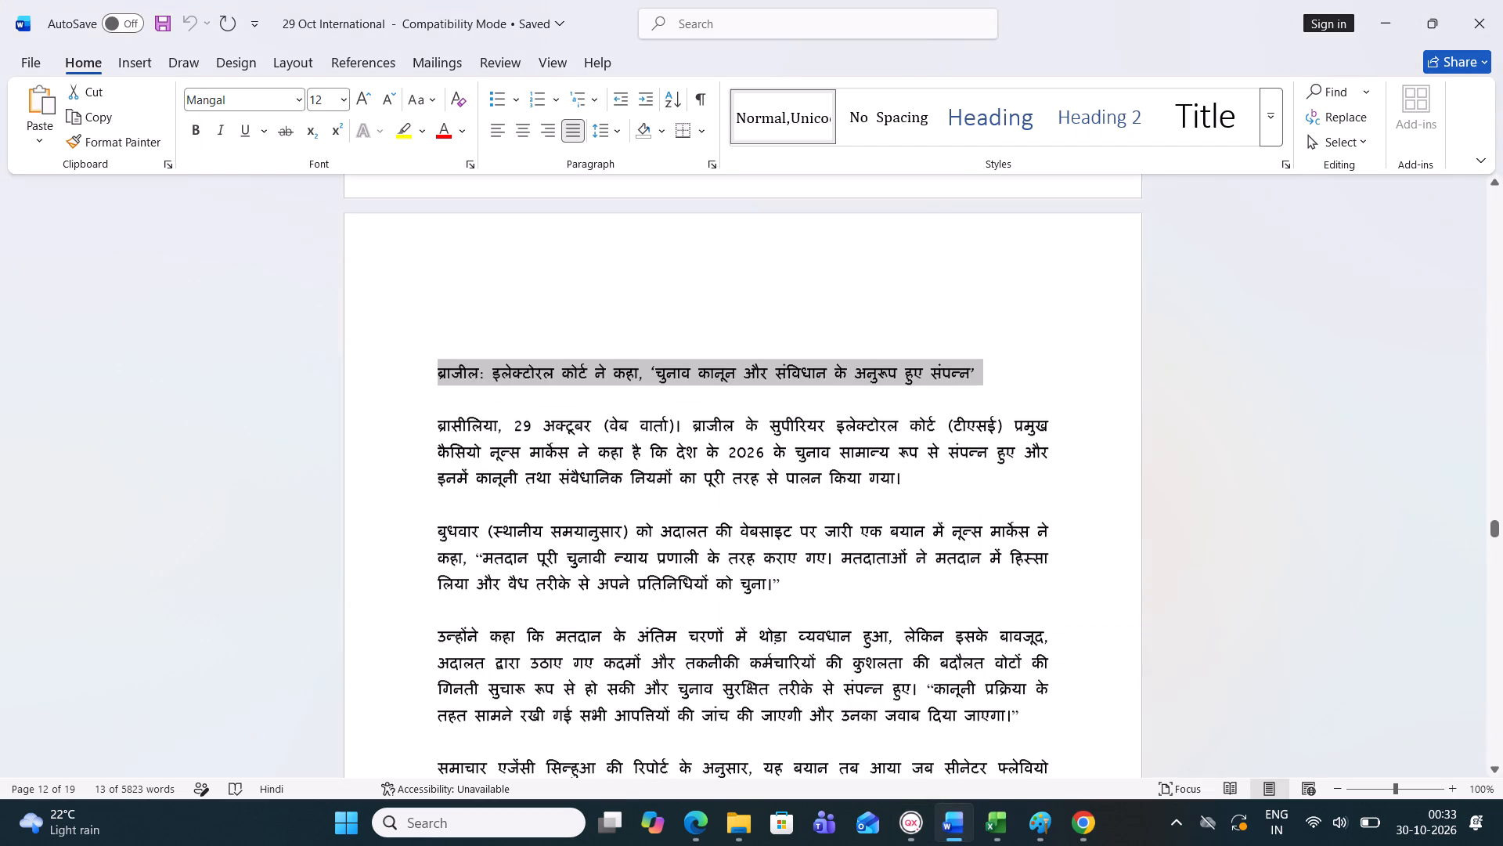
pyautogui.scroll(-5, 842, 552)
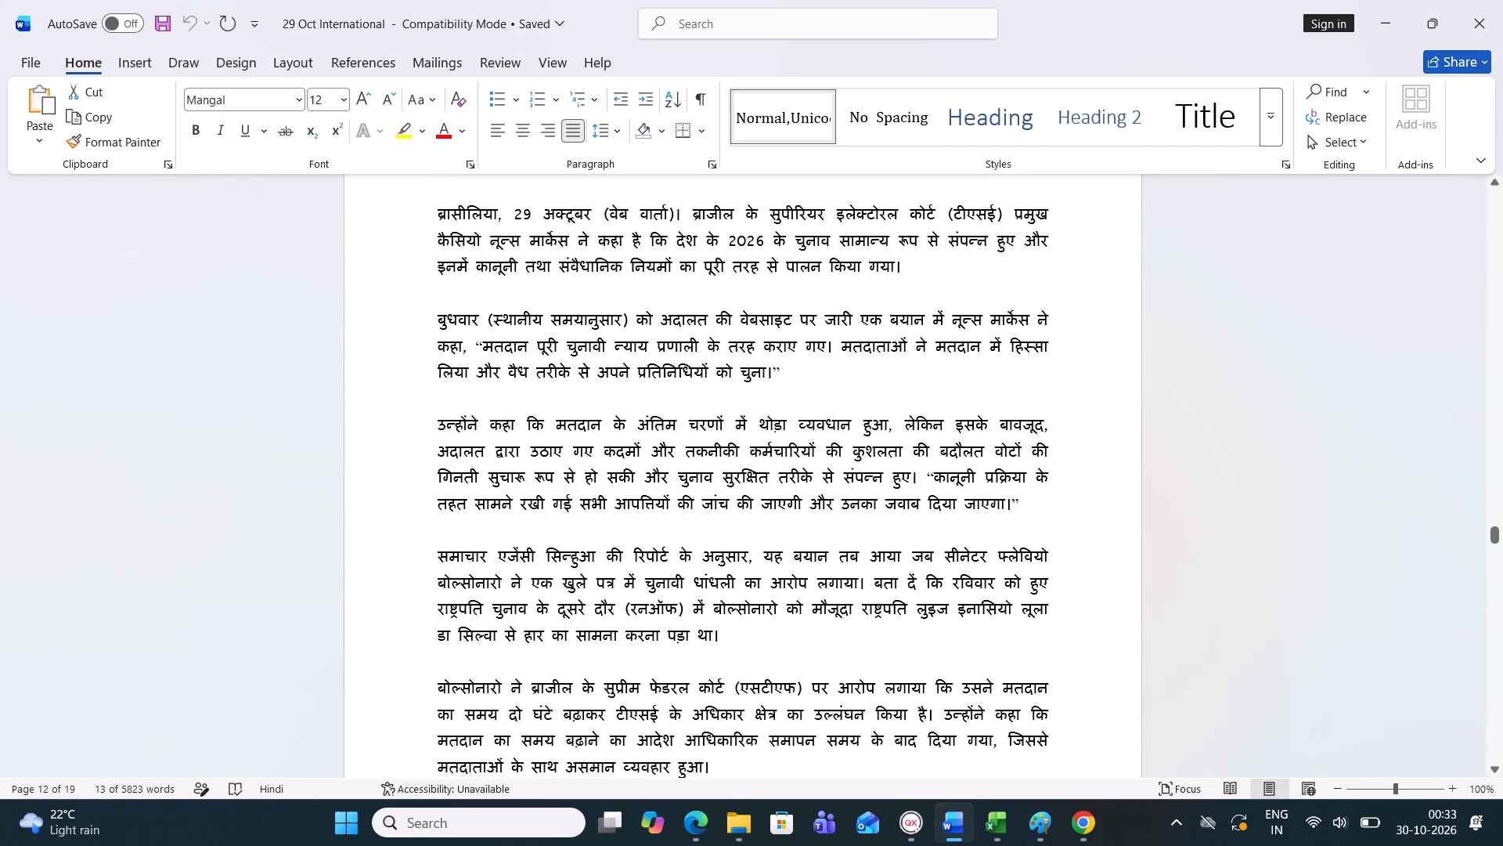
pyautogui.moveTo(687, 214); pyautogui.dragTo(910, 522)
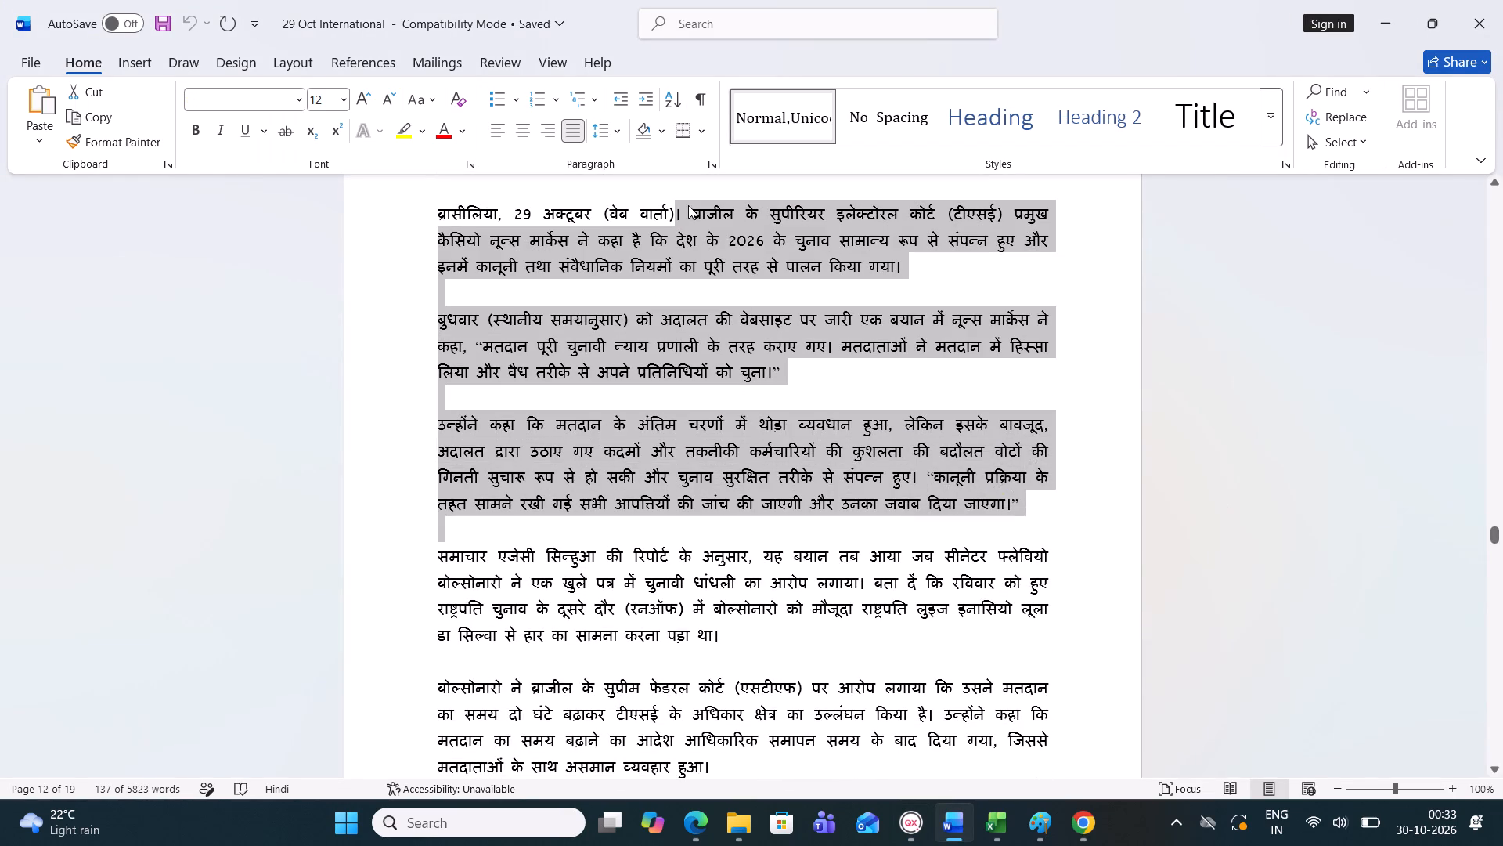
pyautogui.click(688, 205)
pyautogui.moveTo(690, 212); pyautogui.dragTo(1030, 843)
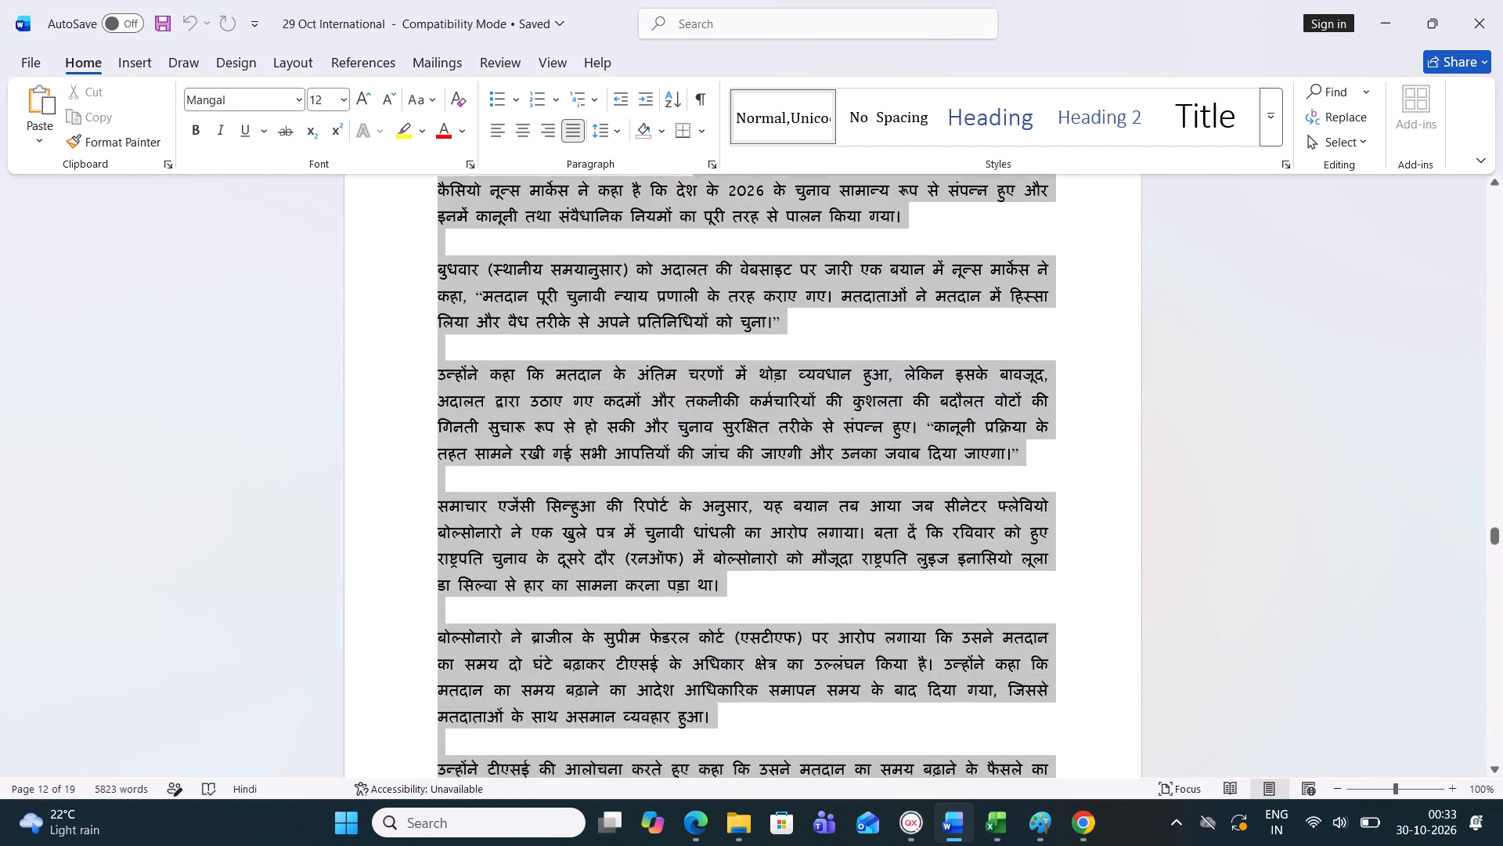
pyautogui.moveTo(1030, 843); pyautogui.dragTo(1056, 541)
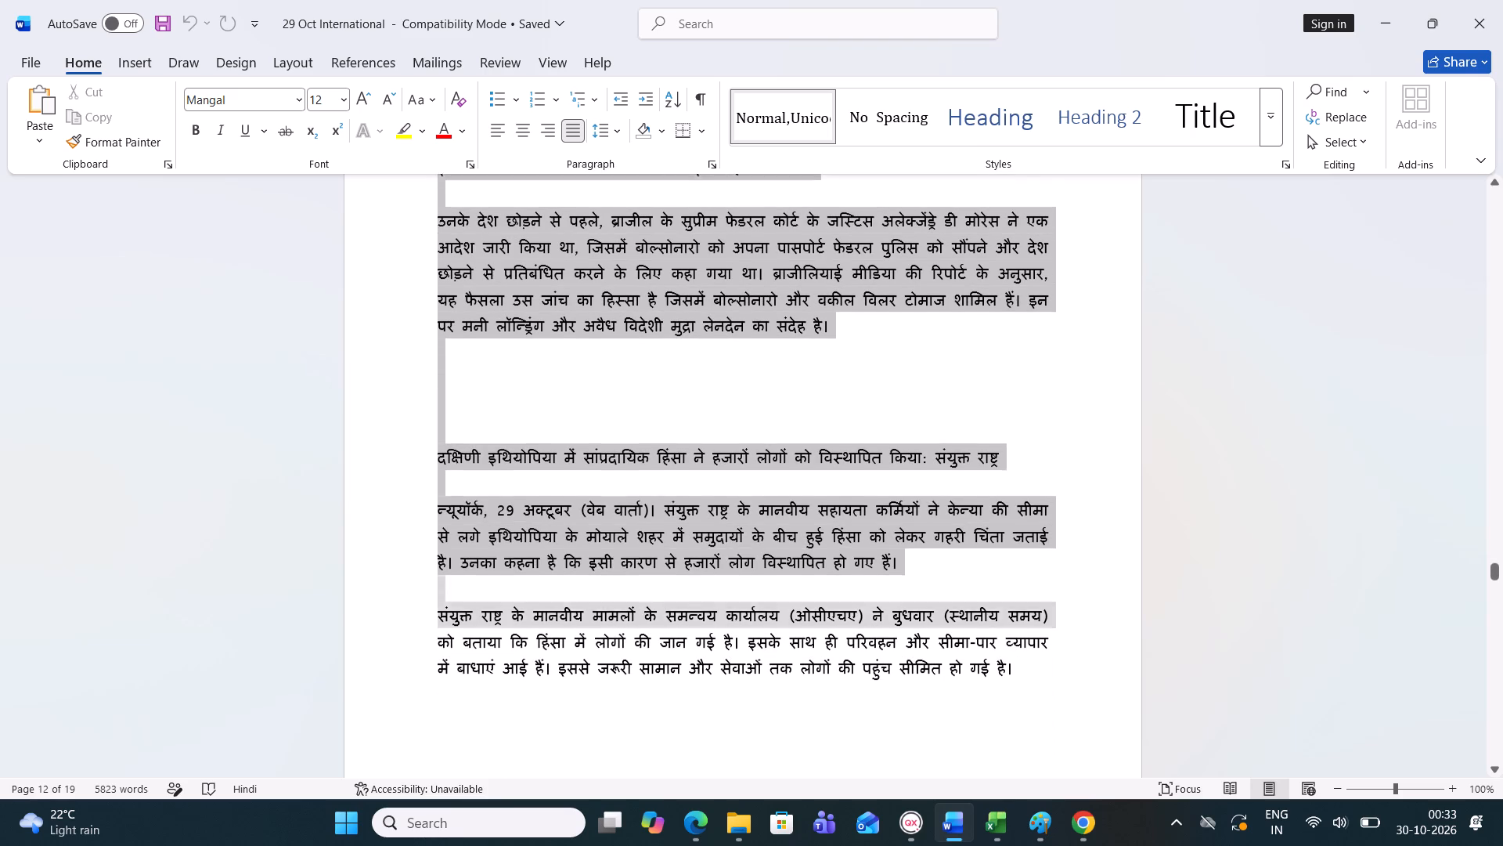
pyautogui.moveTo(1056, 541); pyautogui.dragTo(940, 244)
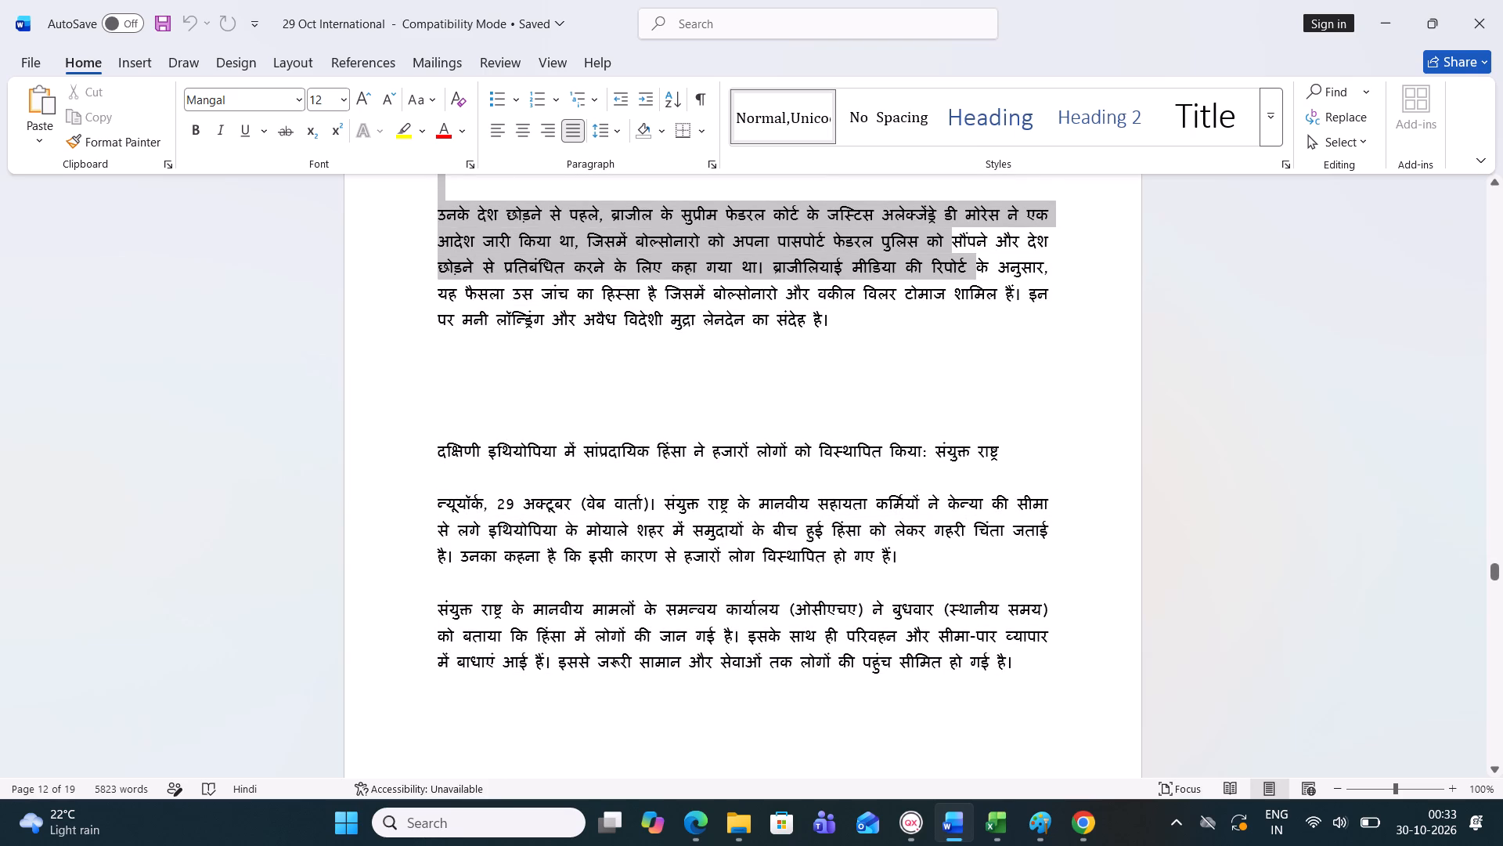
pyautogui.moveTo(940, 244); pyautogui.dragTo(970, 331)
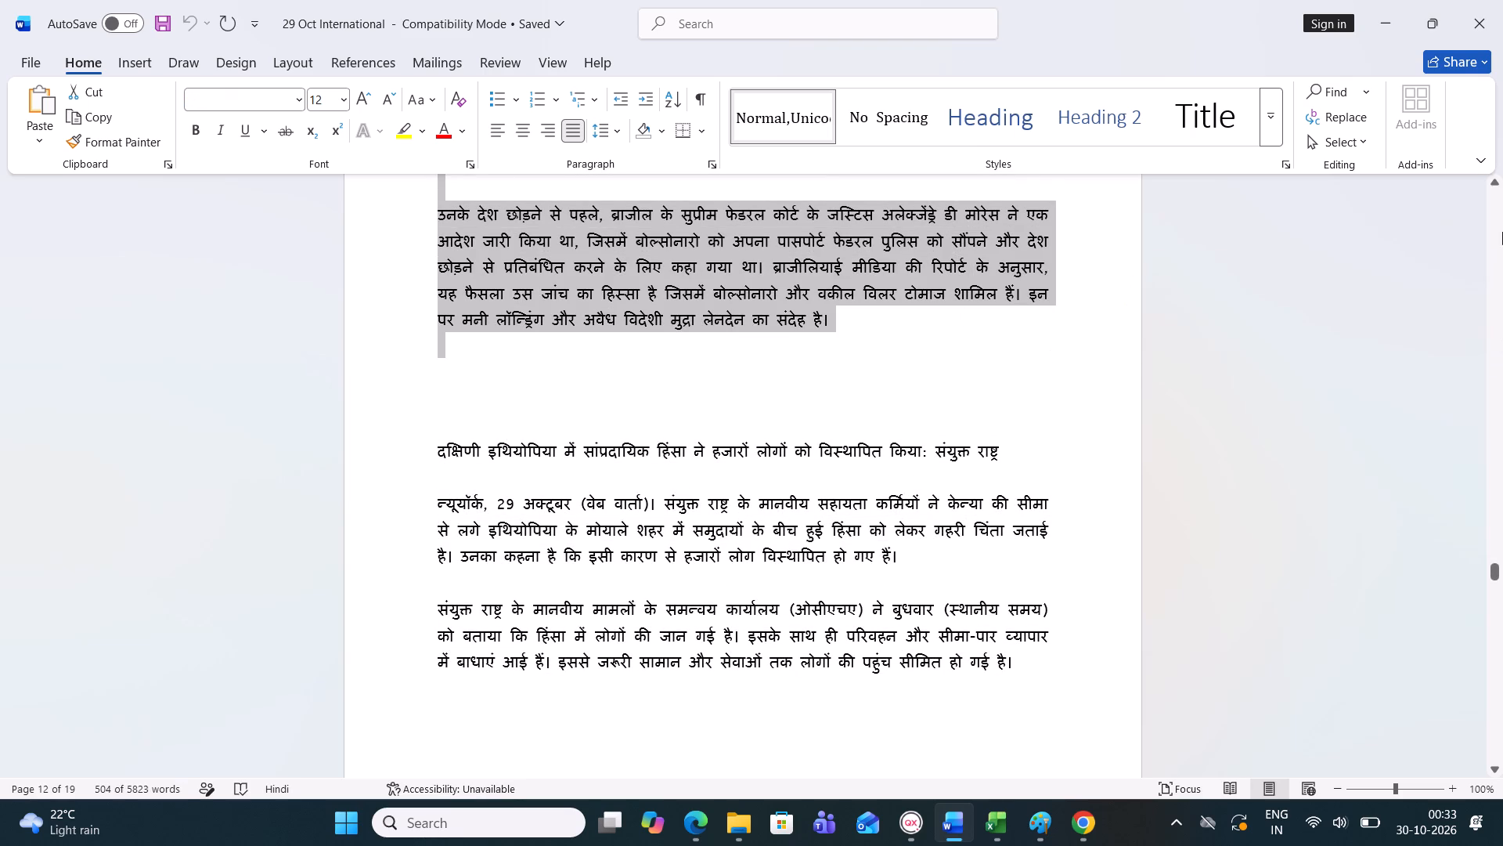
pyautogui.hotkey('ctrl', 'c')
# Back in QuarkXPress, set the text size of the empty box below the Brazil headline to 11 pt.
pyautogui.click(927, 818)
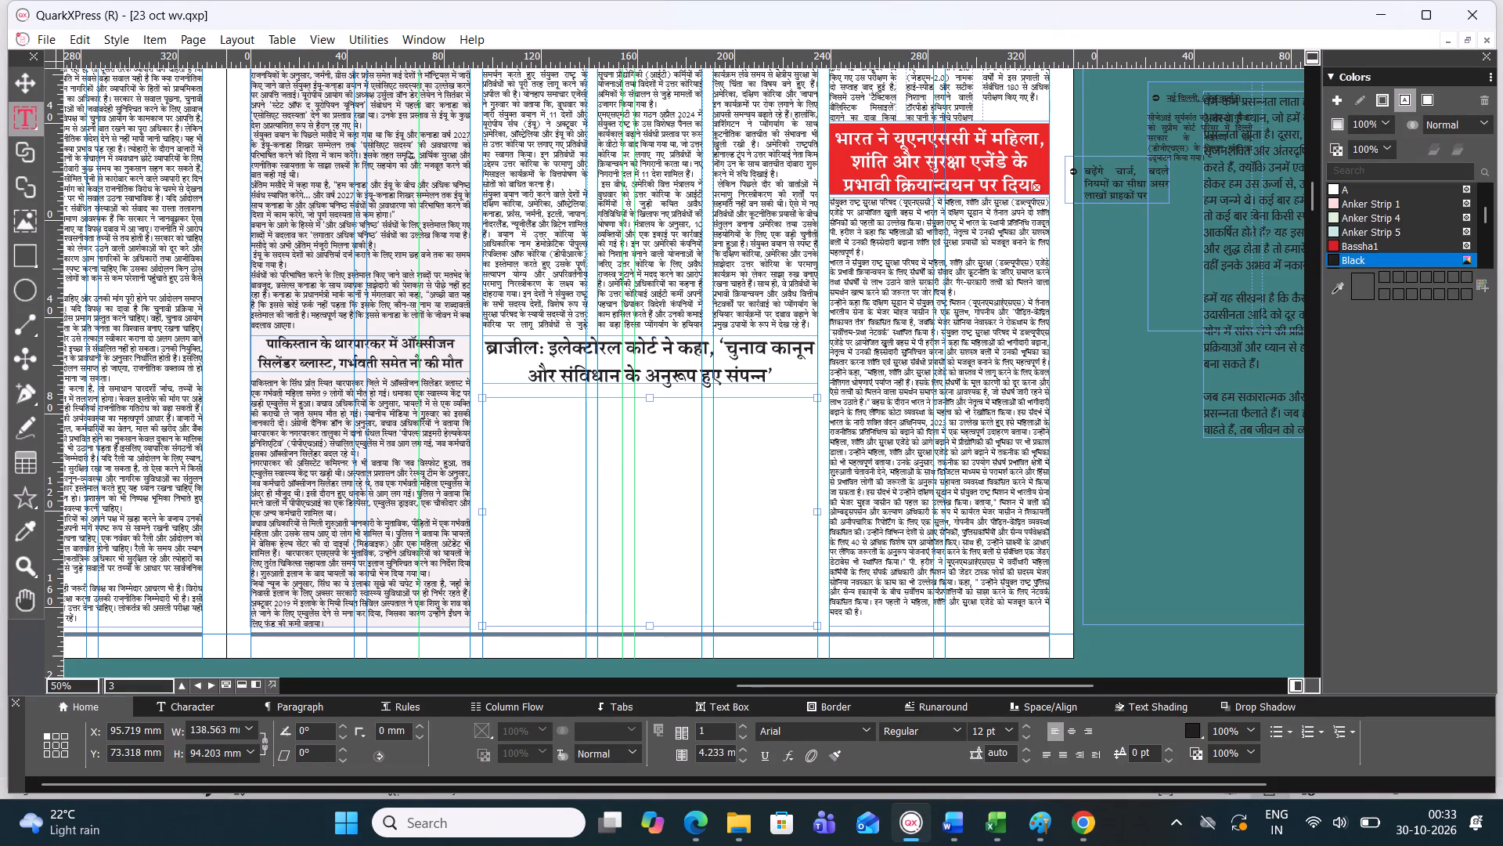
pyautogui.click(1001, 729)
pyautogui.press('1')
pyautogui.press('1')
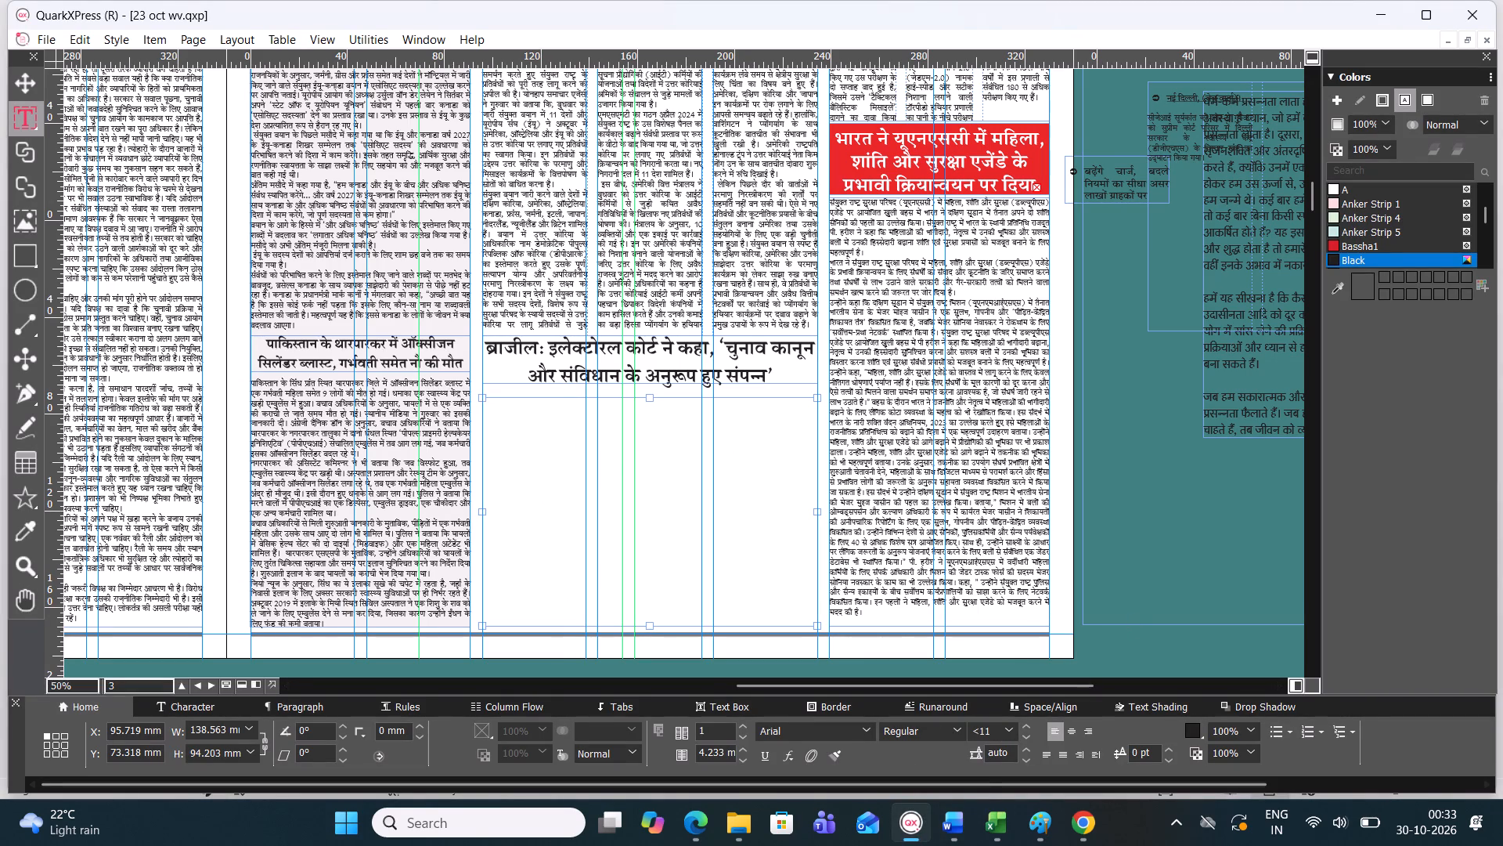
pyautogui.click(1006, 754)
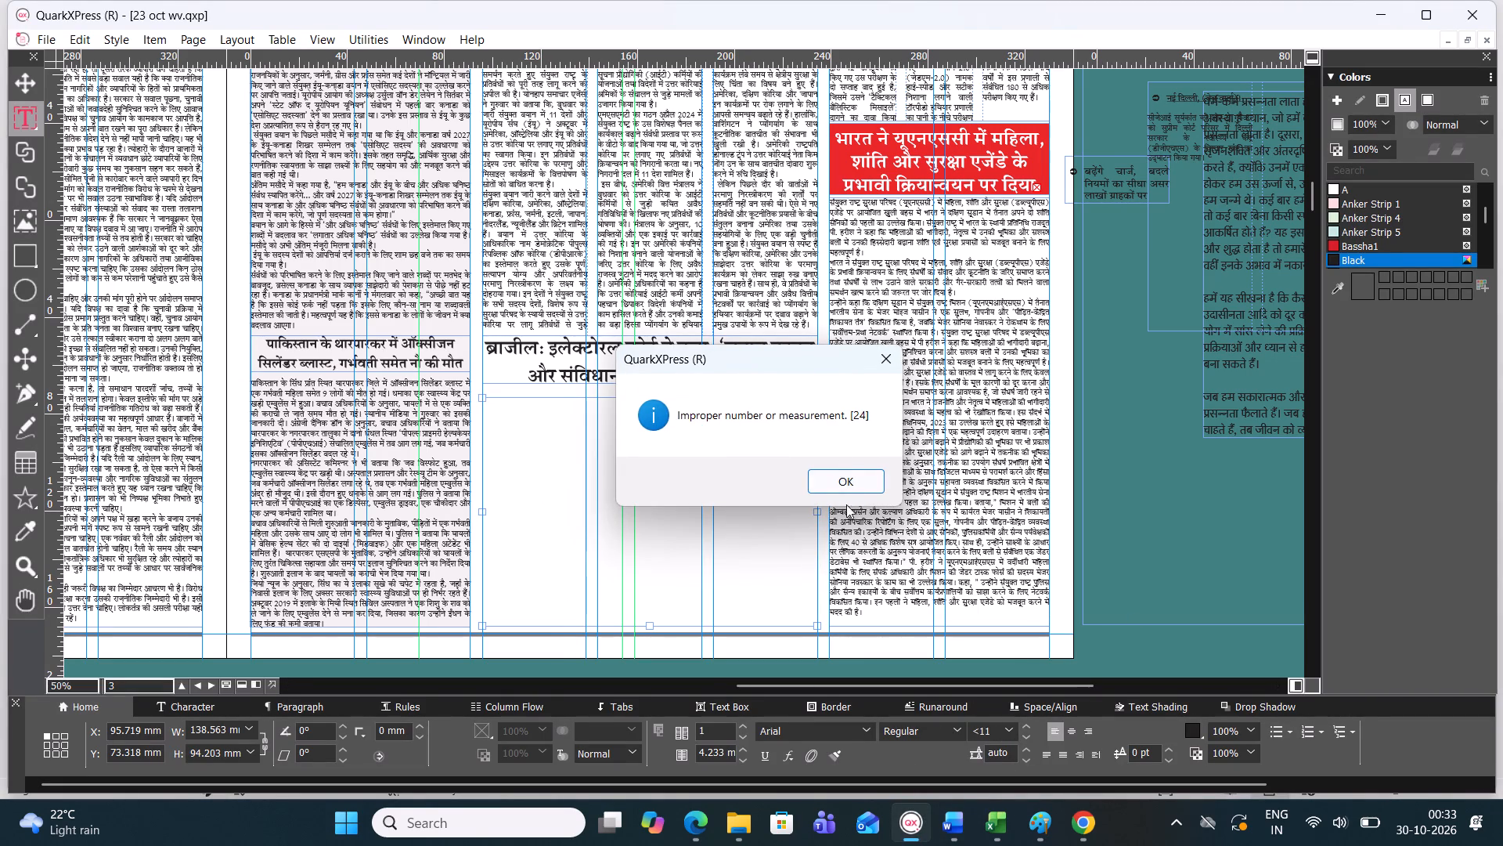
pyautogui.click(848, 480)
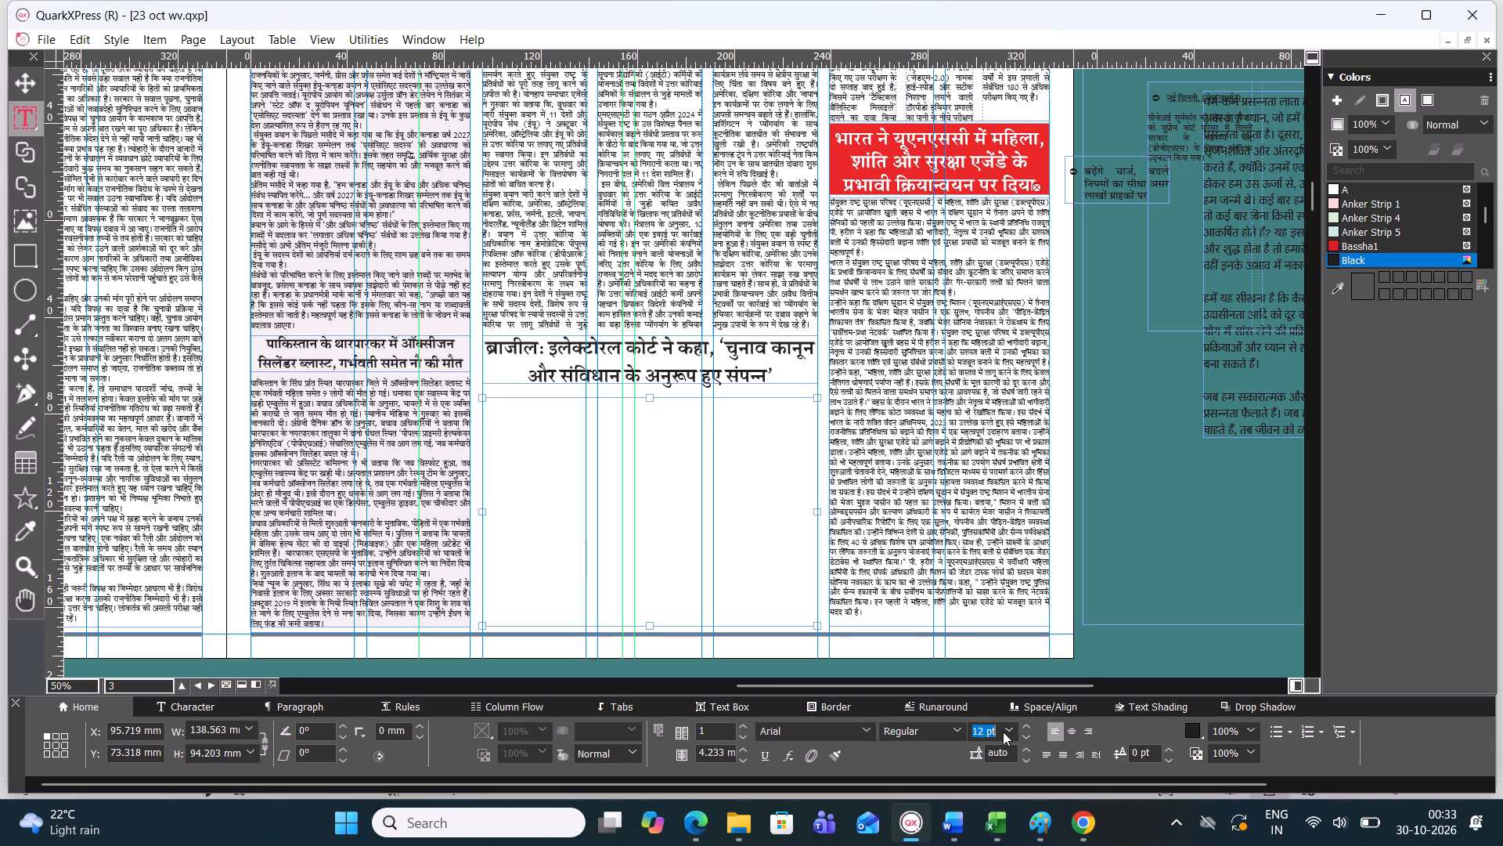
pyautogui.press('BackSpace')
pyautogui.write('11')
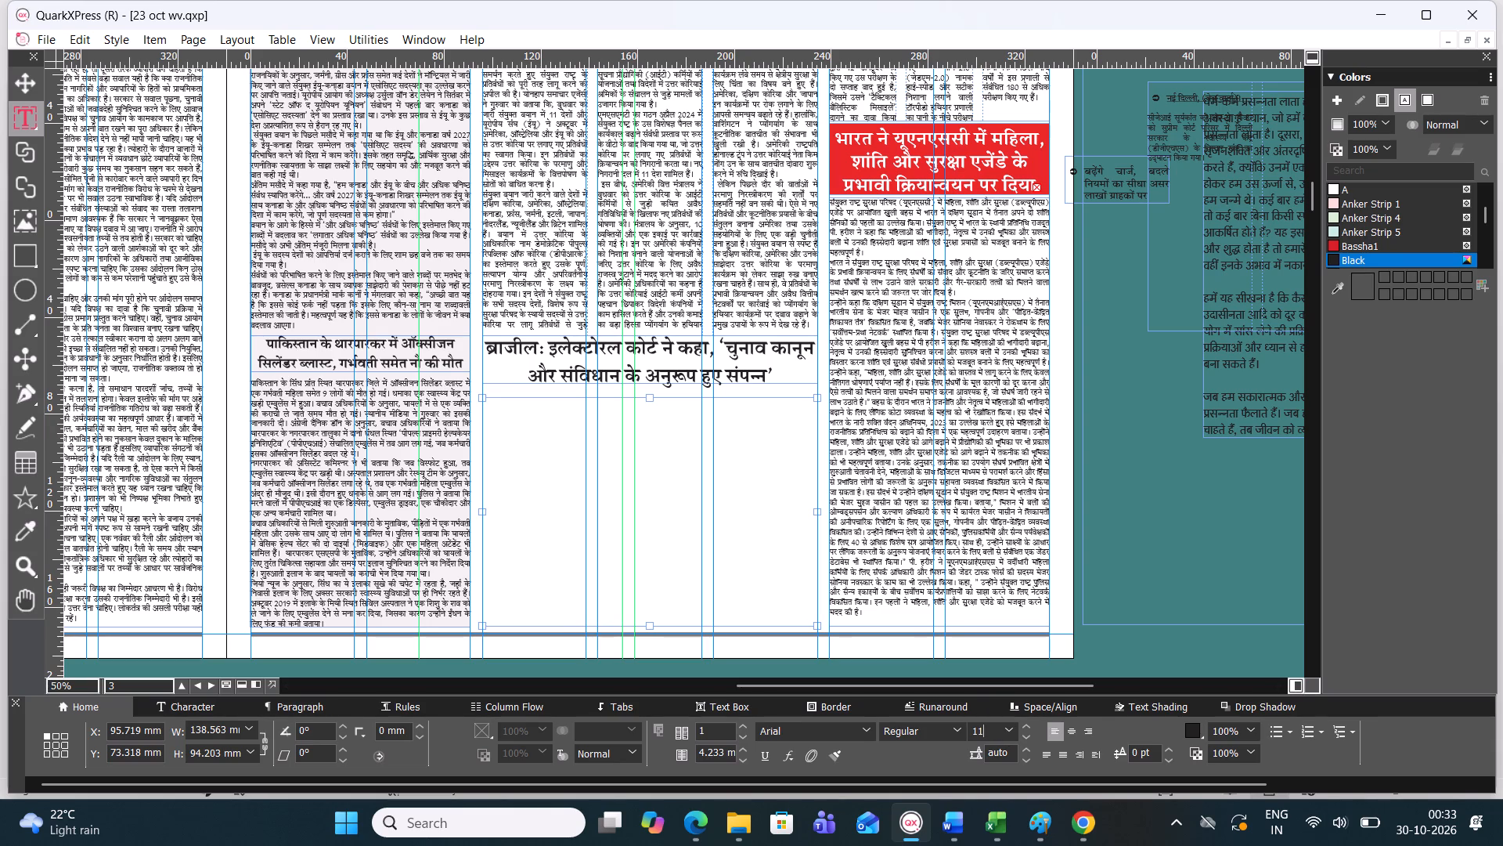
pyautogui.press('Return')
# Set the leading of the empty body text box to 11.7 pt.
pyautogui.moveTo(1008, 754); pyautogui.dragTo(1004, 757)
pyautogui.moveTo(1004, 757); pyautogui.dragTo(887, 762)
pyautogui.press('1')
pyautogui.press('1')
pyautogui.write('.7')
pyautogui.press('Return')
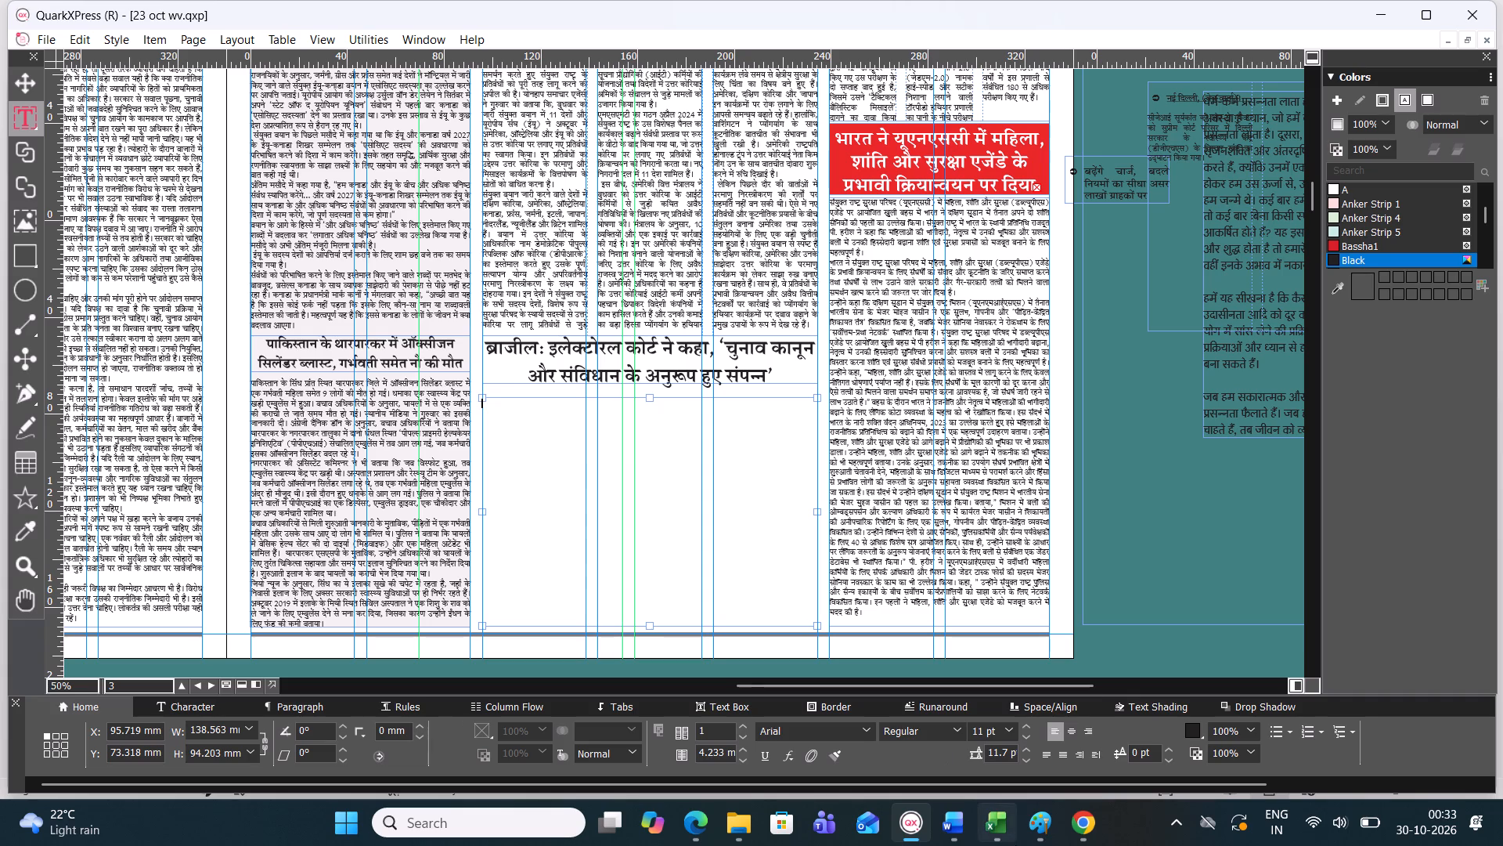
# Set the font of the empty body text box to Four C Gandhi.
pyautogui.click(863, 736)
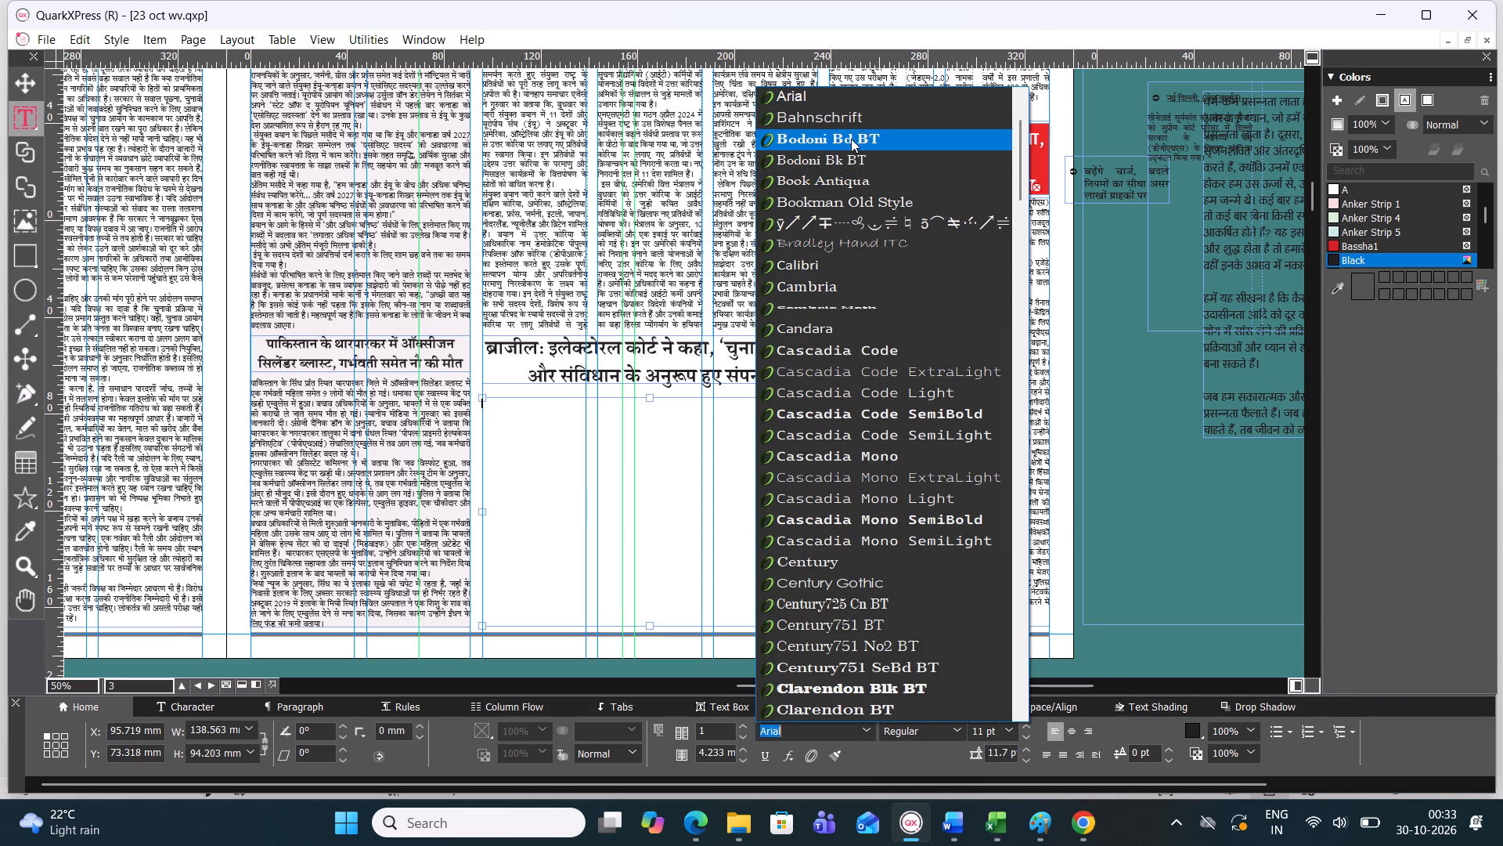
pyautogui.scroll(5, 870, 67)
pyautogui.scroll(-2, 871, 107)
pyautogui.scroll(1, 872, 107)
pyautogui.scroll(-1, 873, 107)
pyautogui.scroll(2, 871, 110)
pyautogui.scroll(-2, 853, 187)
pyautogui.scroll(4, 875, 168)
pyautogui.scroll(-1, 875, 168)
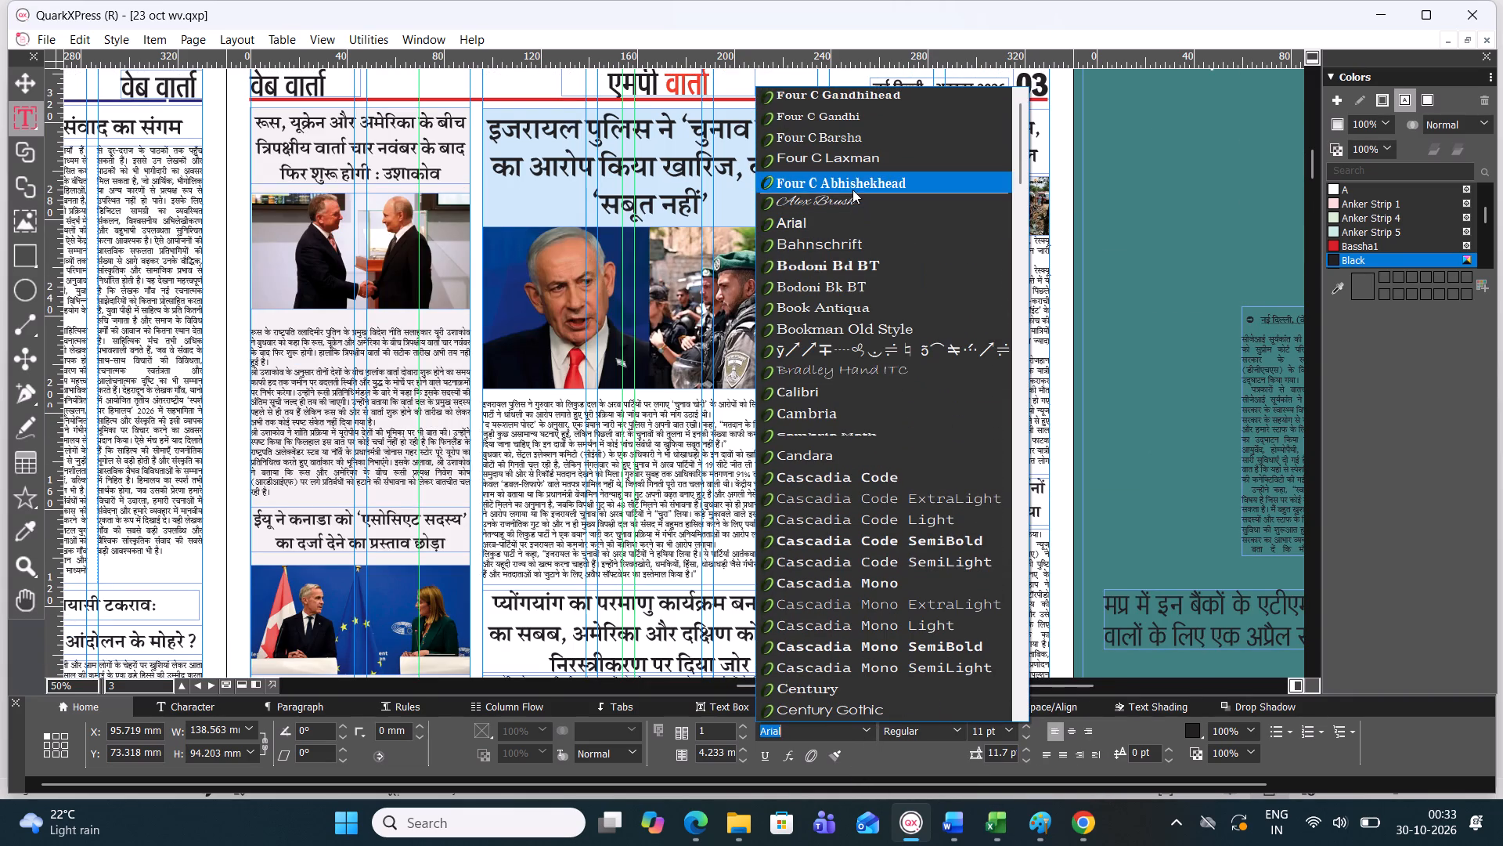
pyautogui.click(859, 126)
pyautogui.scroll(-2, 742, 374)
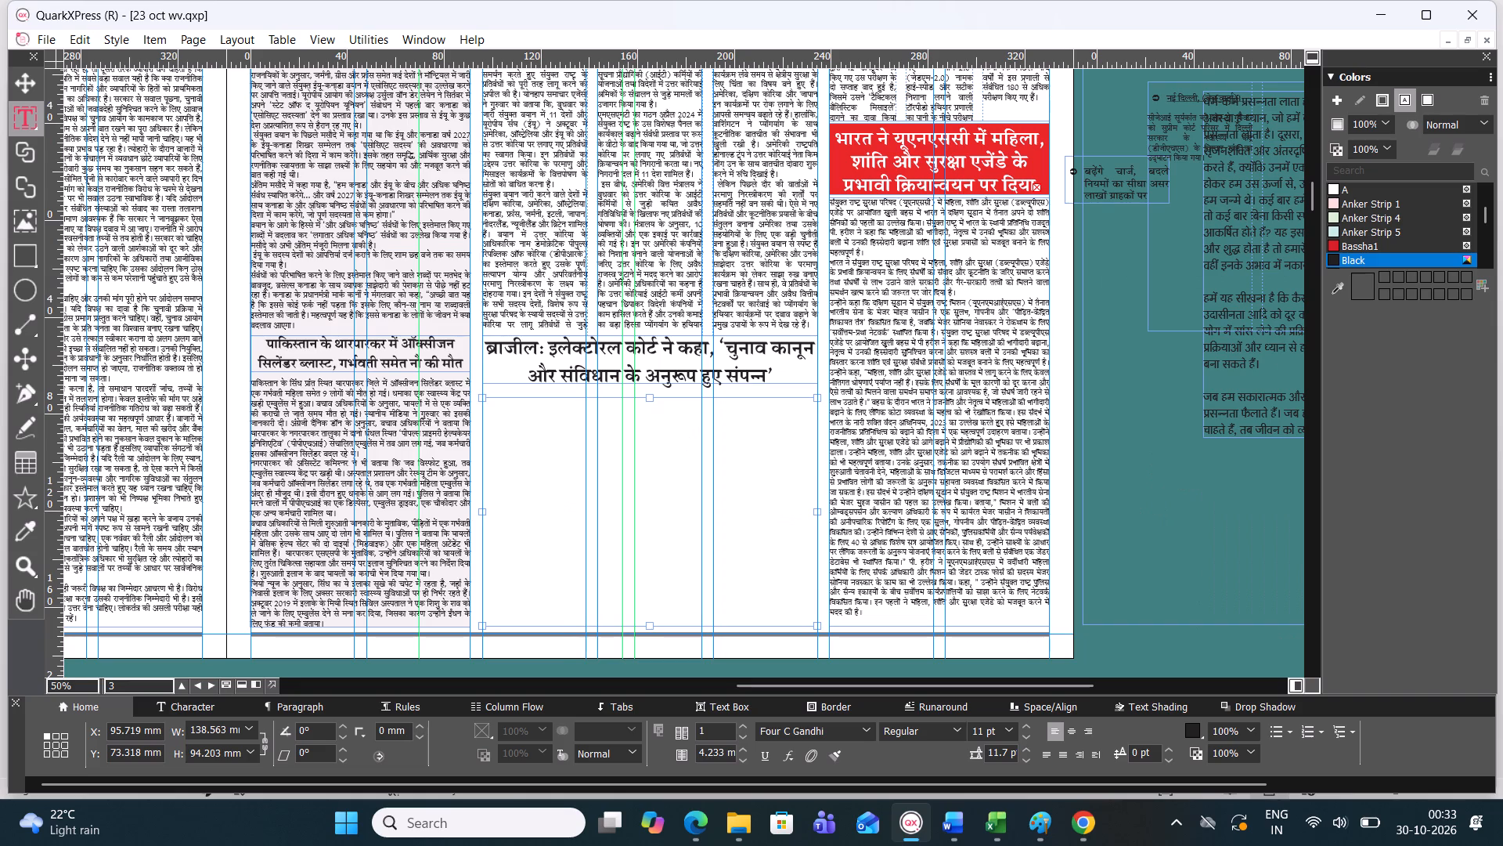
# Paste the copied Brazil story text into the body box below the headline.
pyautogui.hotkey('ctrl', 'v')
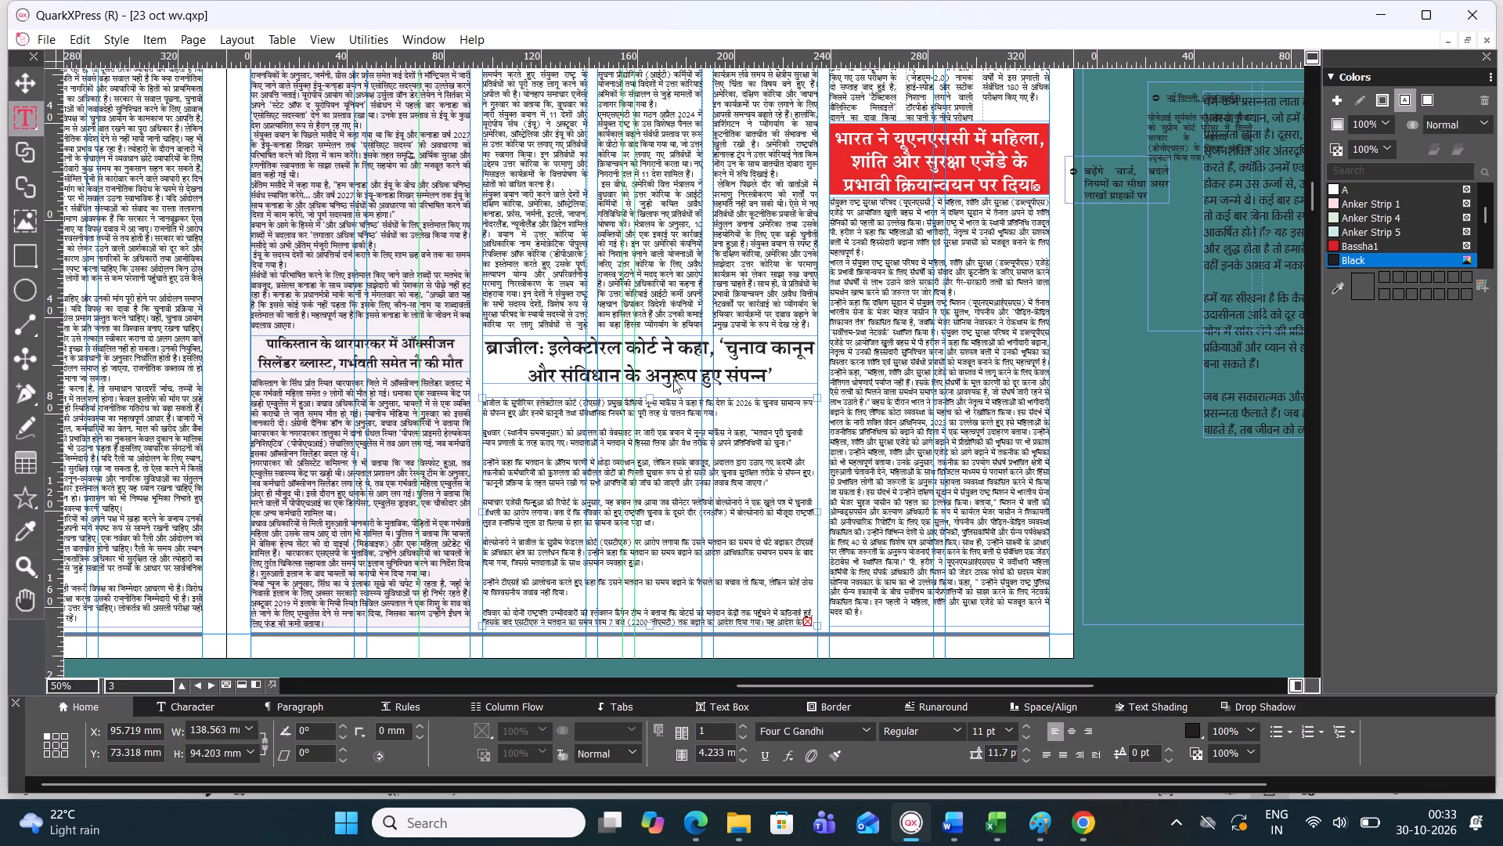
pyautogui.click(648, 620)
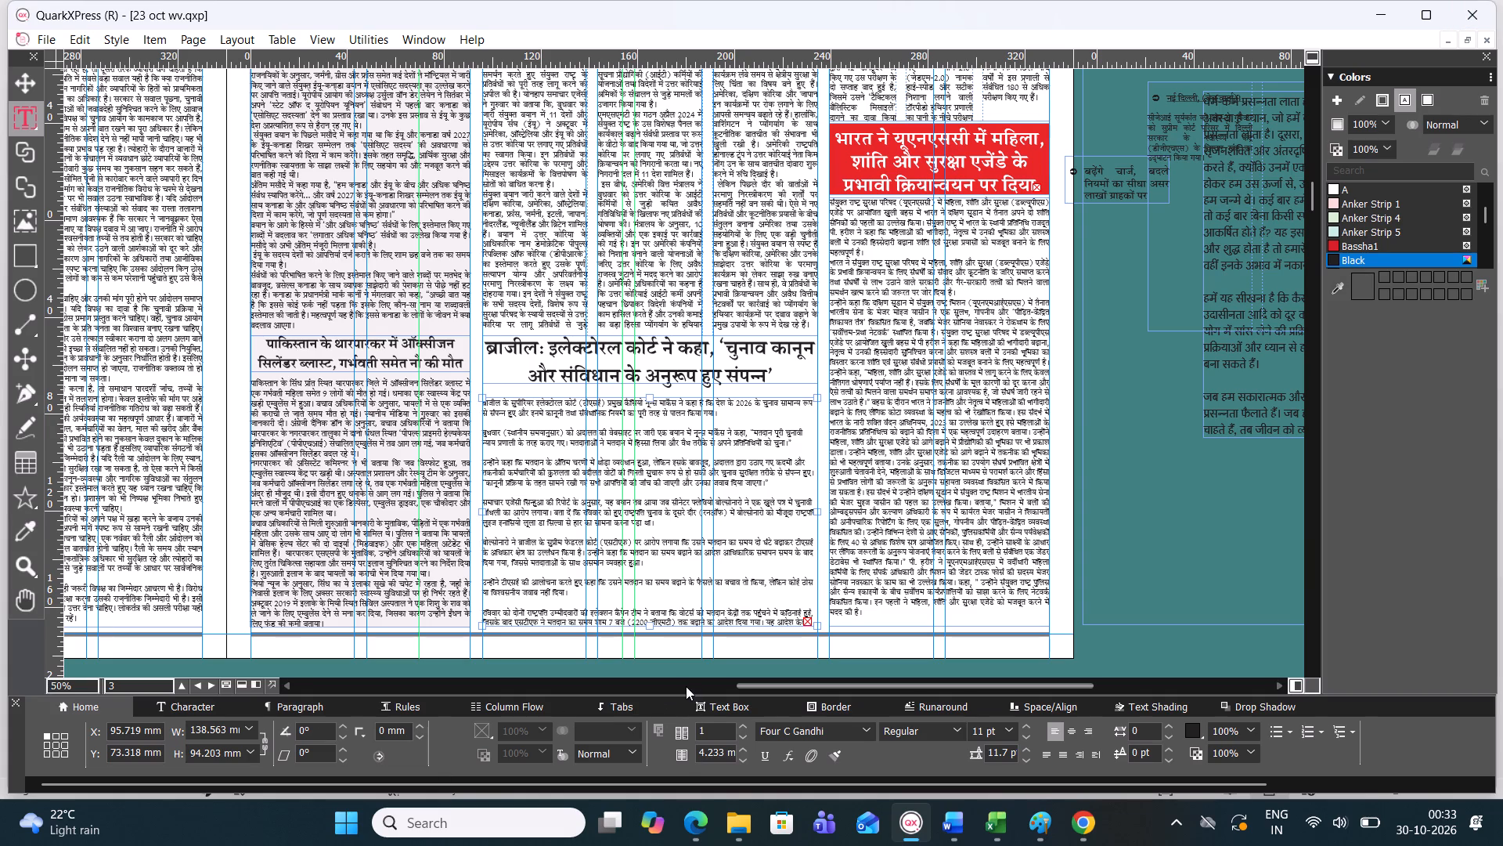
# Set the Brazil story's body box to 2 columns.
pyautogui.click(741, 725)
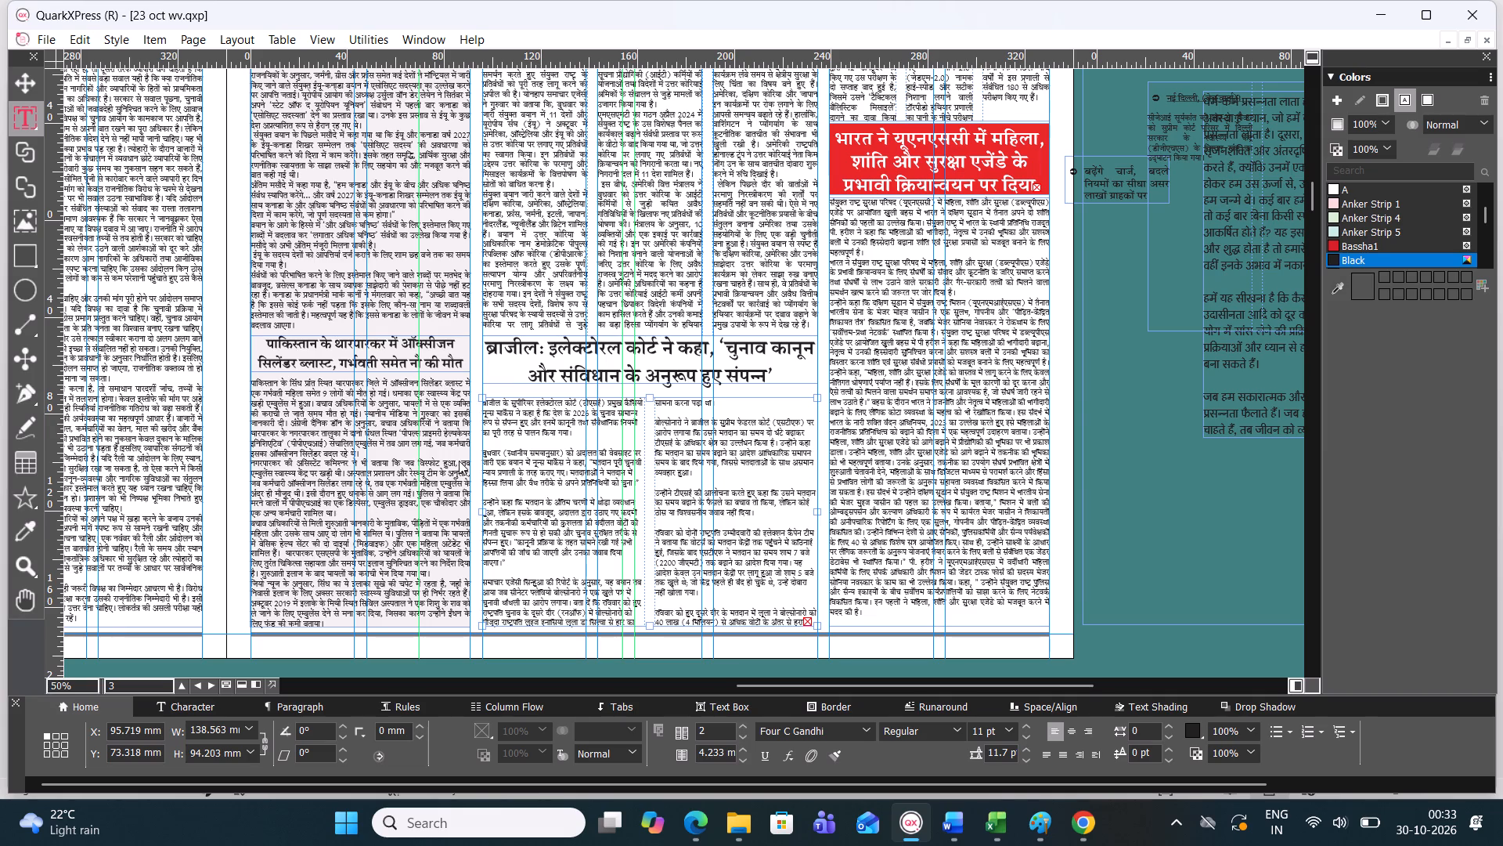
# Delete the blank lines between paragraphs in the first column of the Brazil story.
pyautogui.click(503, 437)
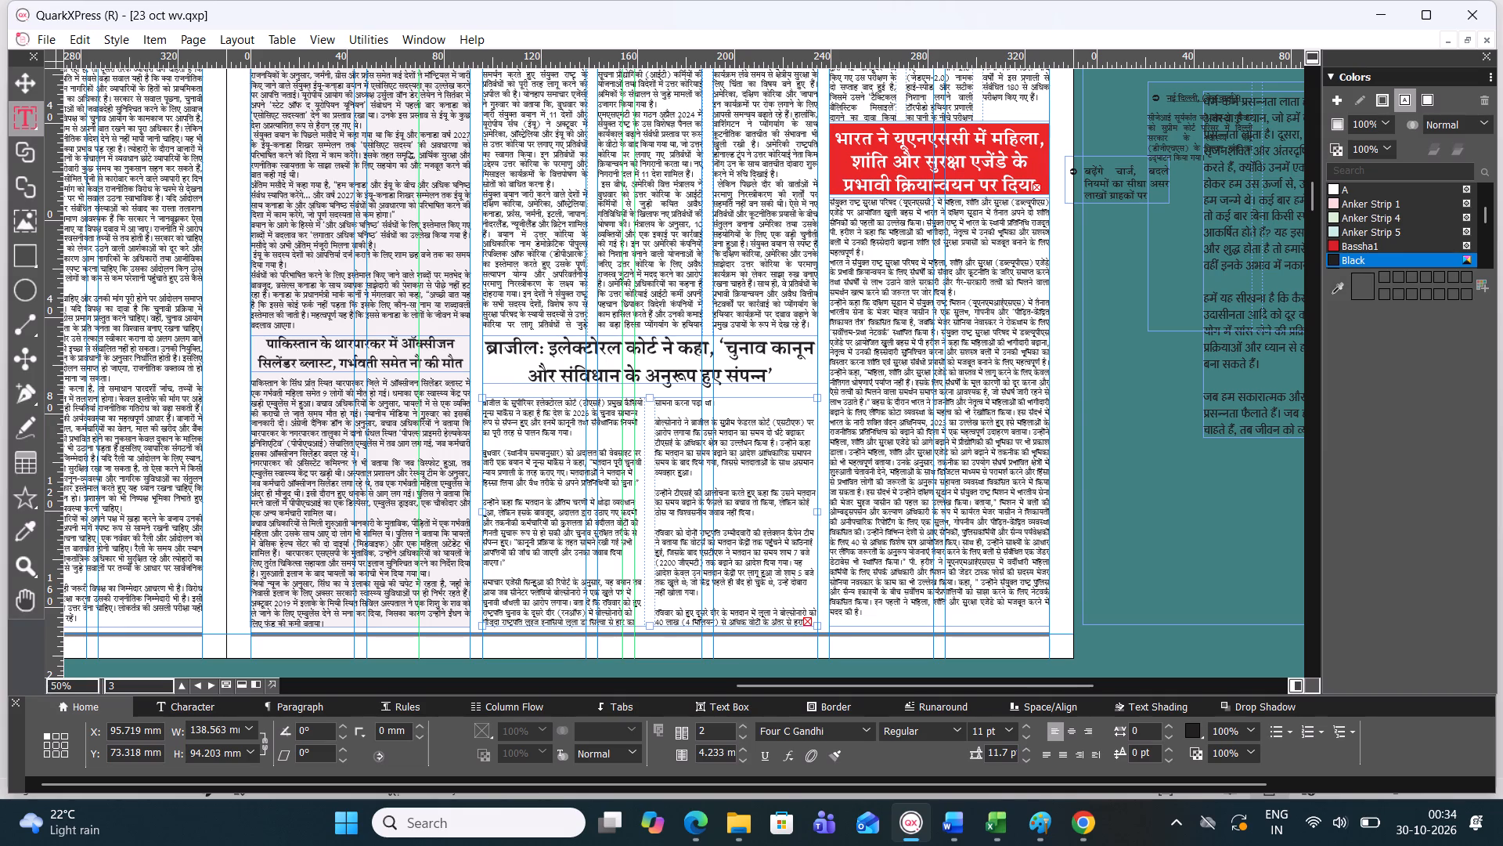
pyautogui.click(501, 446)
pyautogui.press('BackSpace')
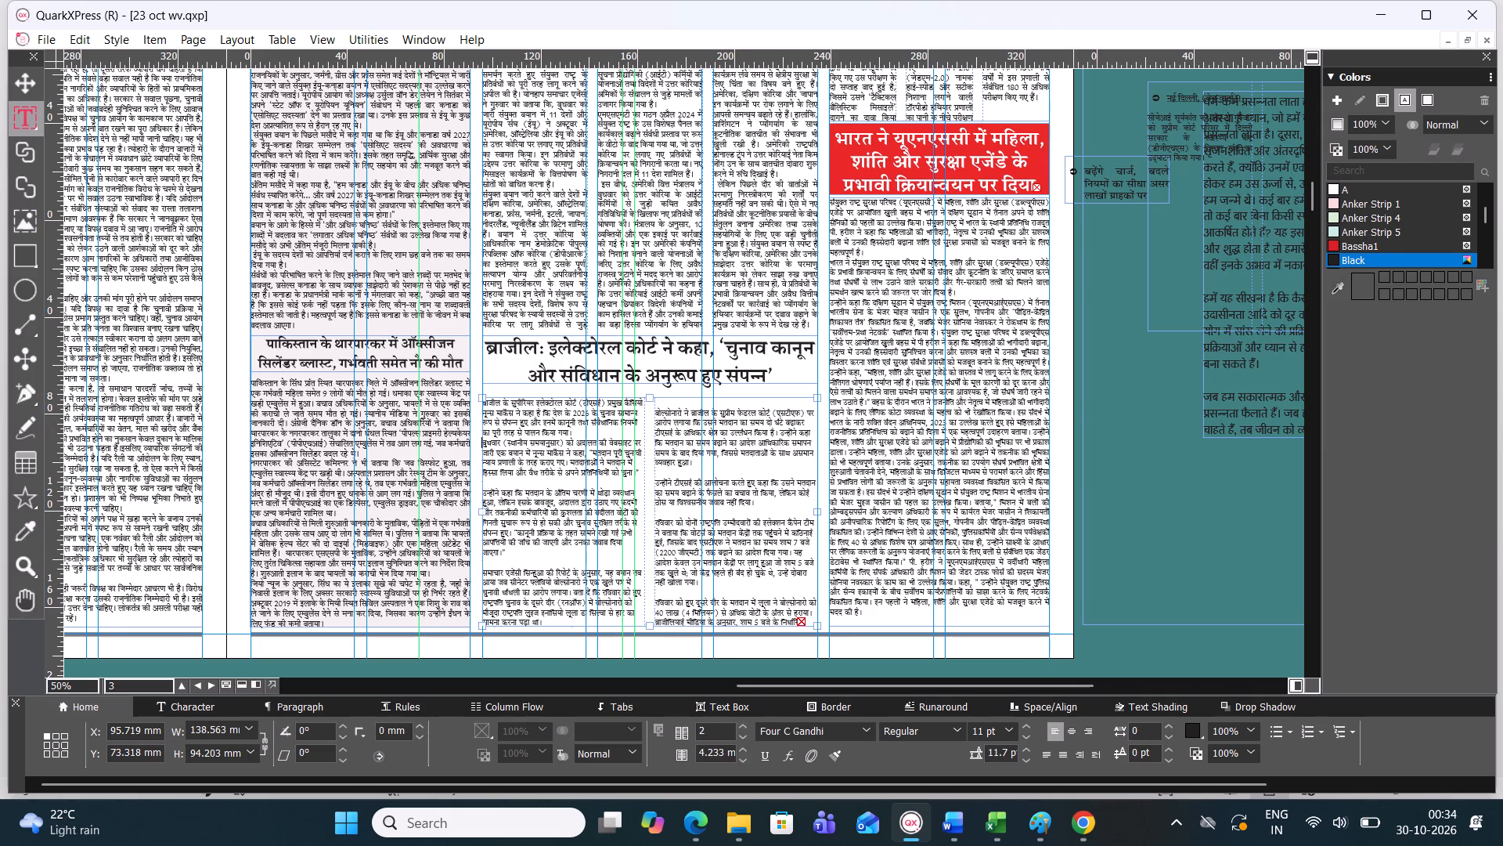
pyautogui.click(528, 487)
pyautogui.press('BackSpace')
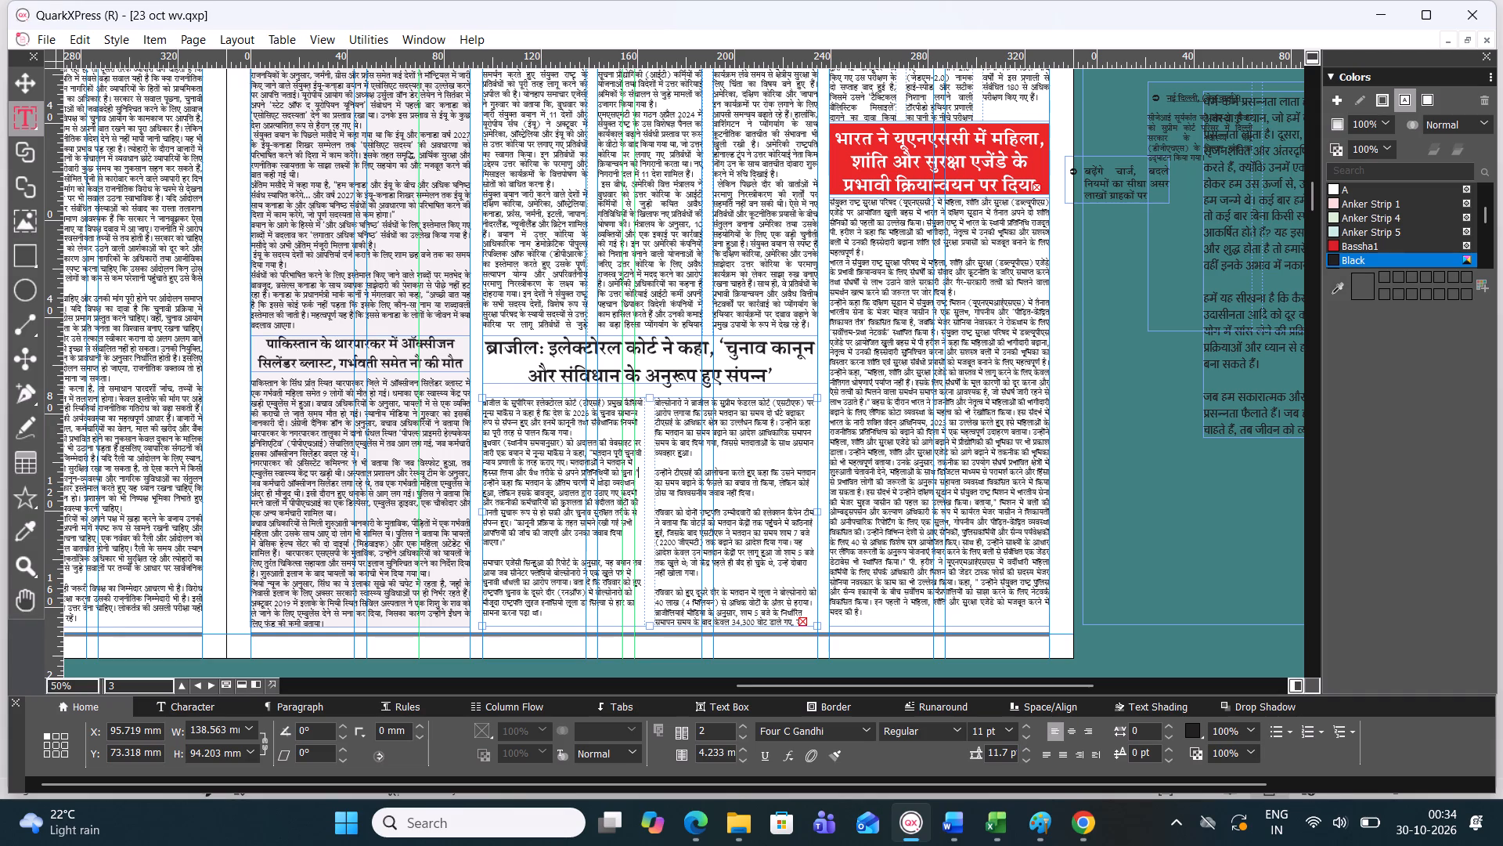
pyautogui.click(528, 548)
pyautogui.press('BackSpace')
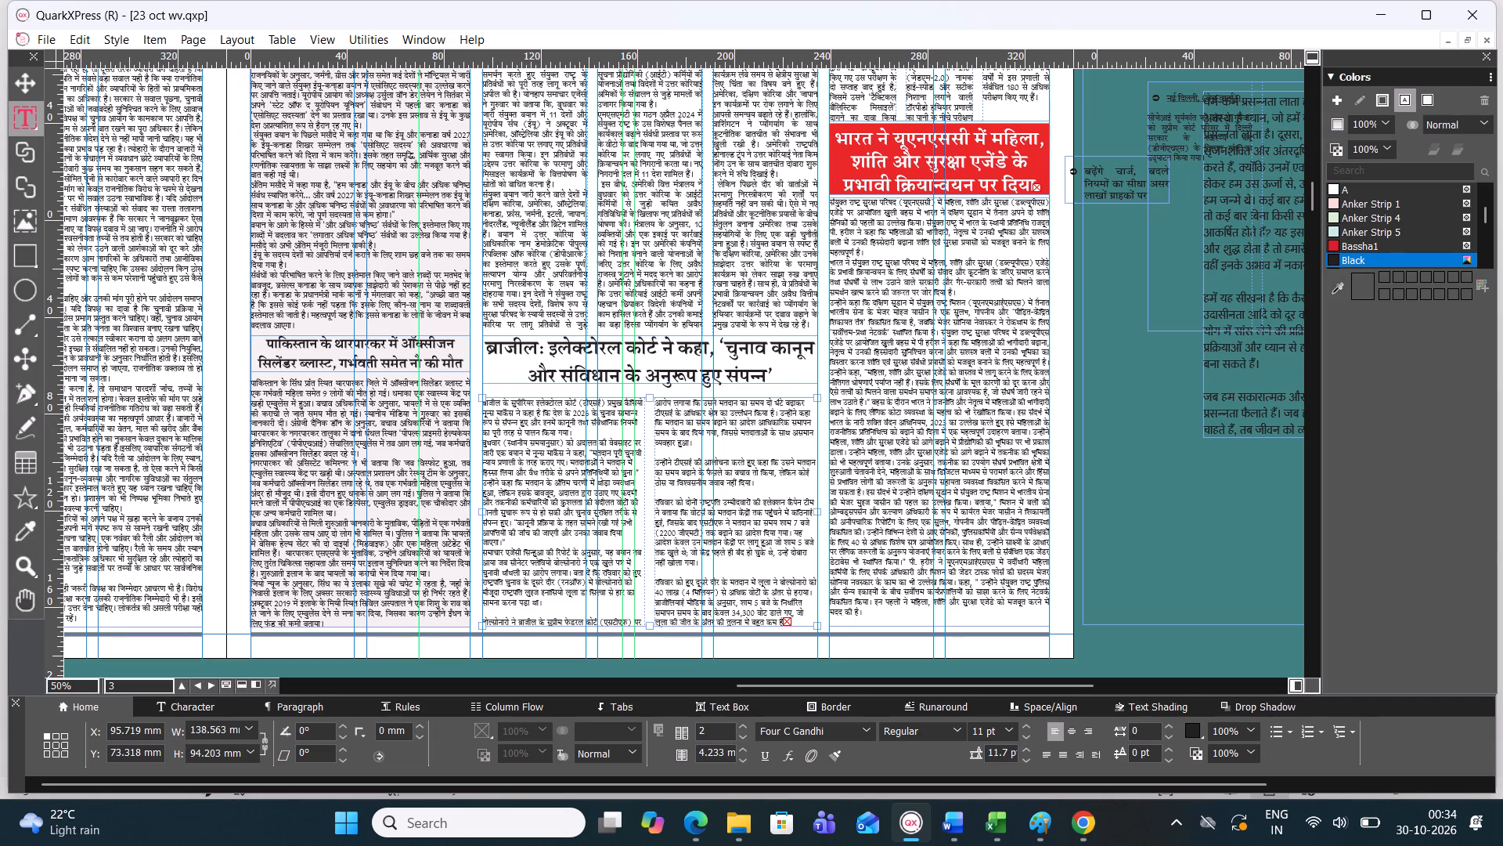
pyautogui.click(535, 615)
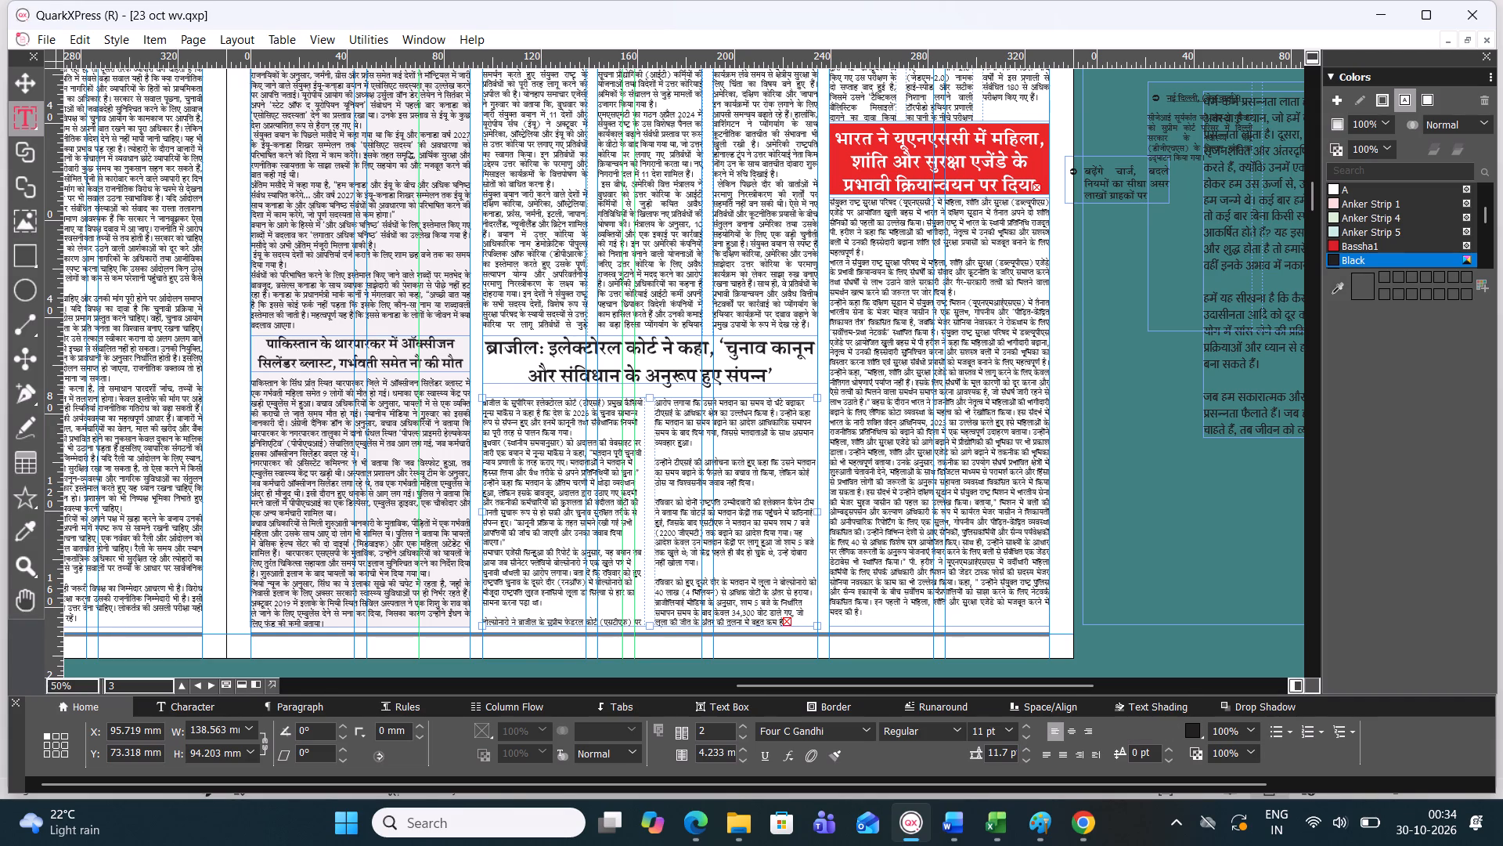
pyautogui.press('BackSpace')
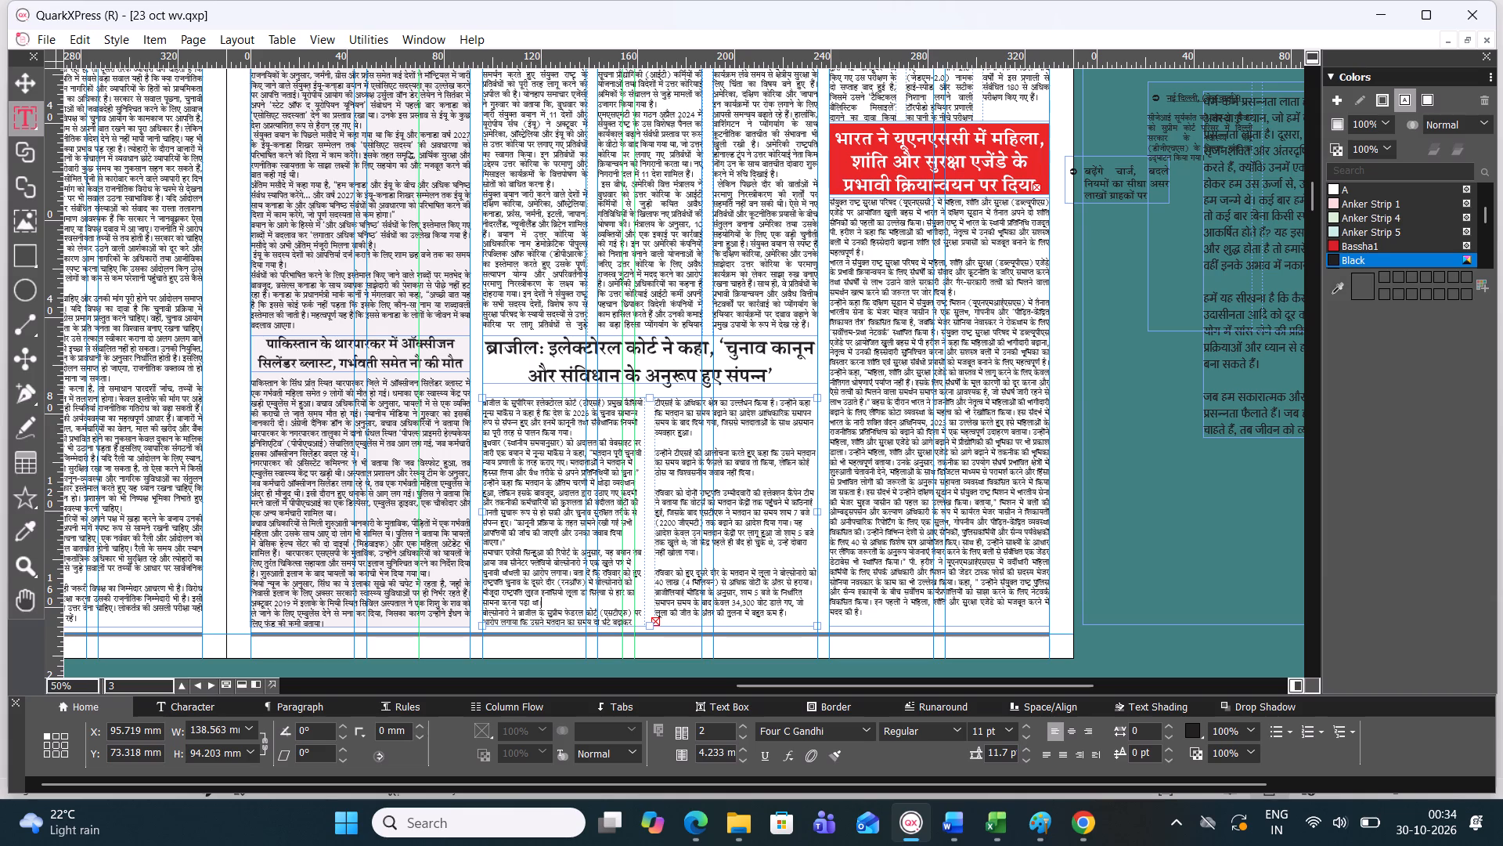
# Delete the blank lines between paragraphs in the second column of the Brazil story.
pyautogui.click(677, 560)
pyautogui.press('BackSpace')
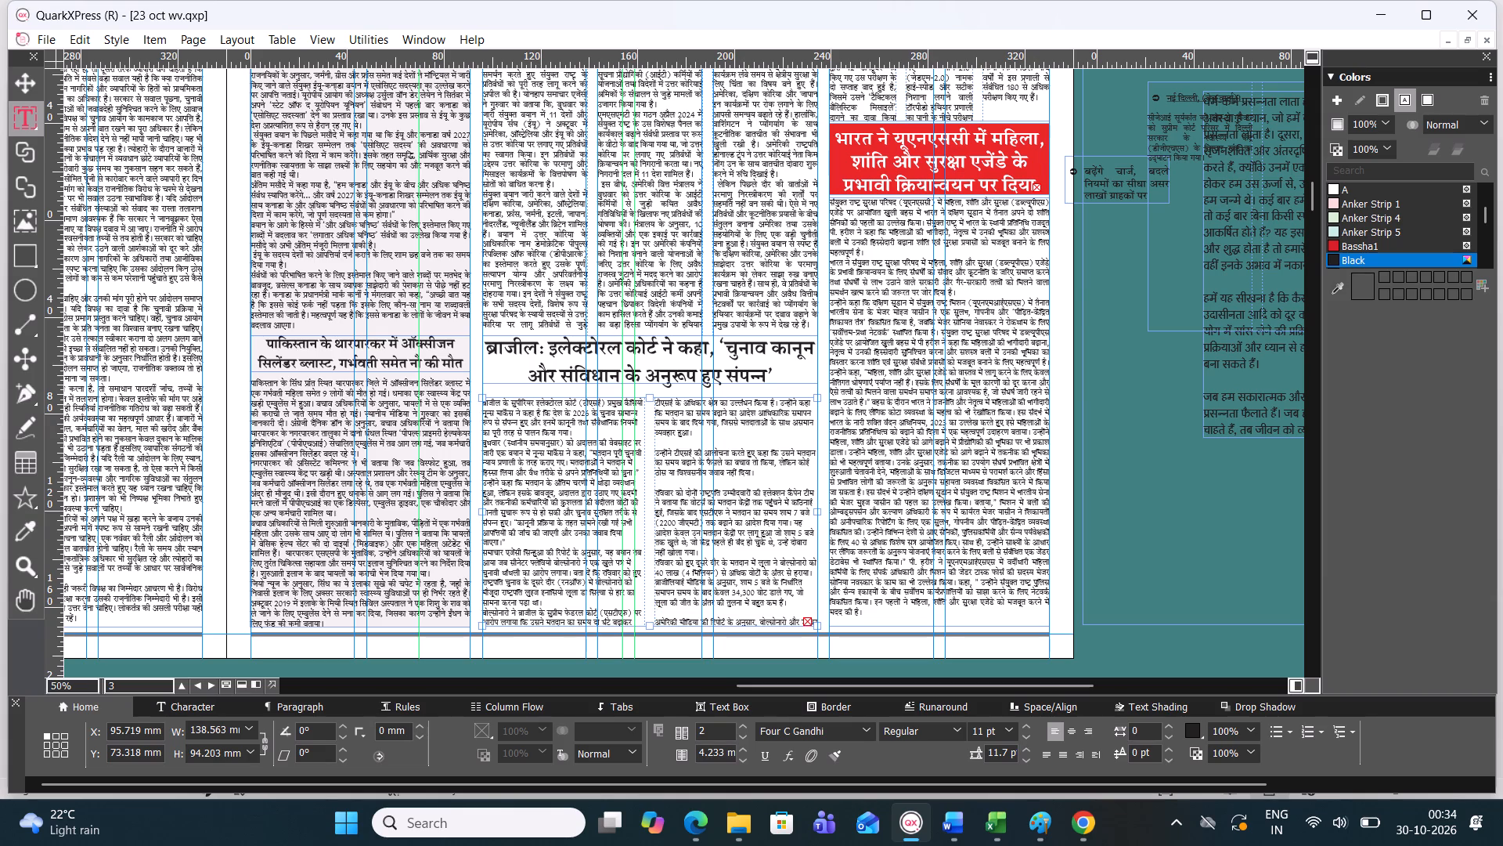
pyautogui.click(692, 613)
pyautogui.press('BackSpace')
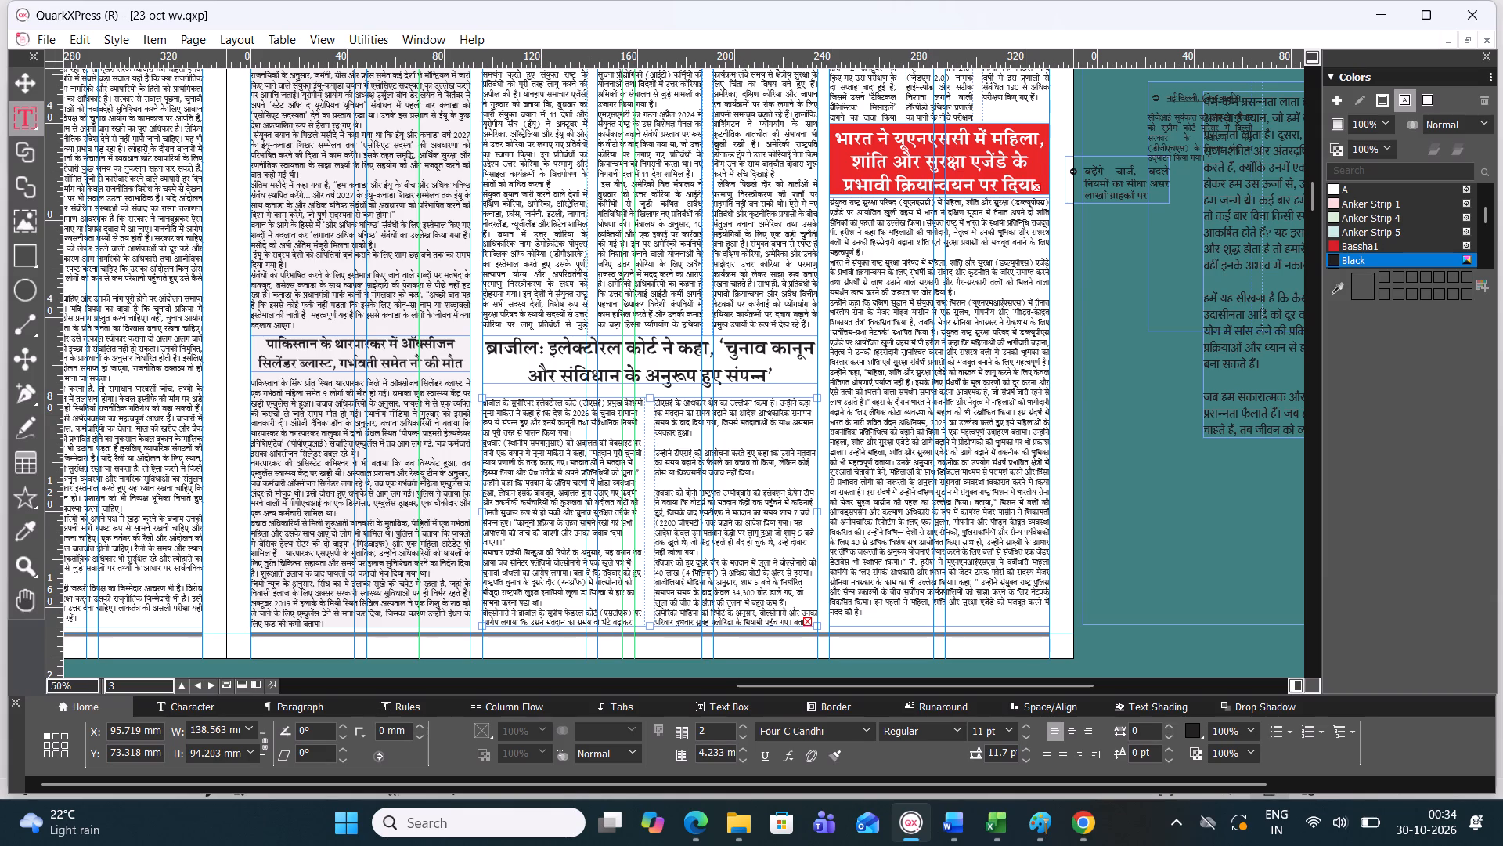
pyautogui.click(666, 481)
pyautogui.press('BackSpace')
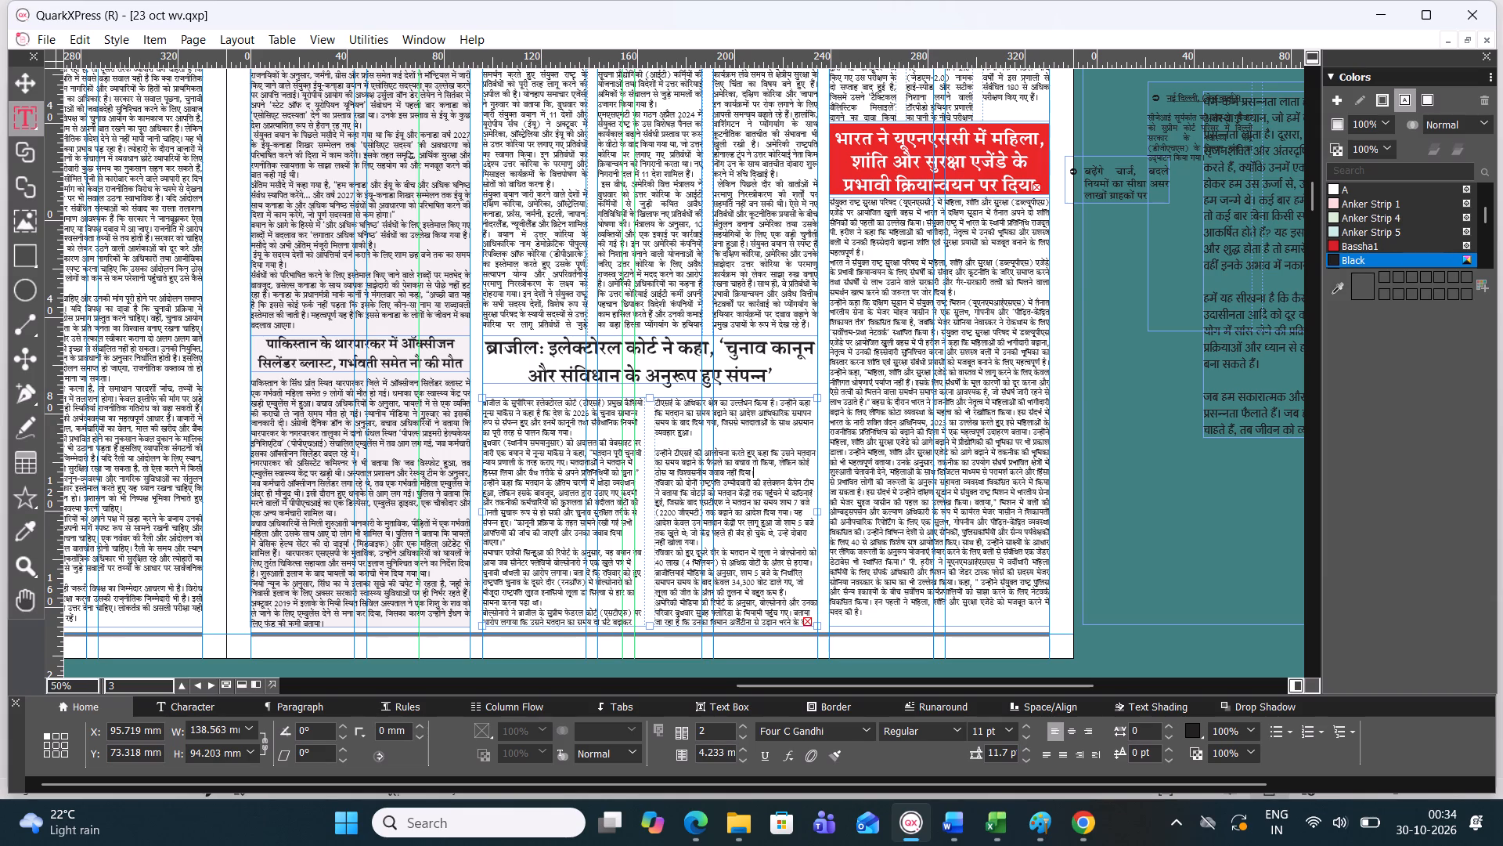
pyautogui.click(671, 442)
pyautogui.press('BackSpace')
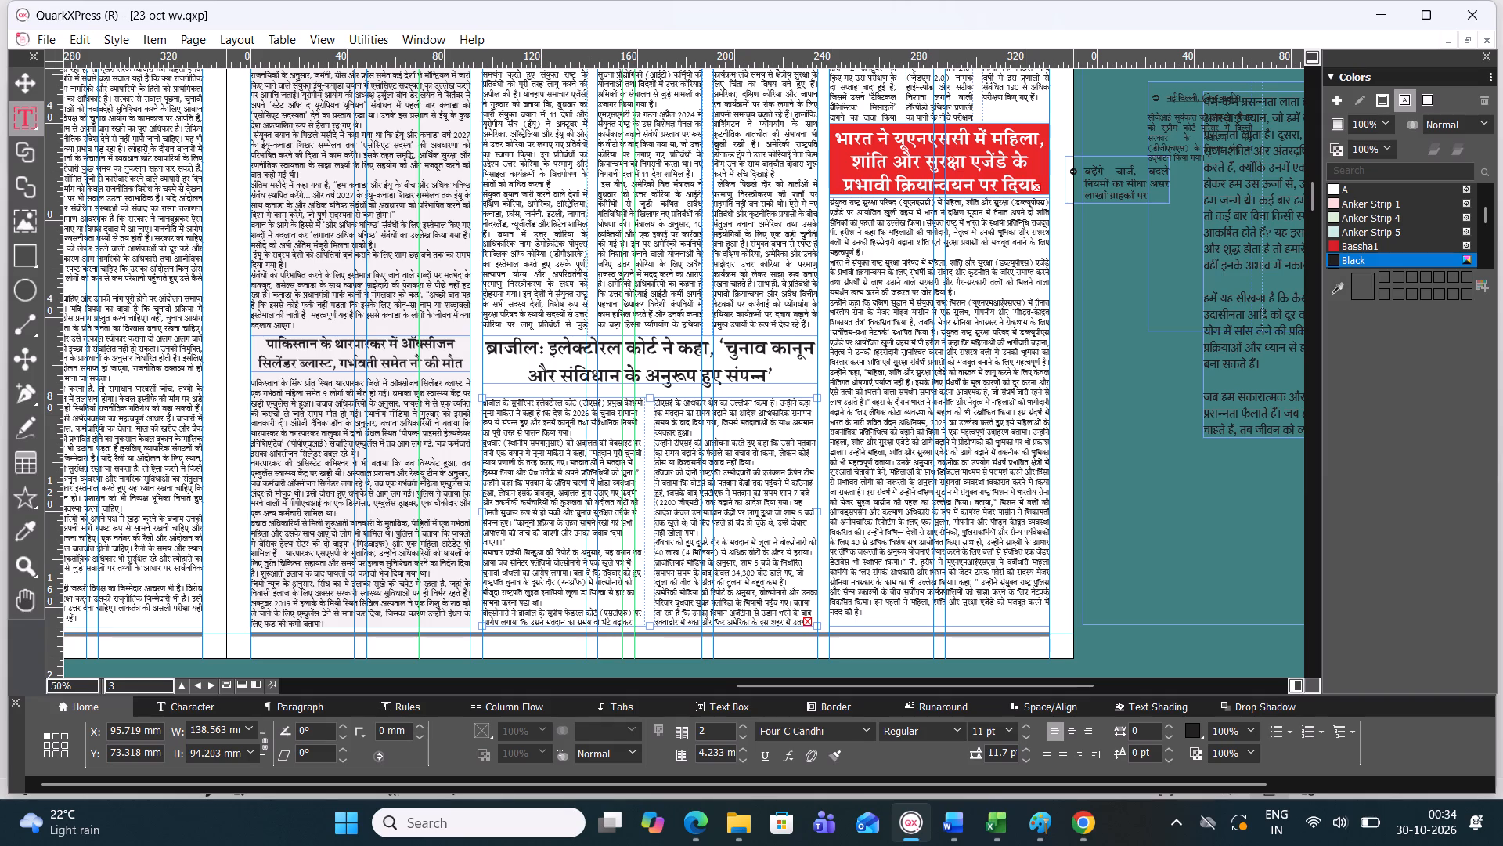
# Extend the Brazil body box's top edge upward to Y 71.701 mm, making the box about 95.8 mm high.
pyautogui.click(647, 400)
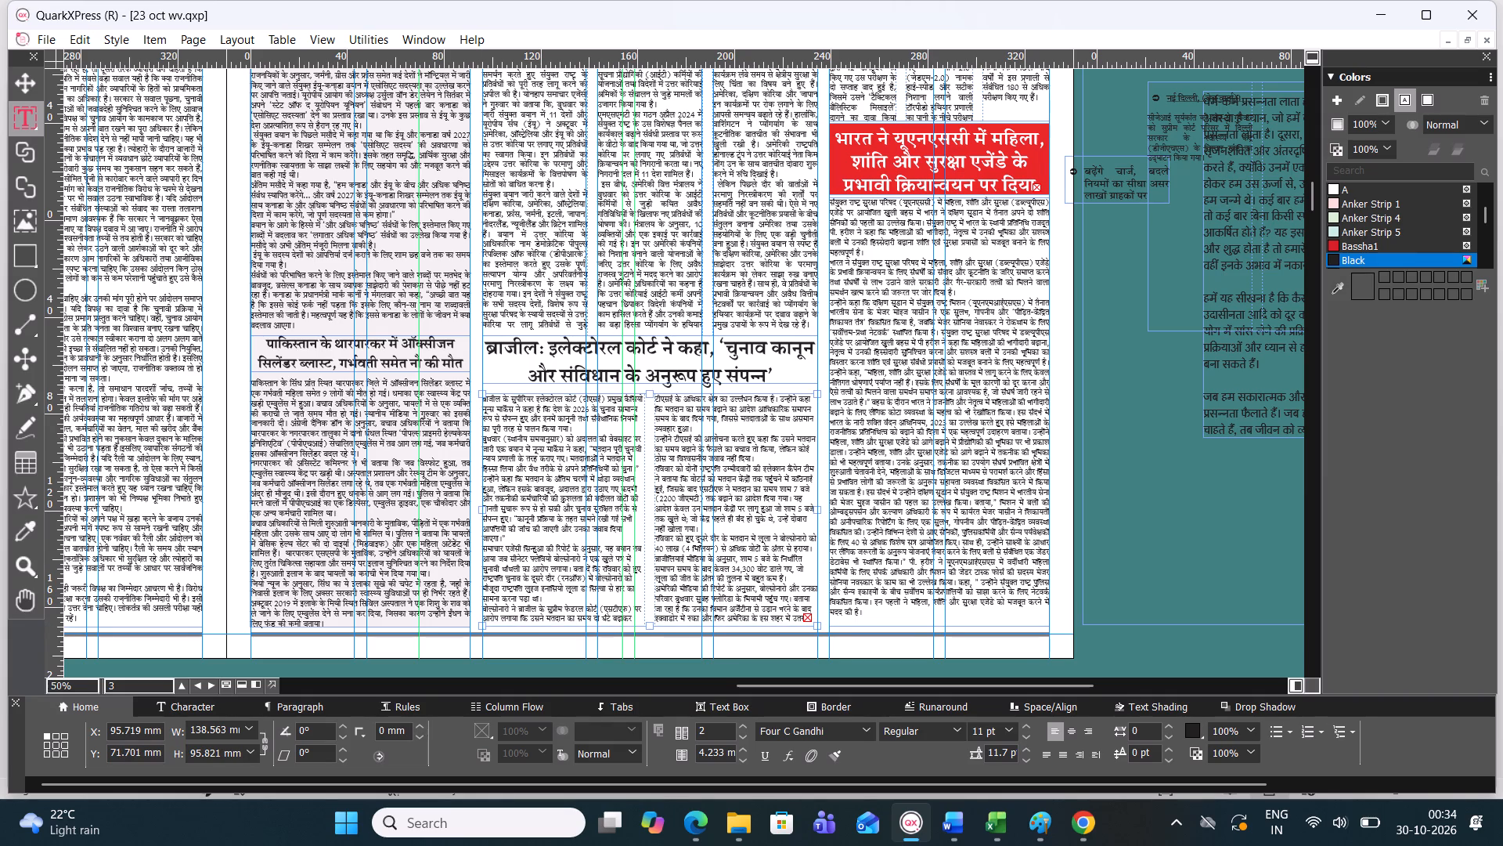
# Join the first-column paragraphs beginning "समाचार एजेंसी" and "बोल्सोनारो ने ब्राजील" onto their preceding paragraphs, each separated by a space.
pyautogui.keyDown('ctrl'); pyautogui.scroll(2, 701, 638); pyautogui.keyUp('ctrl')
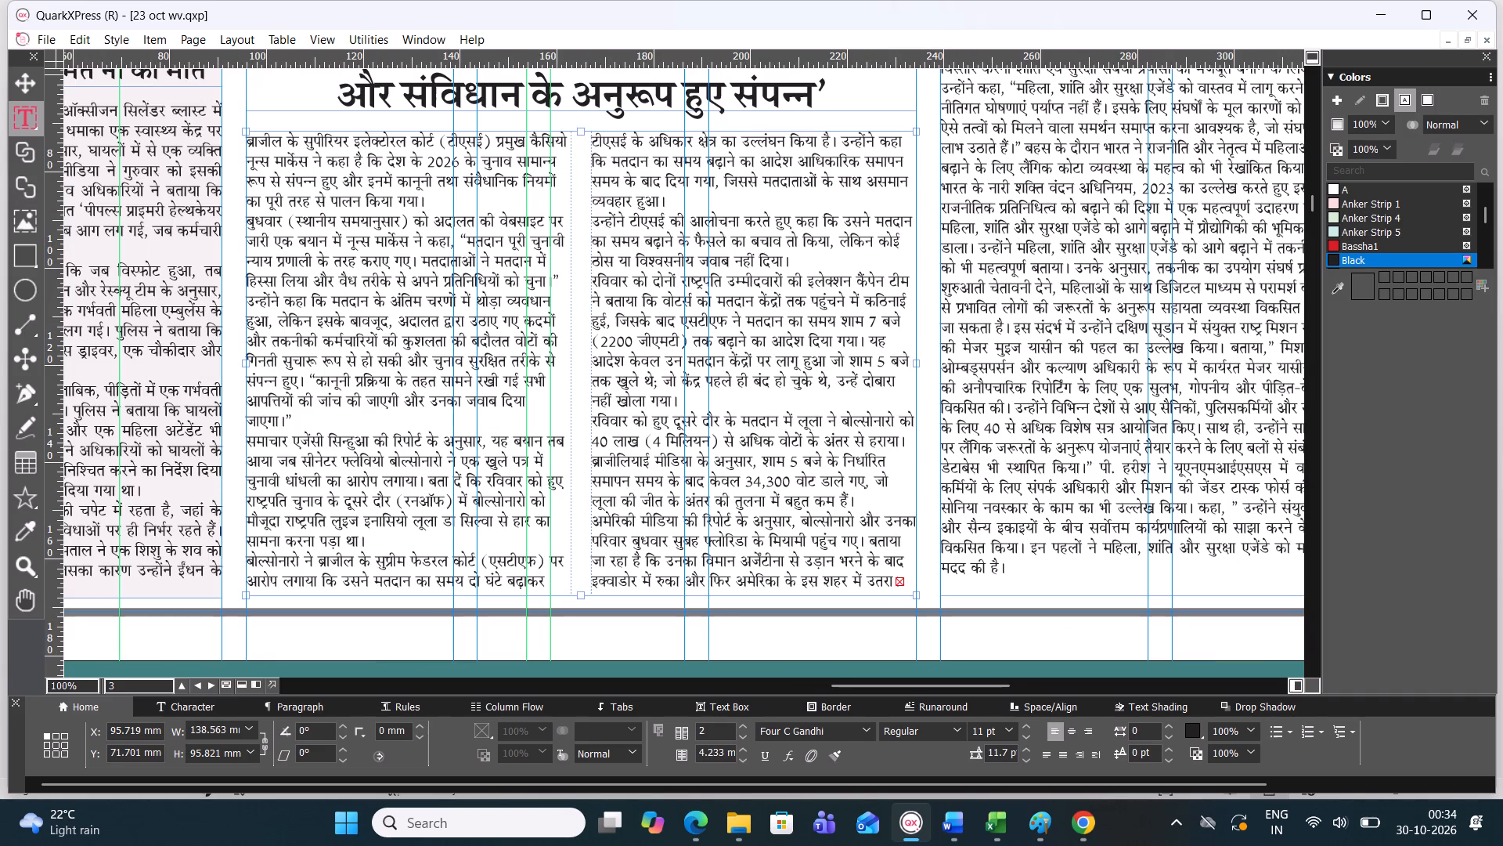
pyautogui.click(247, 437)
pyautogui.press('BackSpace')
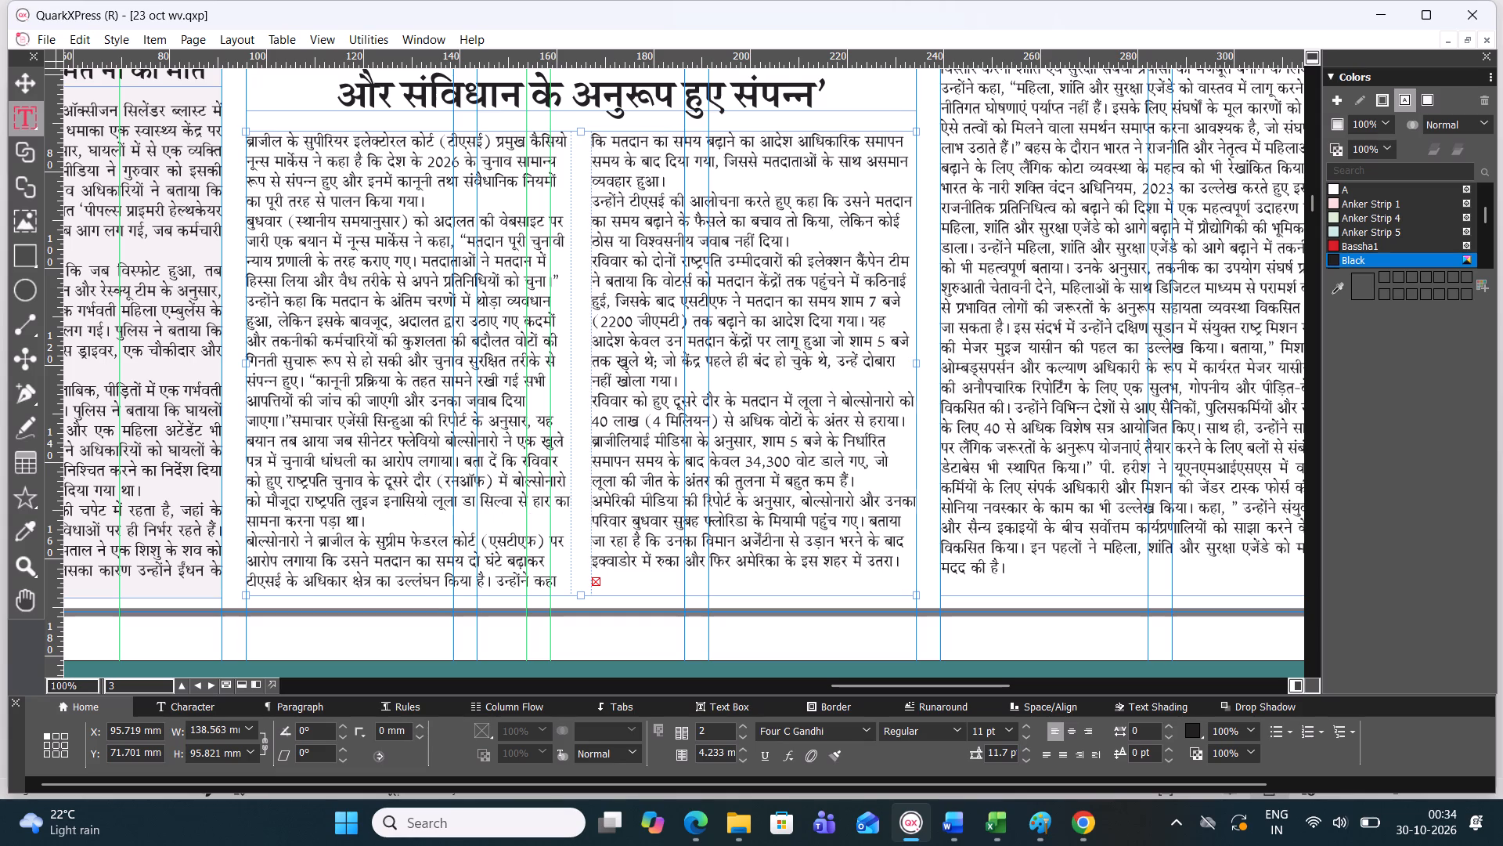
pyautogui.press('space')
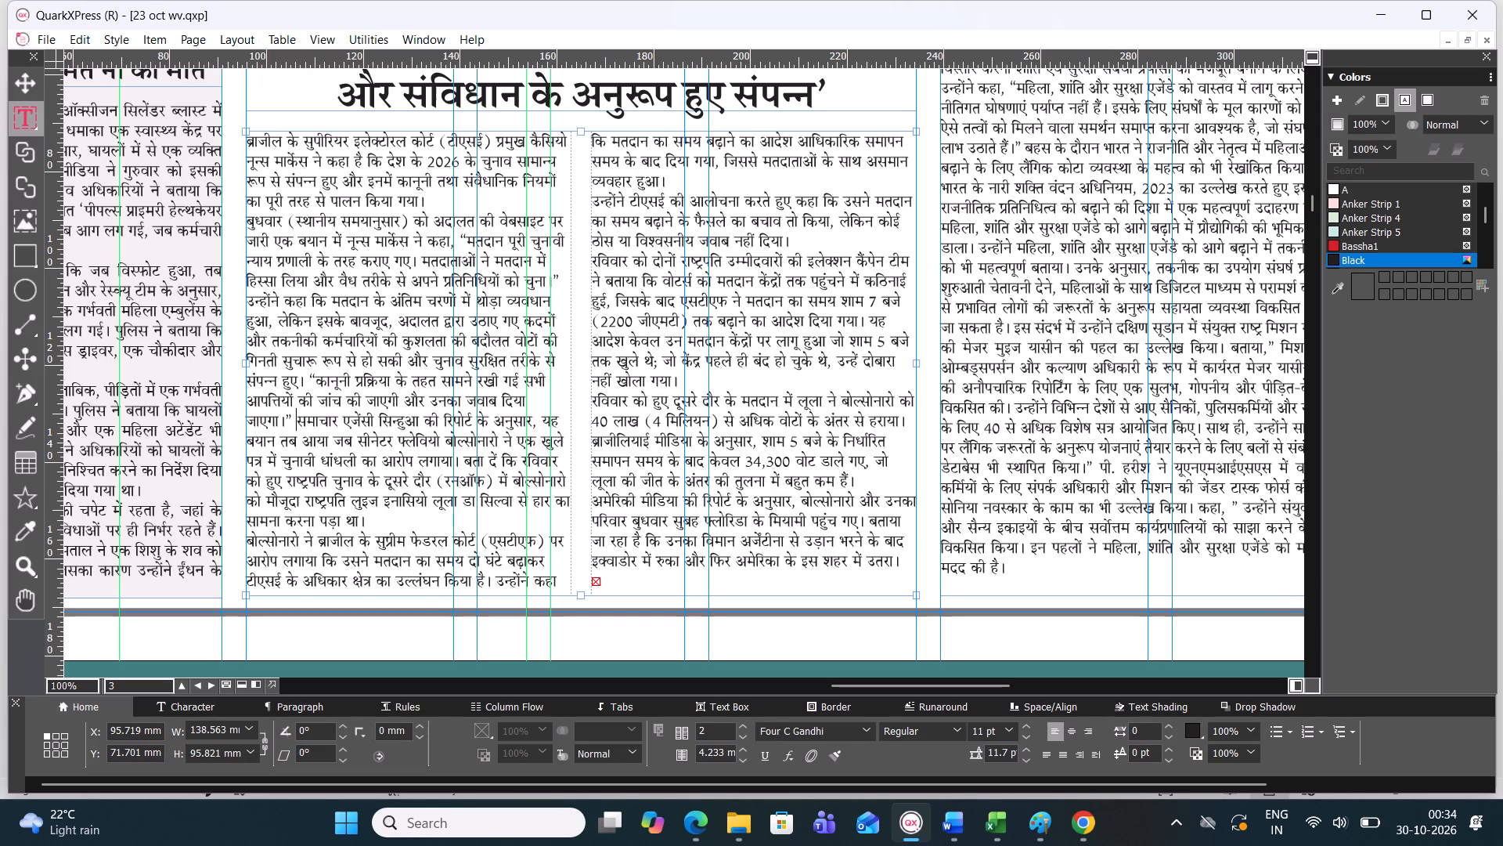
pyautogui.click(247, 537)
pyautogui.press('BackSpace')
pyautogui.press('space')
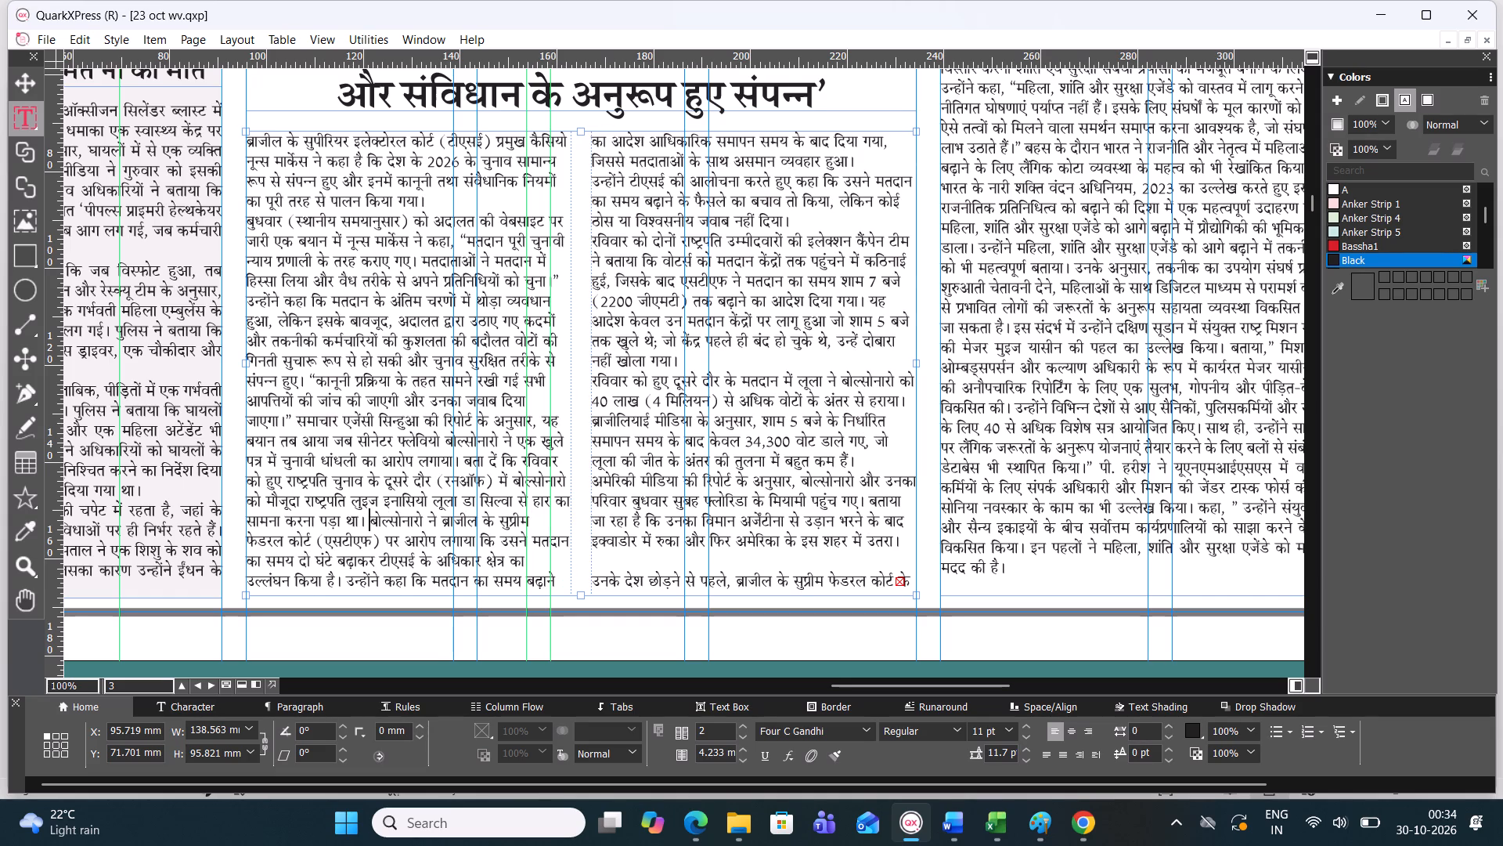
# Insert a paragraph break after "इस शहर में उतरा।" to push the rest of the story out of the box.
pyautogui.click(901, 537)
pyautogui.press('Return')
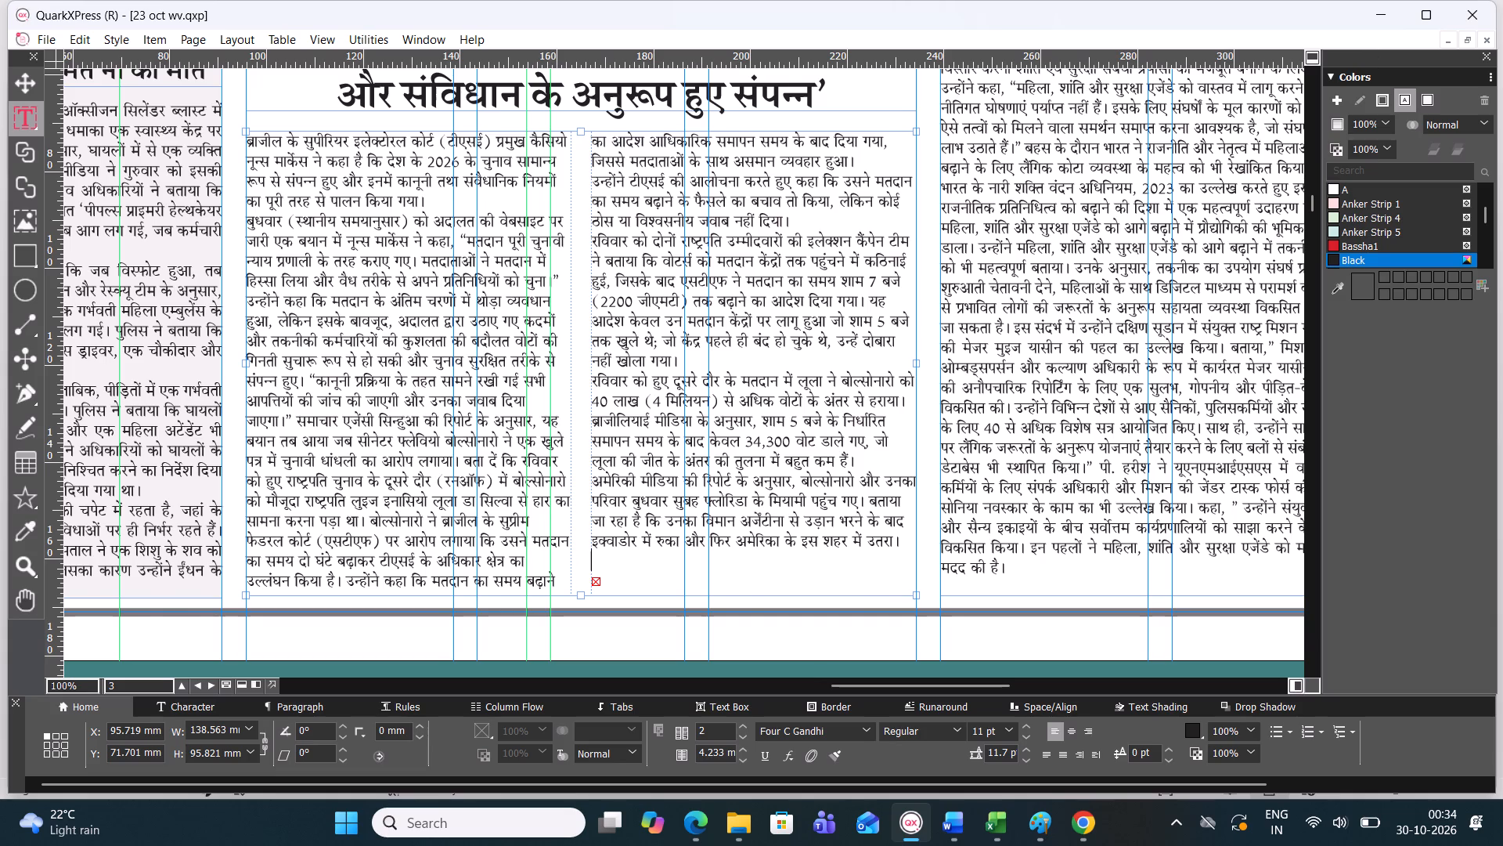
# Save the newspaper document.
pyautogui.hotkey('ctrl', 's')
# Minimise the QuarkXPress and Word windows to show the desktop.
pyautogui.keyDown('ctrl'); pyautogui.moveTo(883, 249); pyautogui.dragTo(1199, 0); pyautogui.keyUp('ctrl')
pyautogui.click(1379, 15)
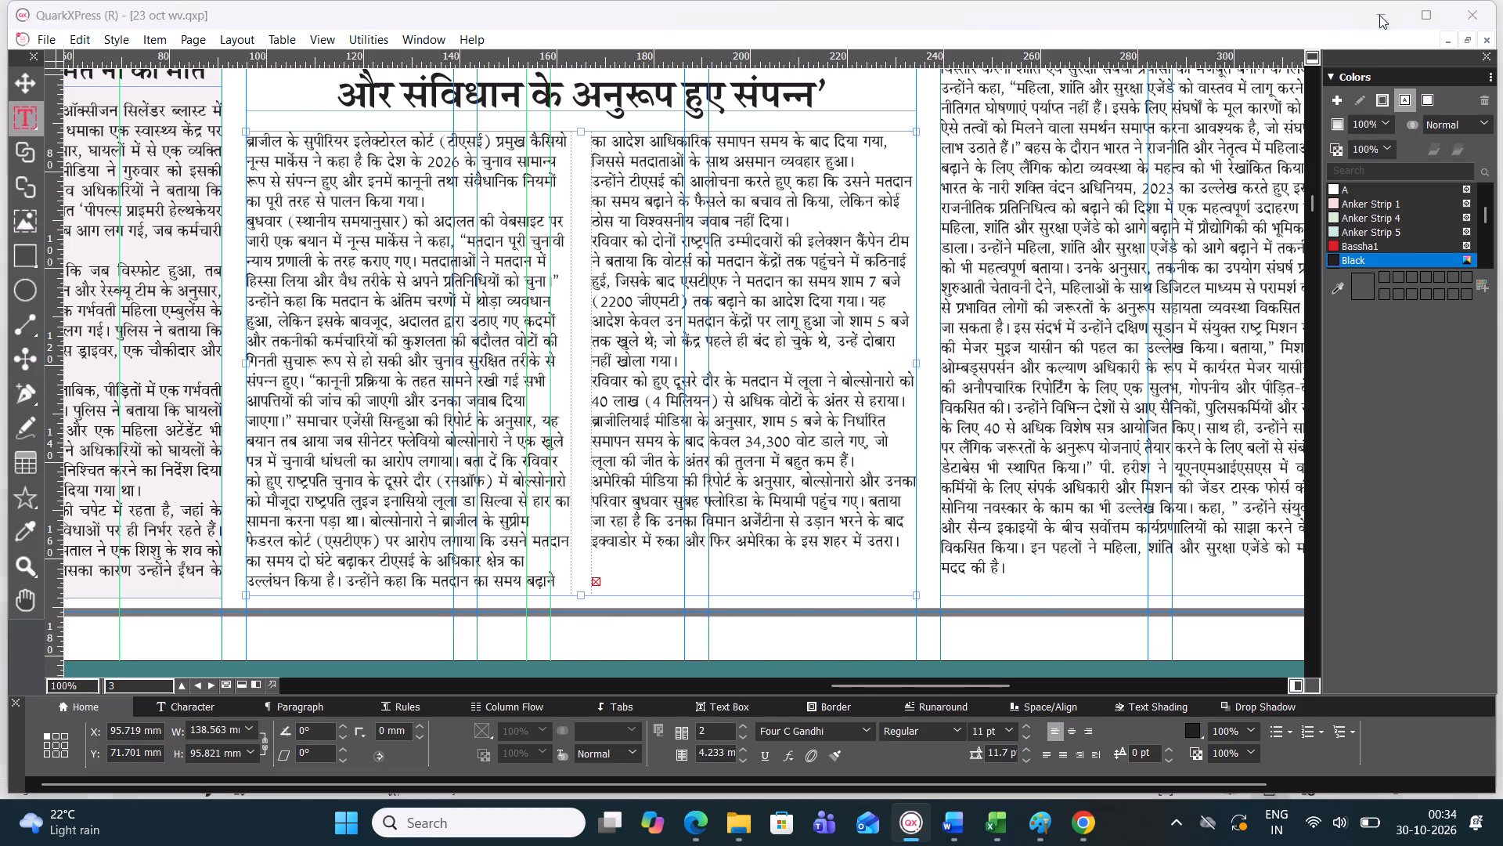
pyautogui.click(1384, 13)
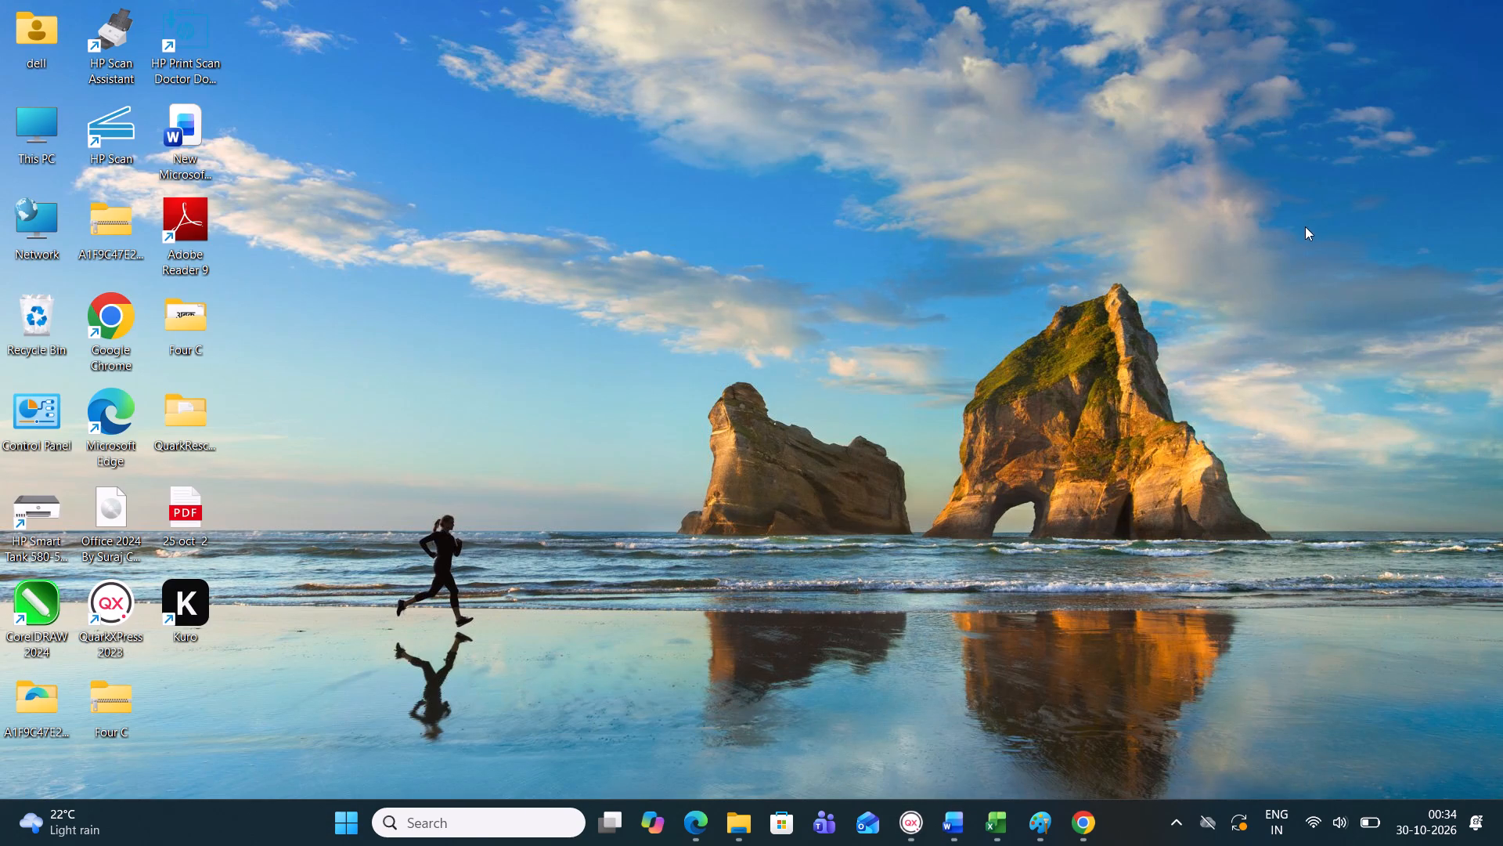
# Open the Shut Down Windows dialog from the desktop.
pyautogui.hotkey('alt', 'F4')
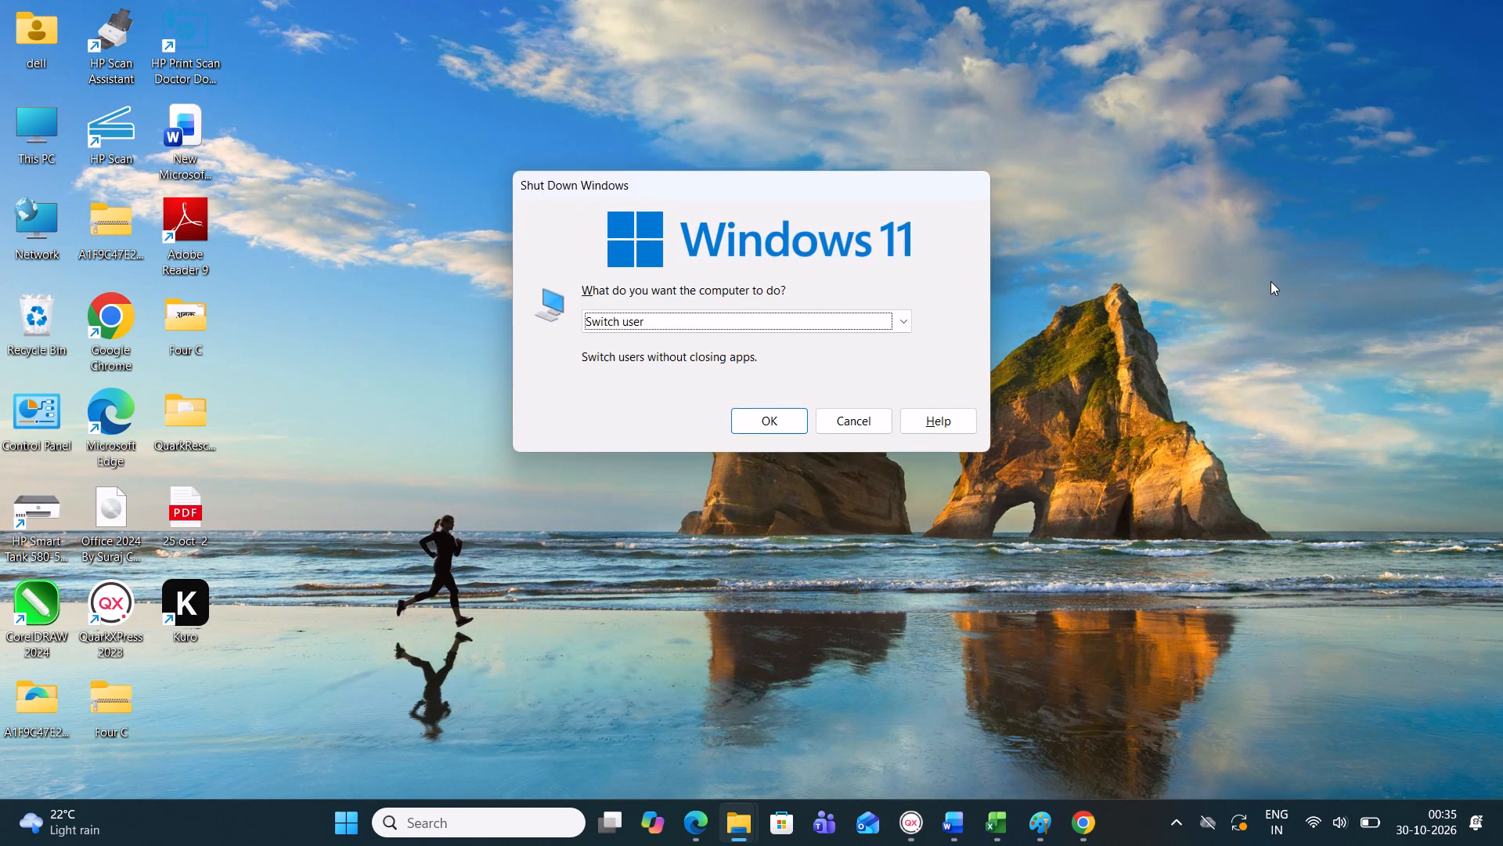